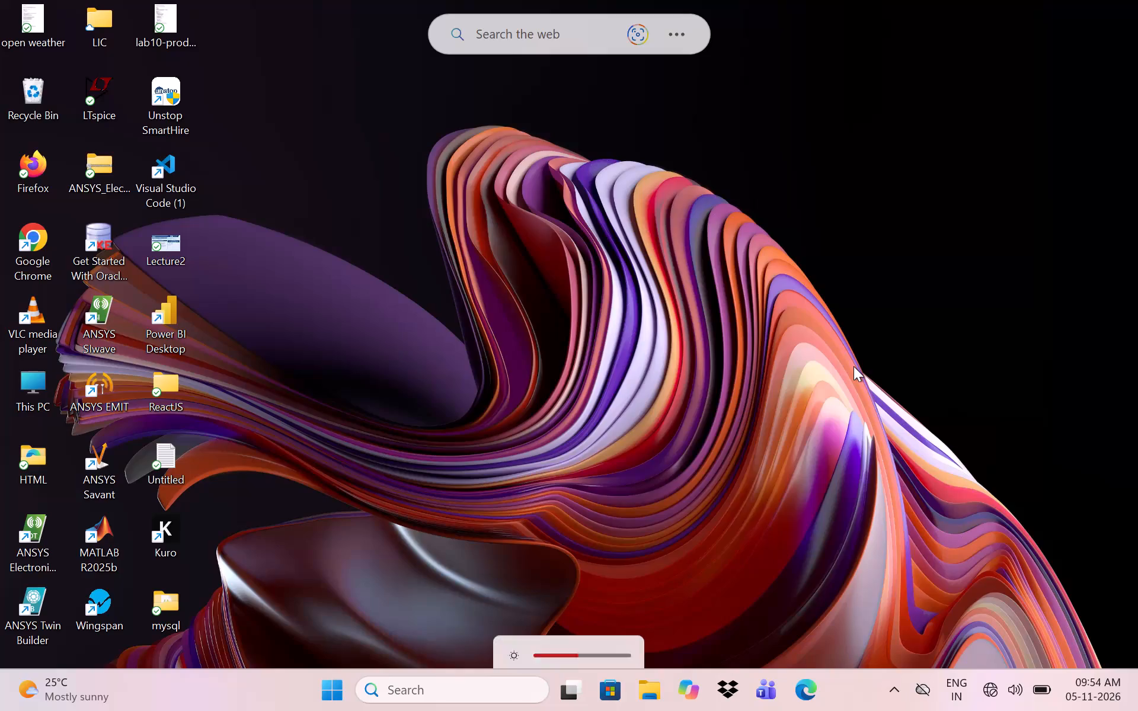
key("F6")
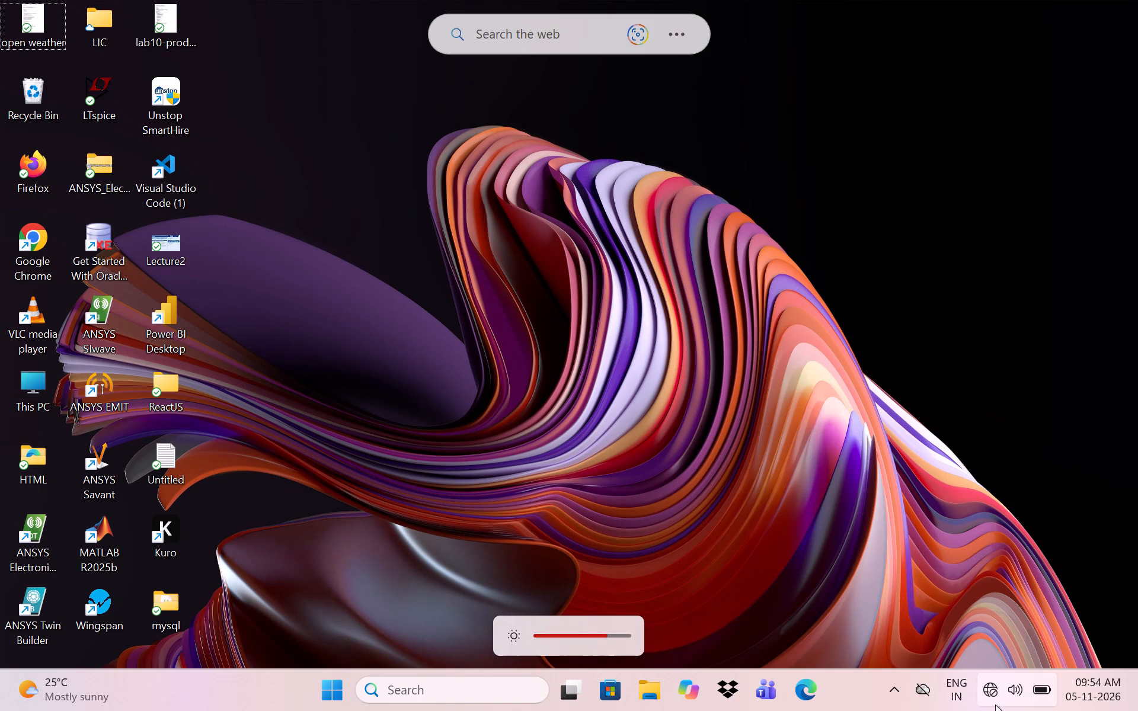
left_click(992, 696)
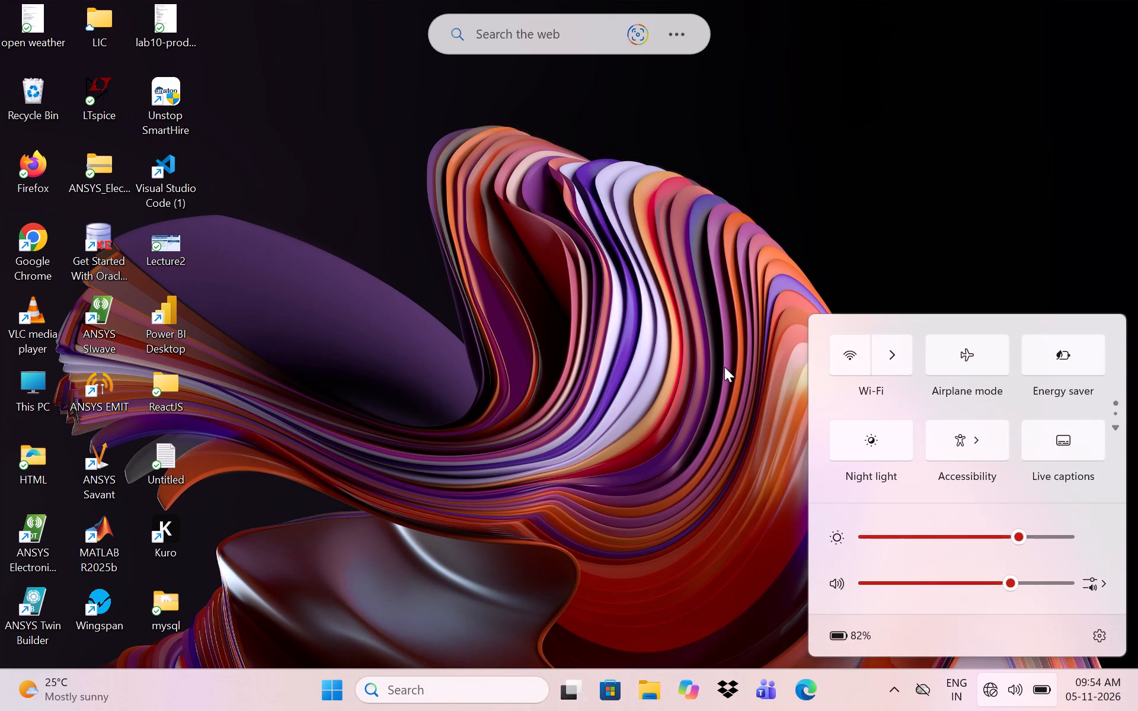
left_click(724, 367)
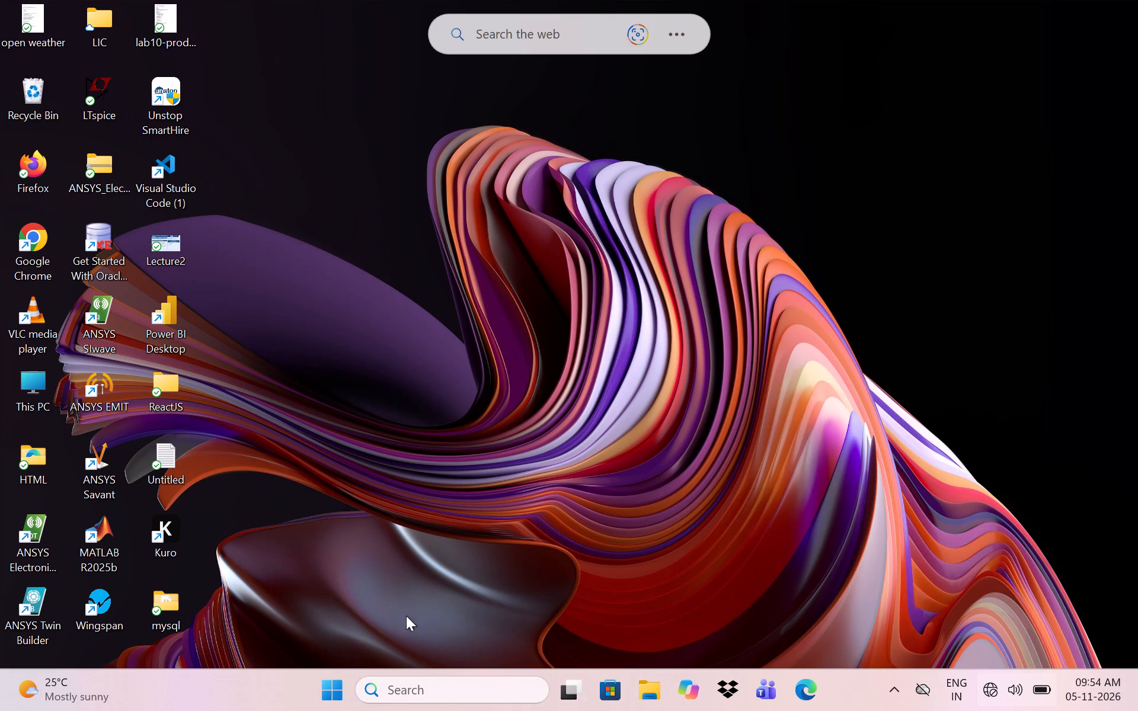
Launch Excel from the pinned apps so its start screen for creating or opening workbooks is available.
left_click(328, 688)
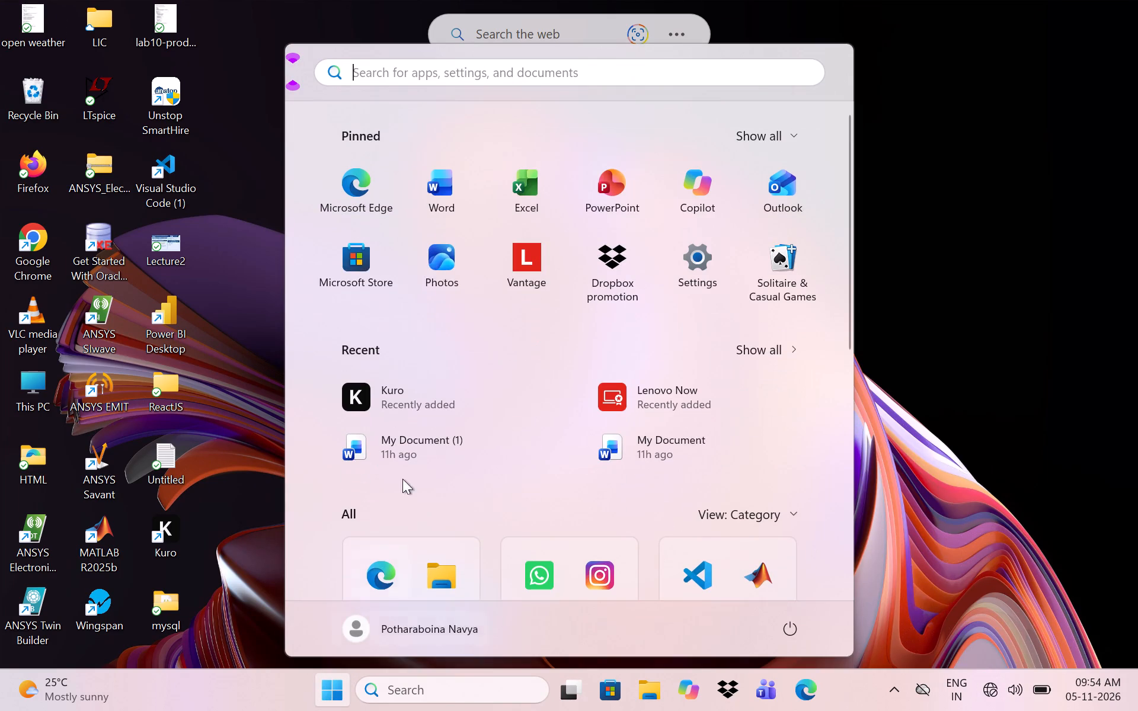
left_click(529, 187)
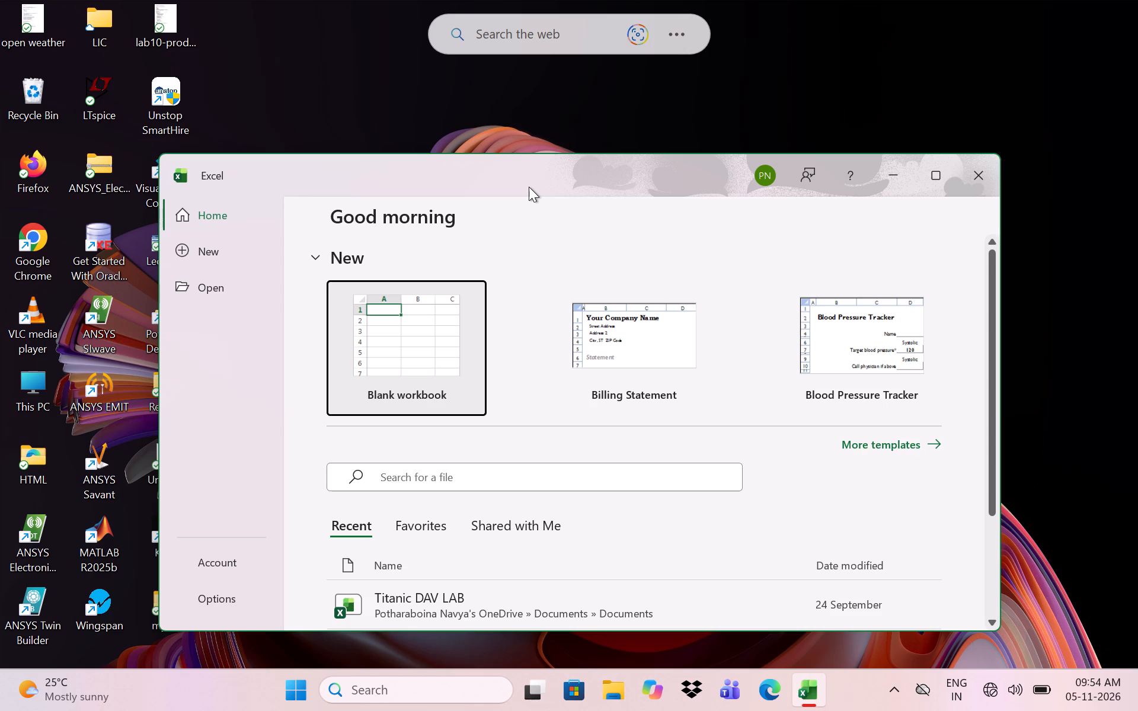
Create a new blank workbook and maximize its window.
left_click(431, 325)
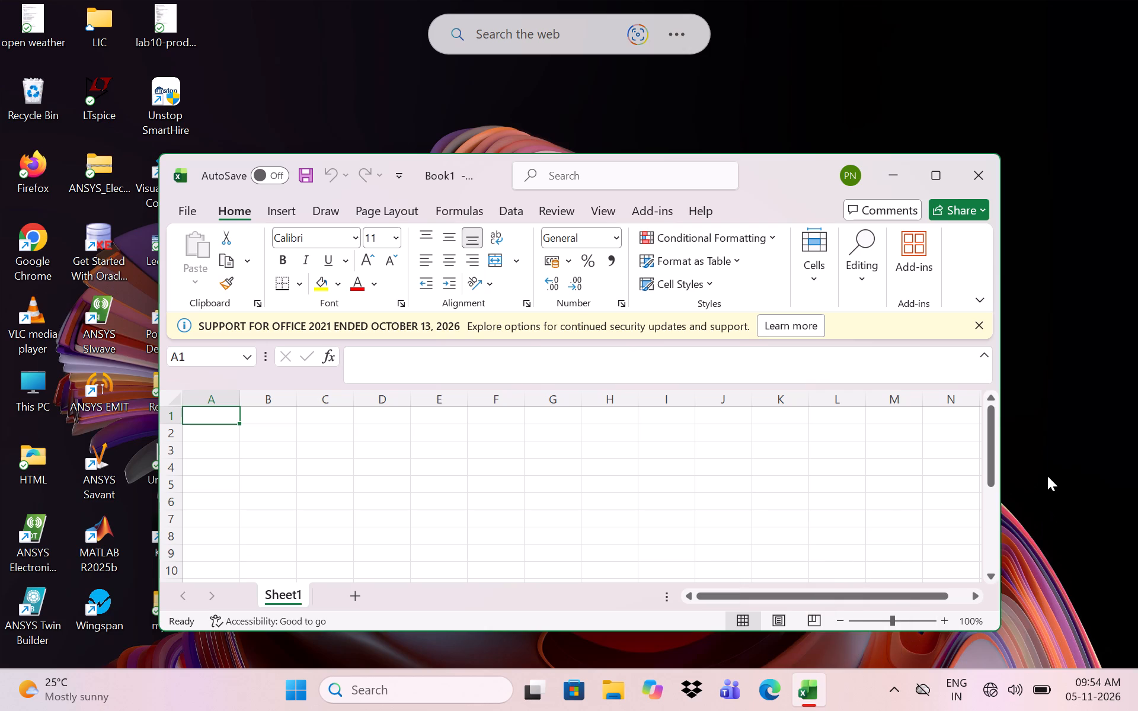
left_click(928, 173)
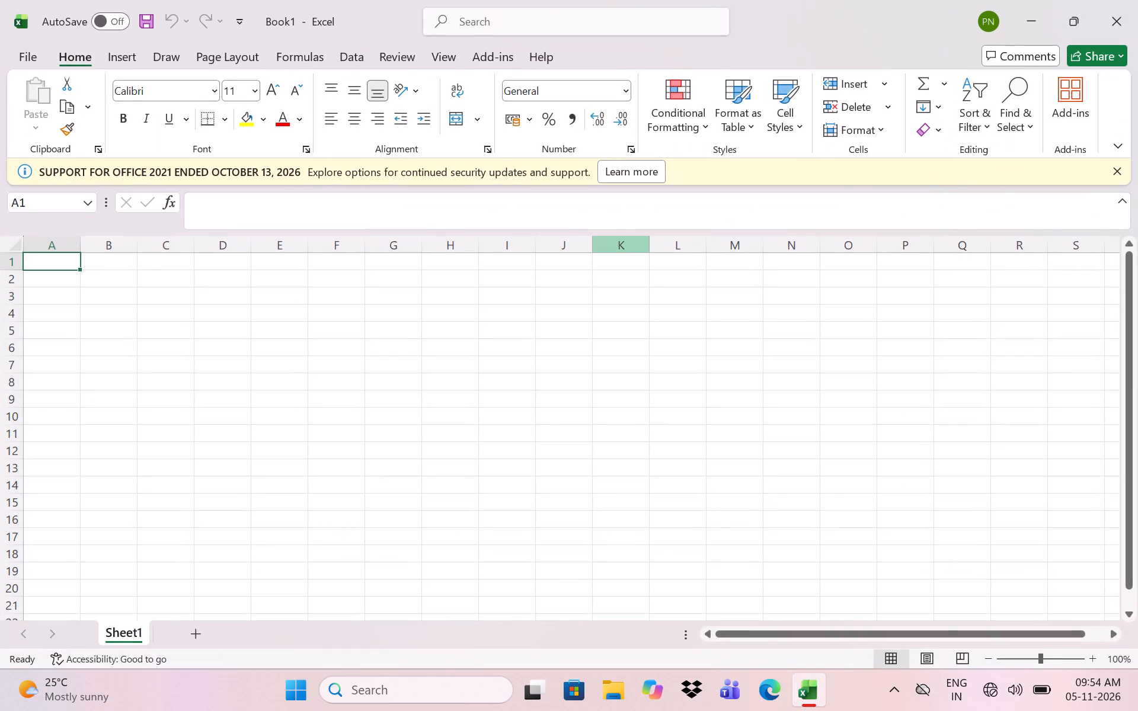
Enter the column headers "month" in A1 and "outpatient admissions" in B1.
type("month")
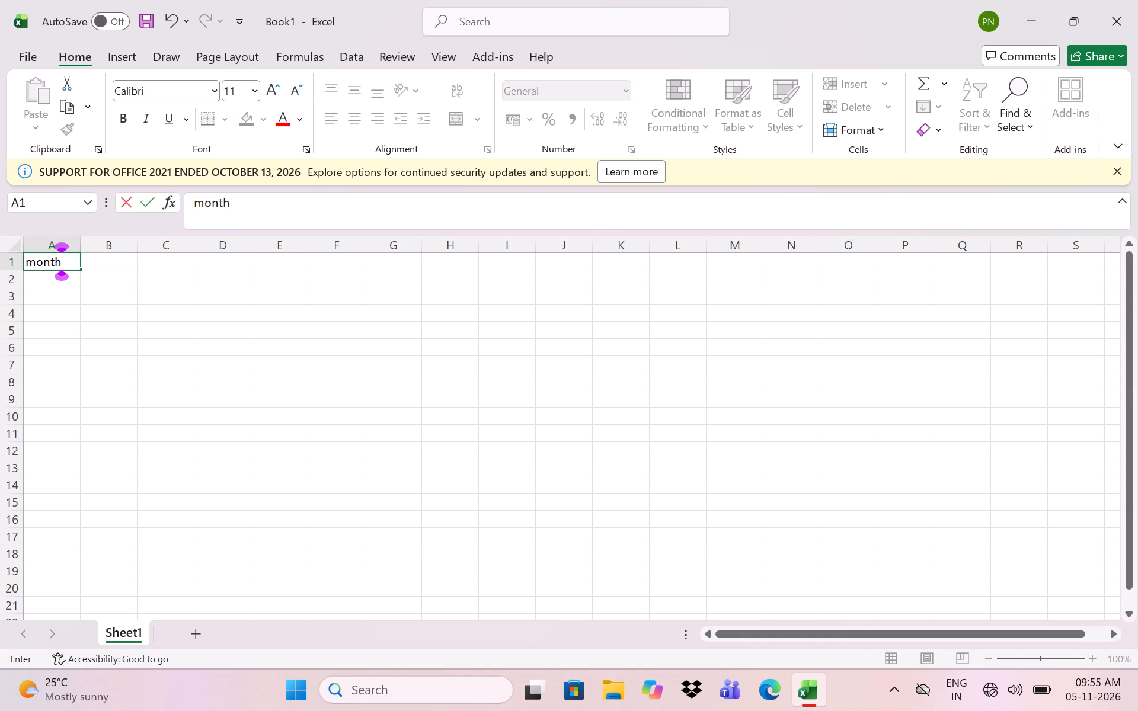
key("Right")
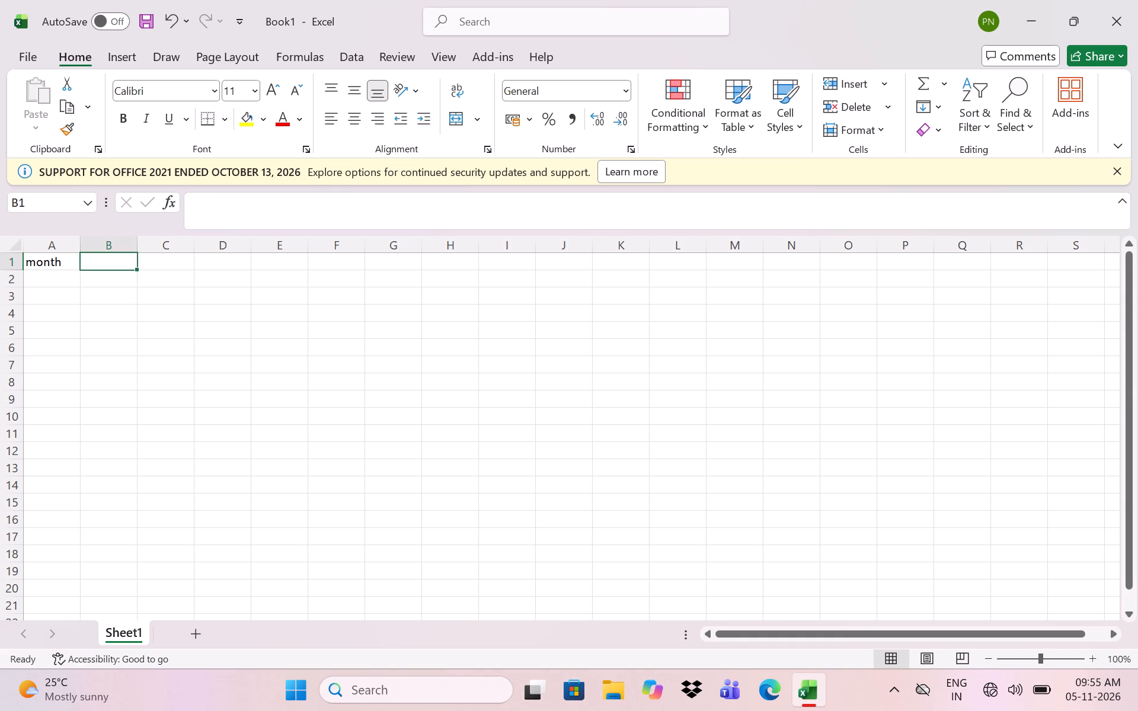
type("out")
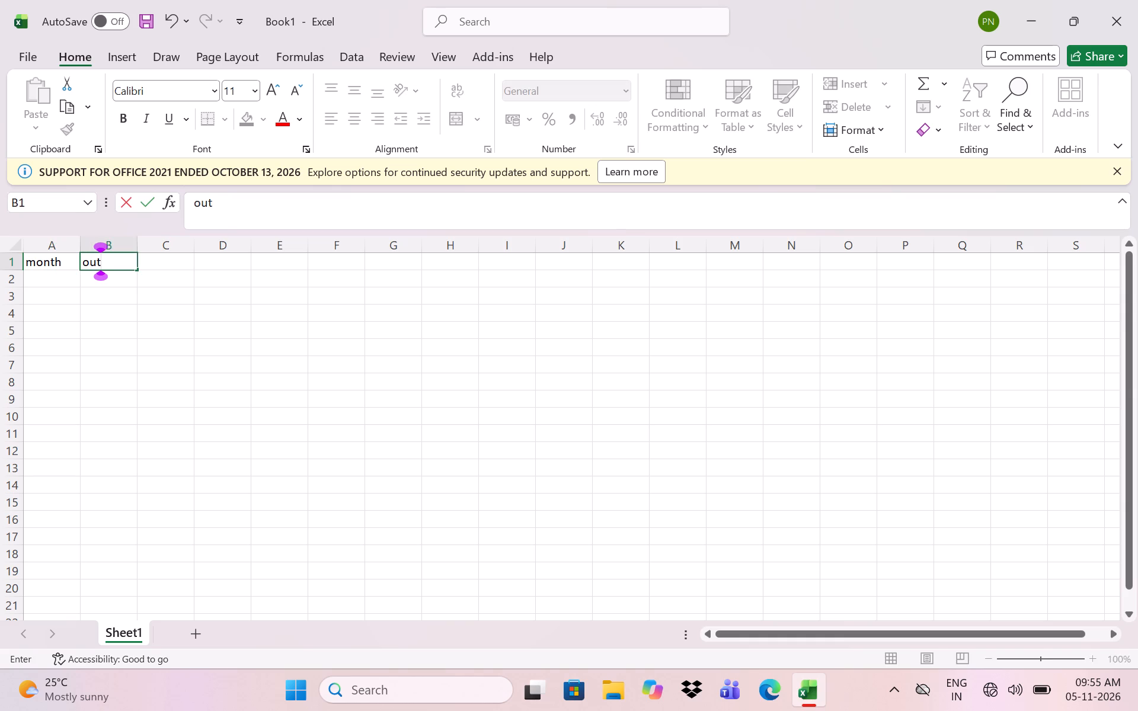
key("o")
key("BackSpace")
type("patient")
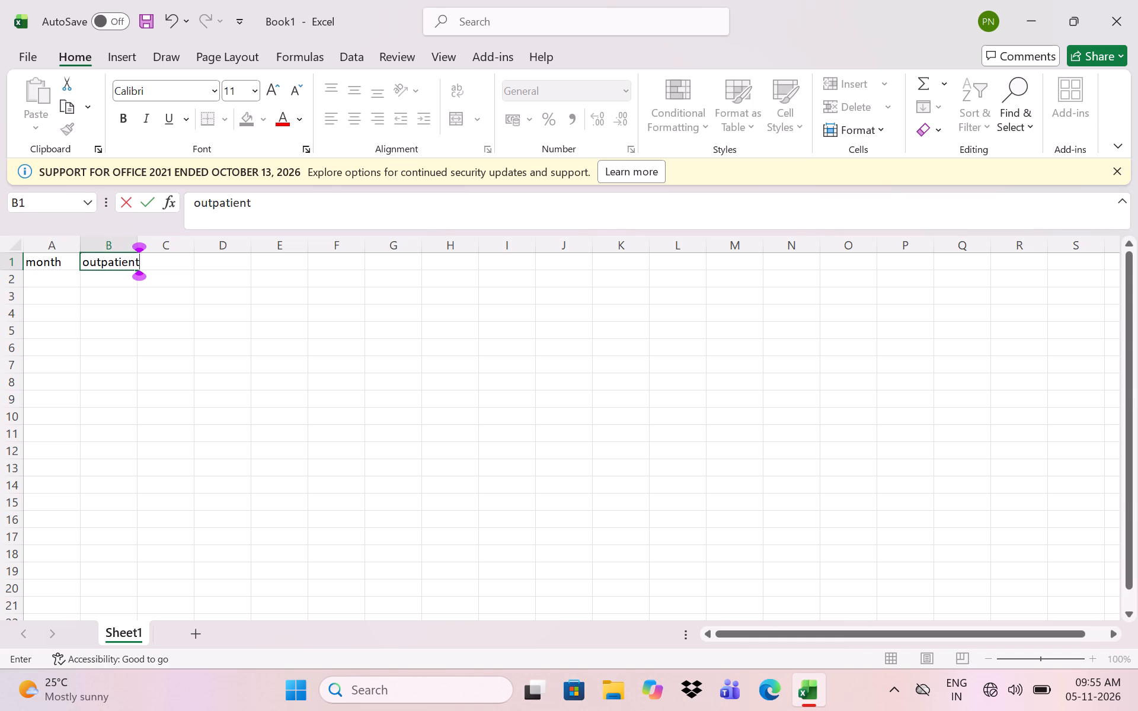
key("space")
type("ad")
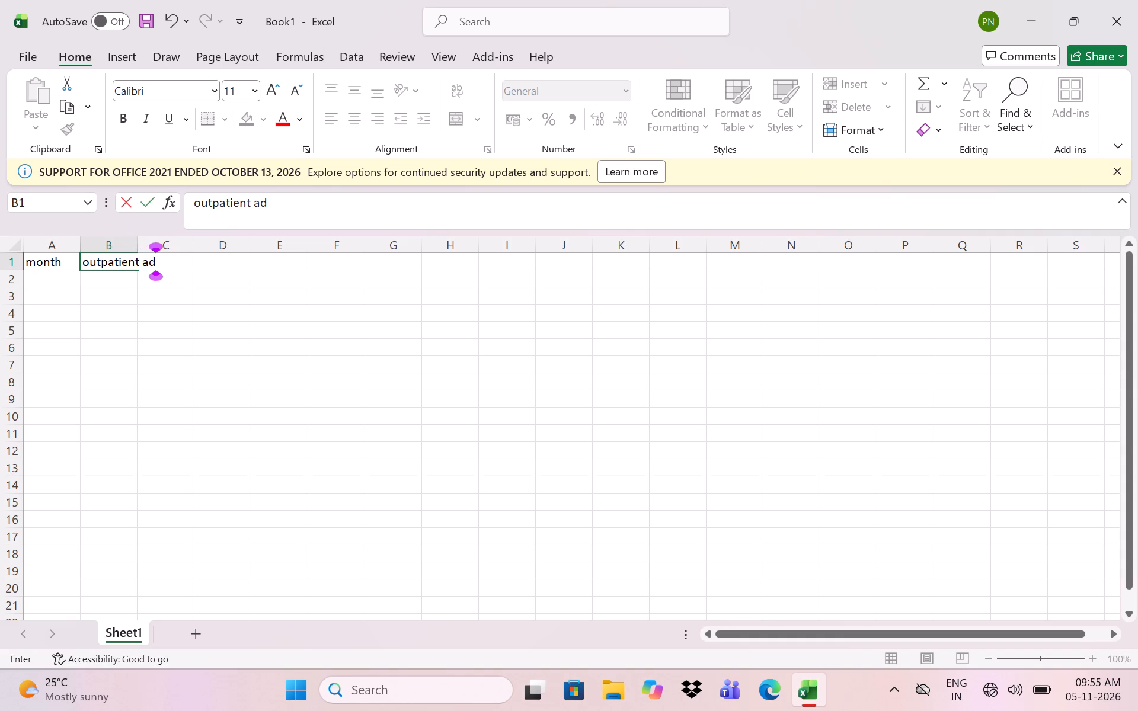
type("miss")
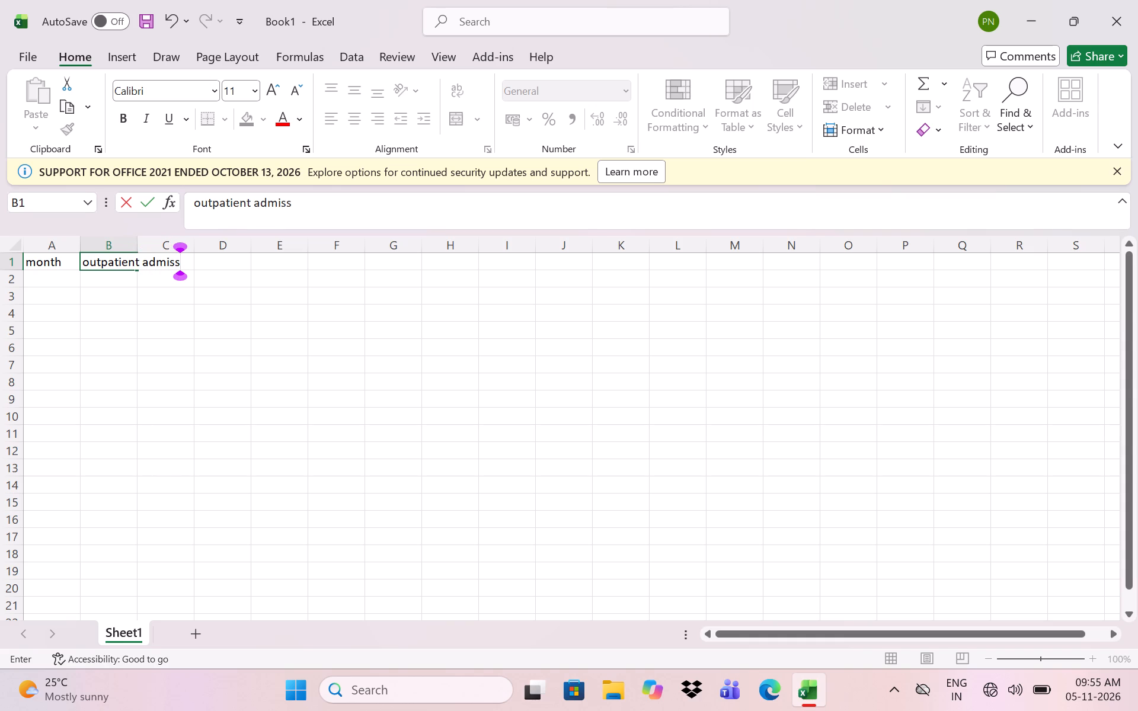
type("io")
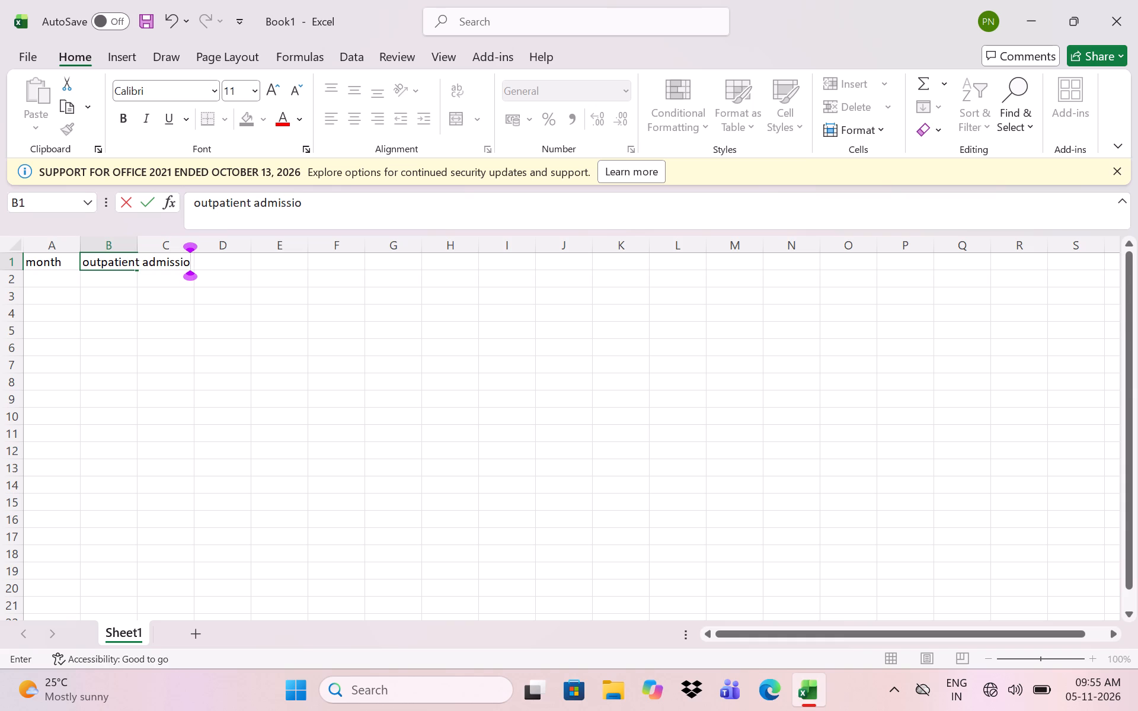
type("ns")
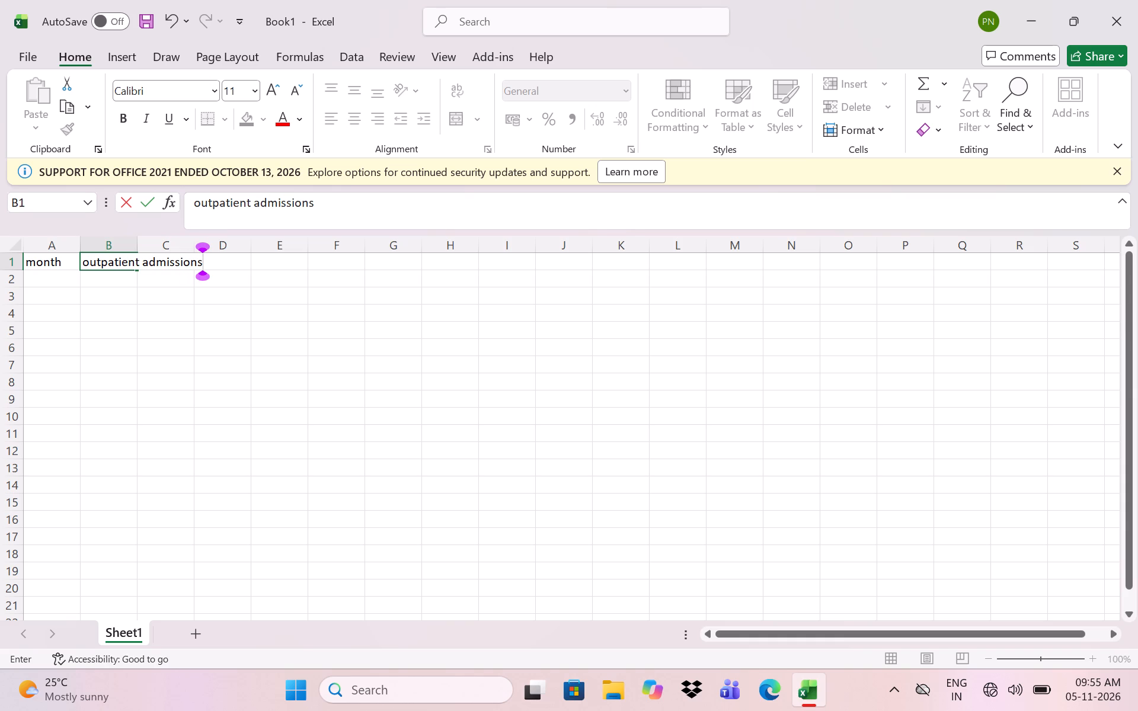
key("Return")
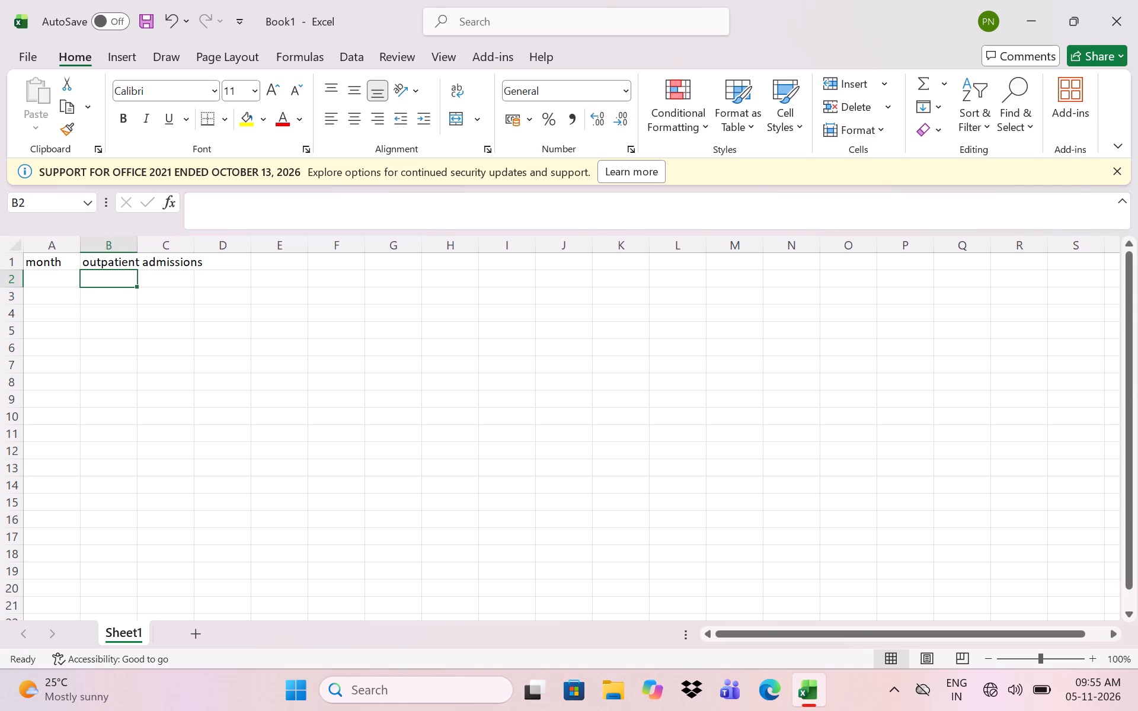
Widen column B to fit the "outpatient admissions" header, keeping column A only slightly wider than the default.
key("ctrl+Right")
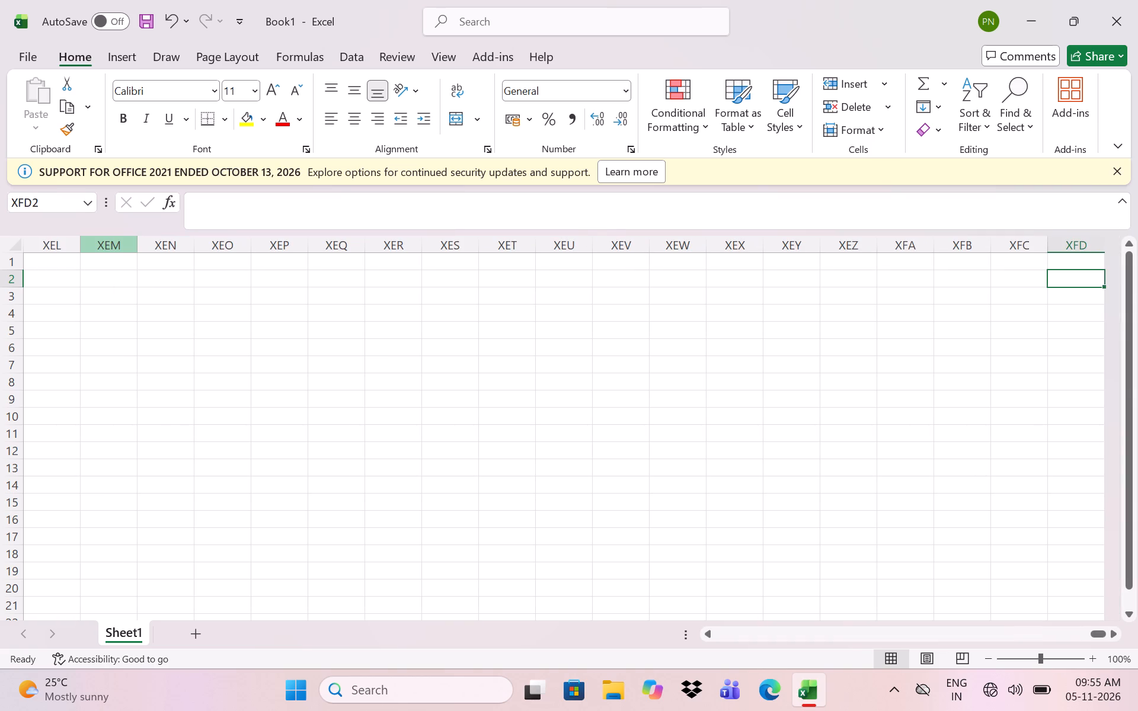
key("ctrl+Left")
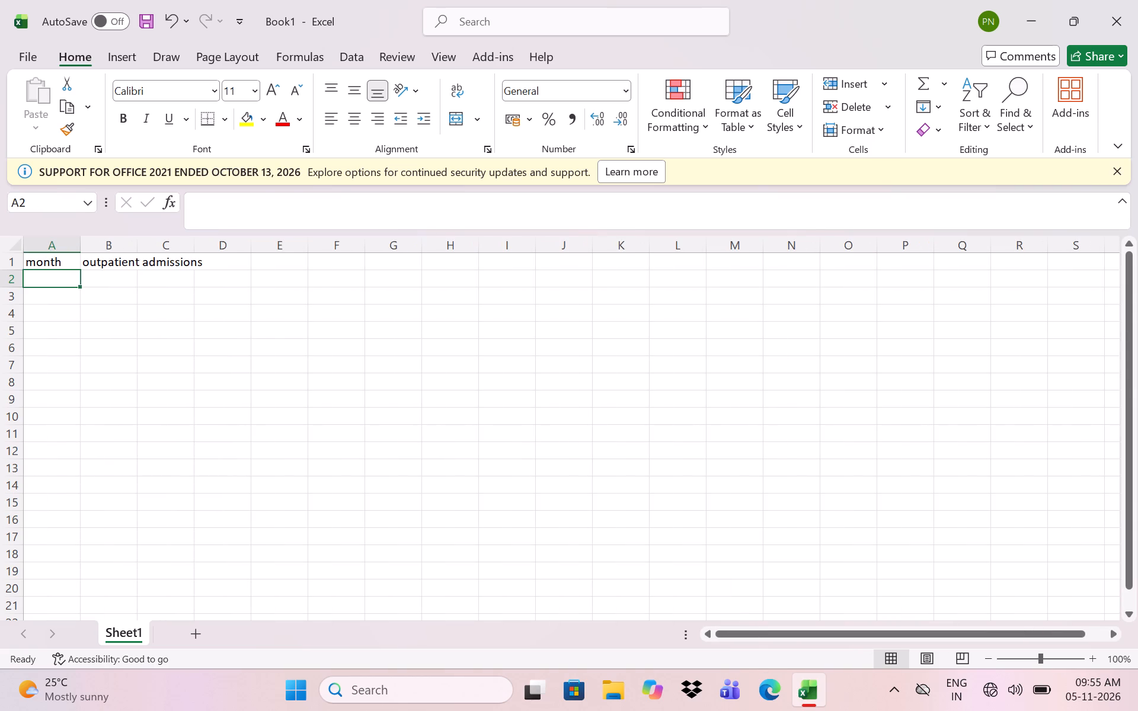
double_click(117, 253, "ctrl")
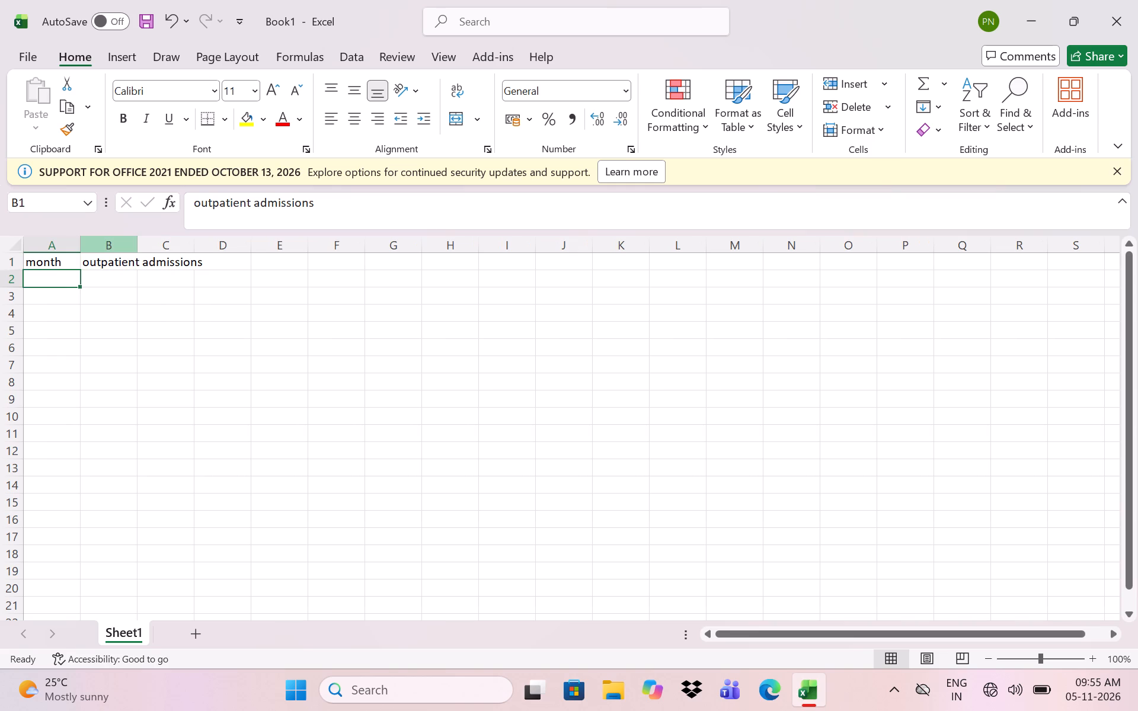
left_click(126, 252, "shift")
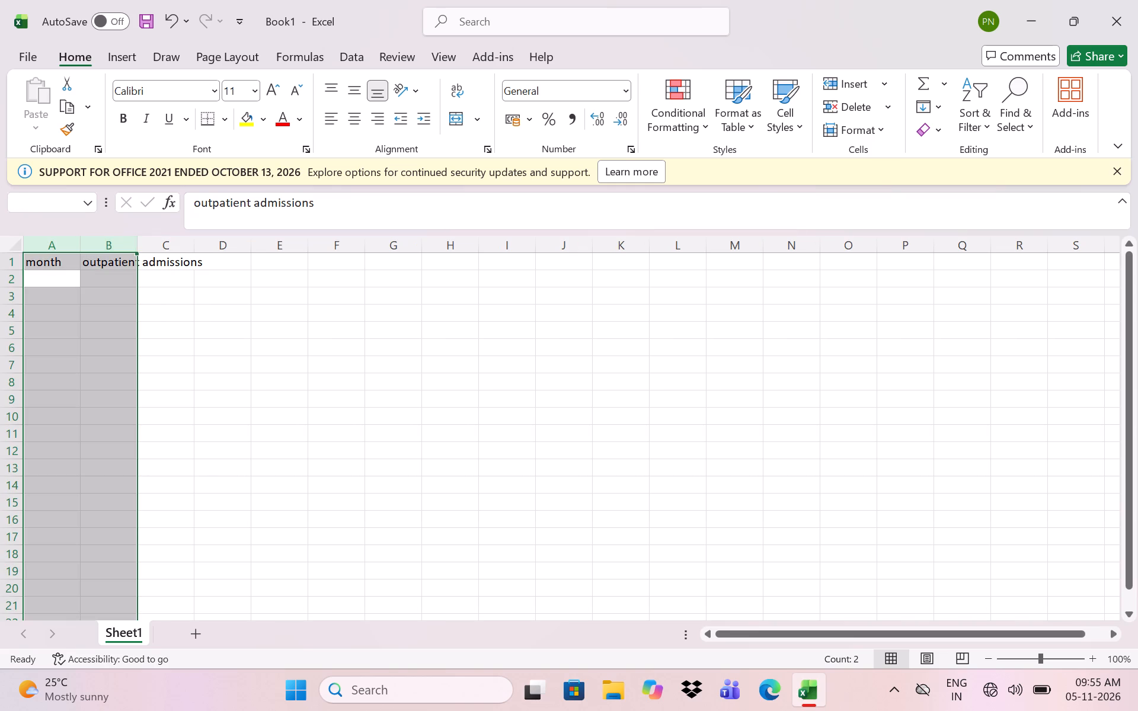
left_click(131, 246)
left_click_drag(136, 246, 143, 246, "ctrl")
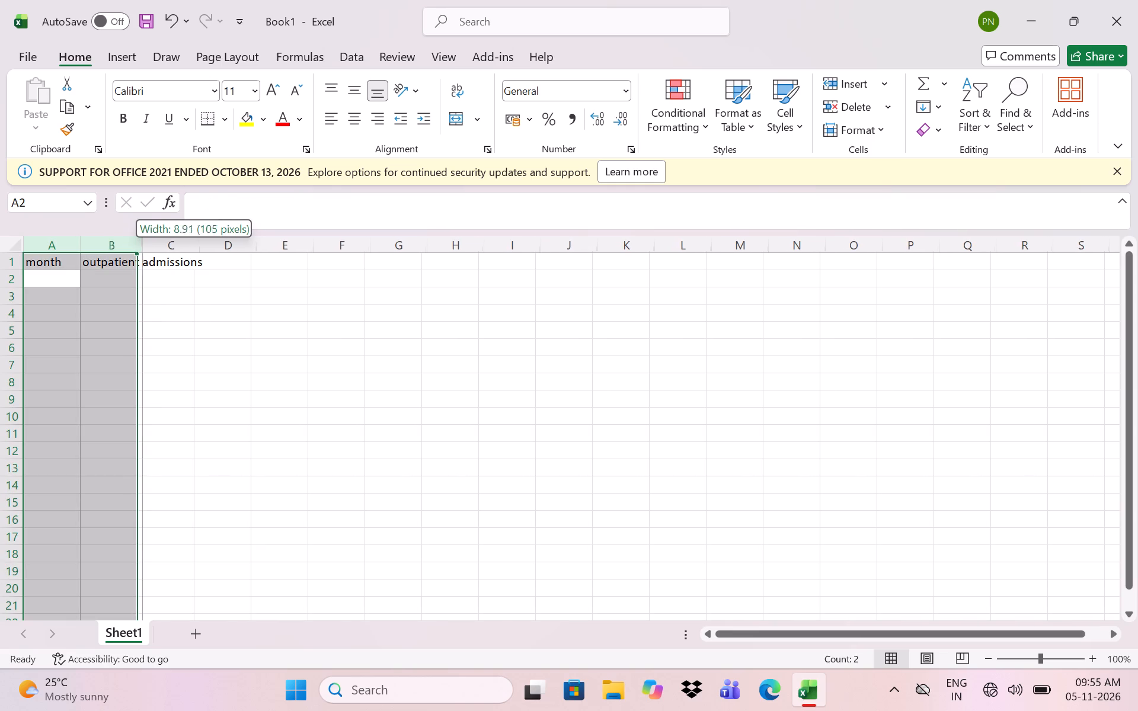
left_click_drag(143, 246, 204, 244, "ctrl")
left_click(204, 244)
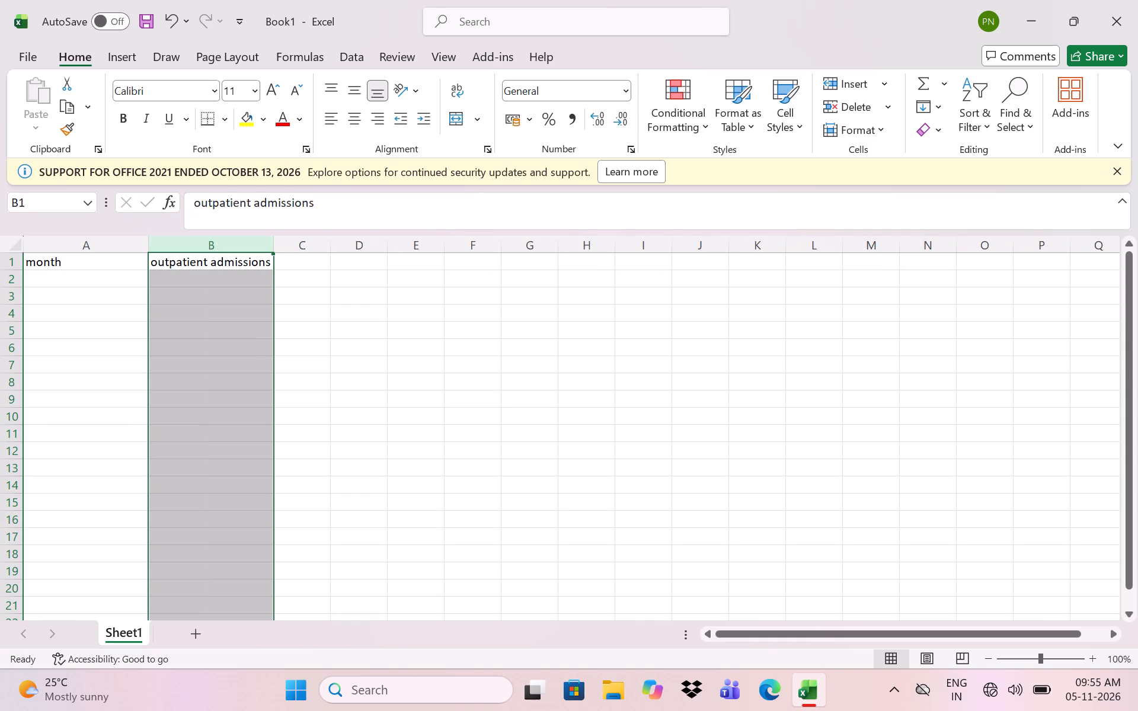
left_click_drag(148, 248, 91, 248)
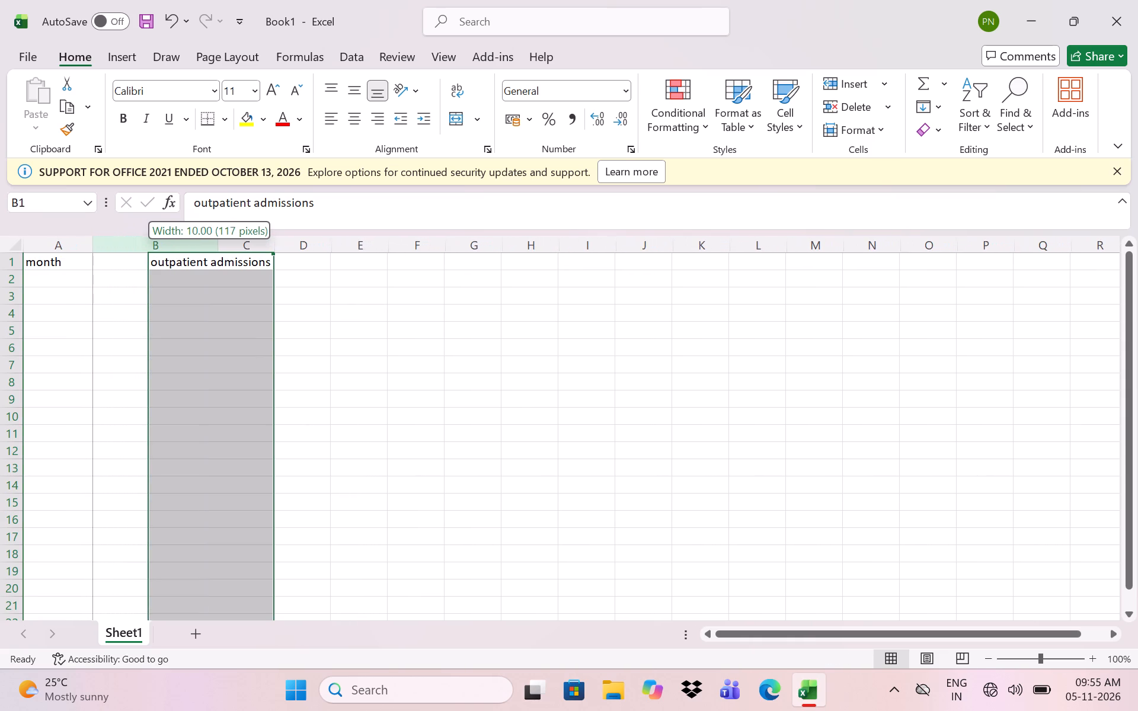
left_click_drag(91, 248, 88, 250)
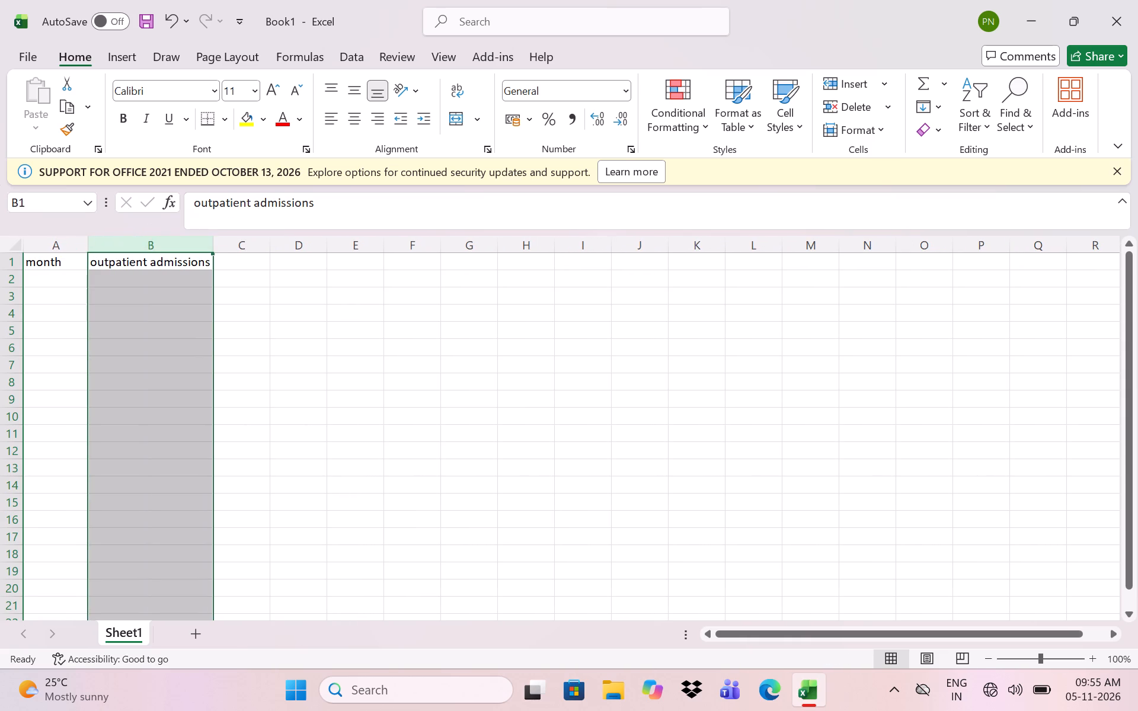
Enter the header "inpatient admissions" in C1 and widen column C to fit it.
left_click(227, 263)
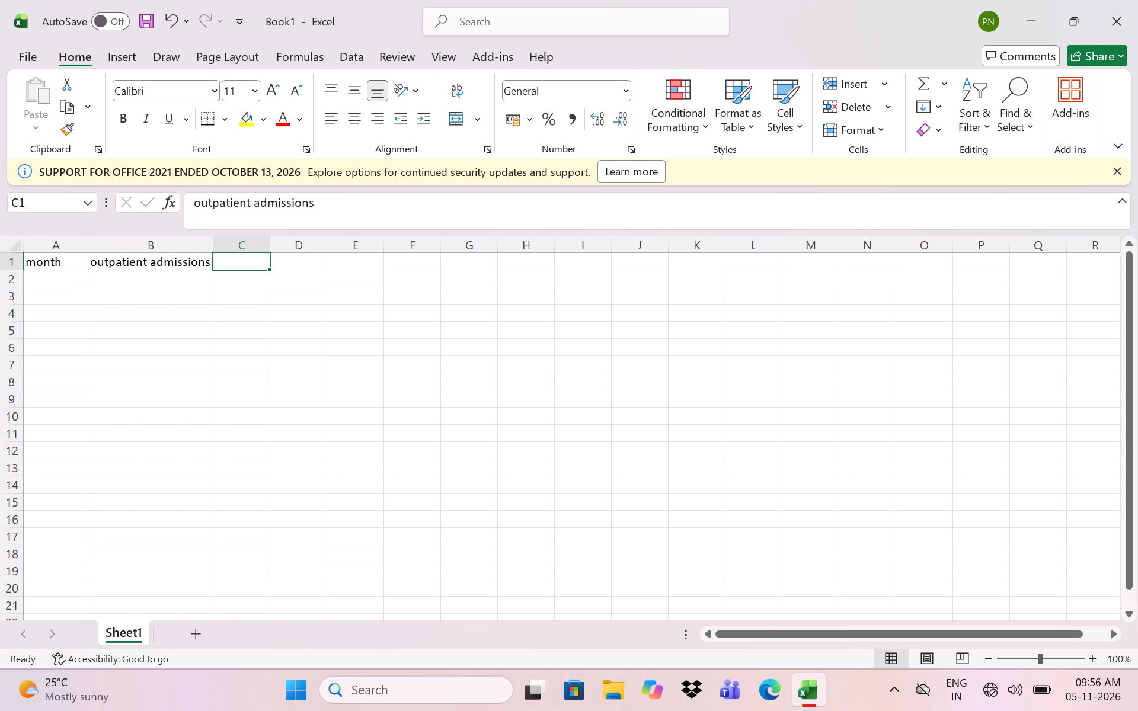
type("in")
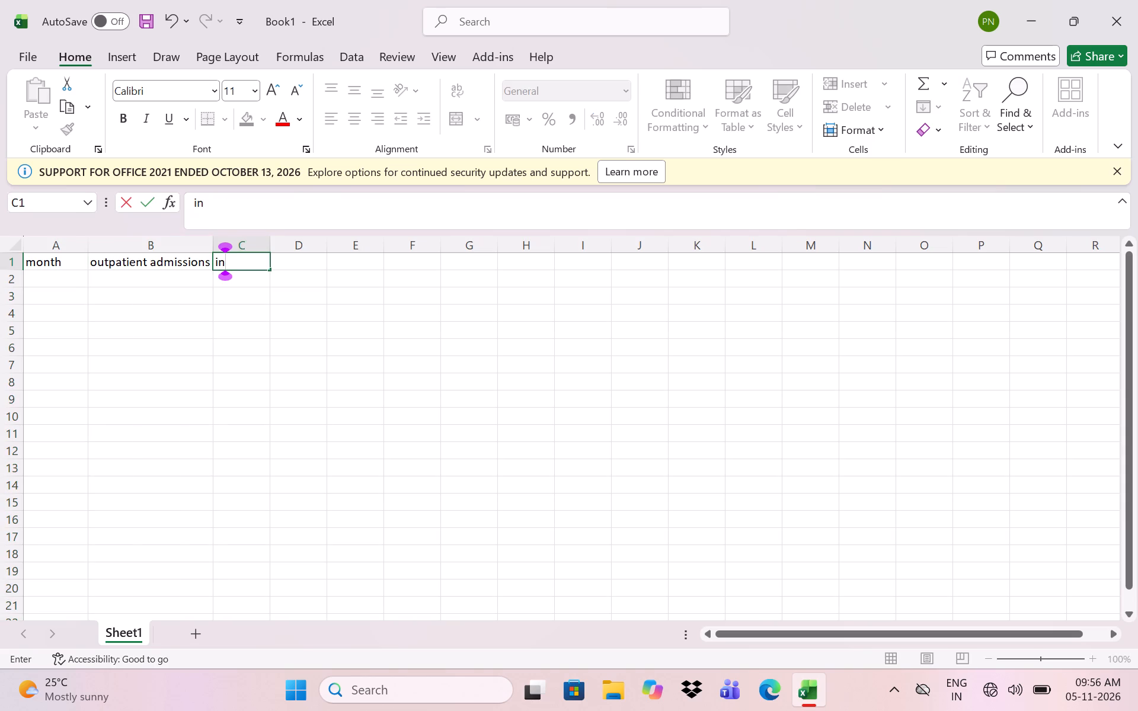
type("pat")
type("ient")
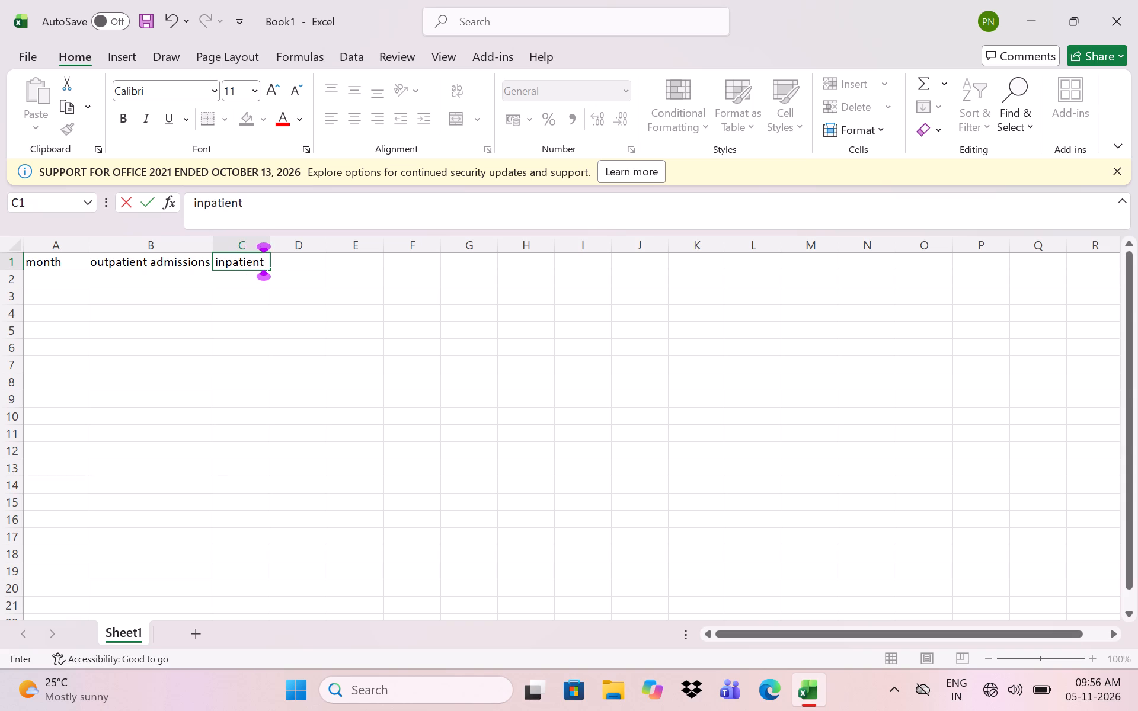
key("space")
type("admi")
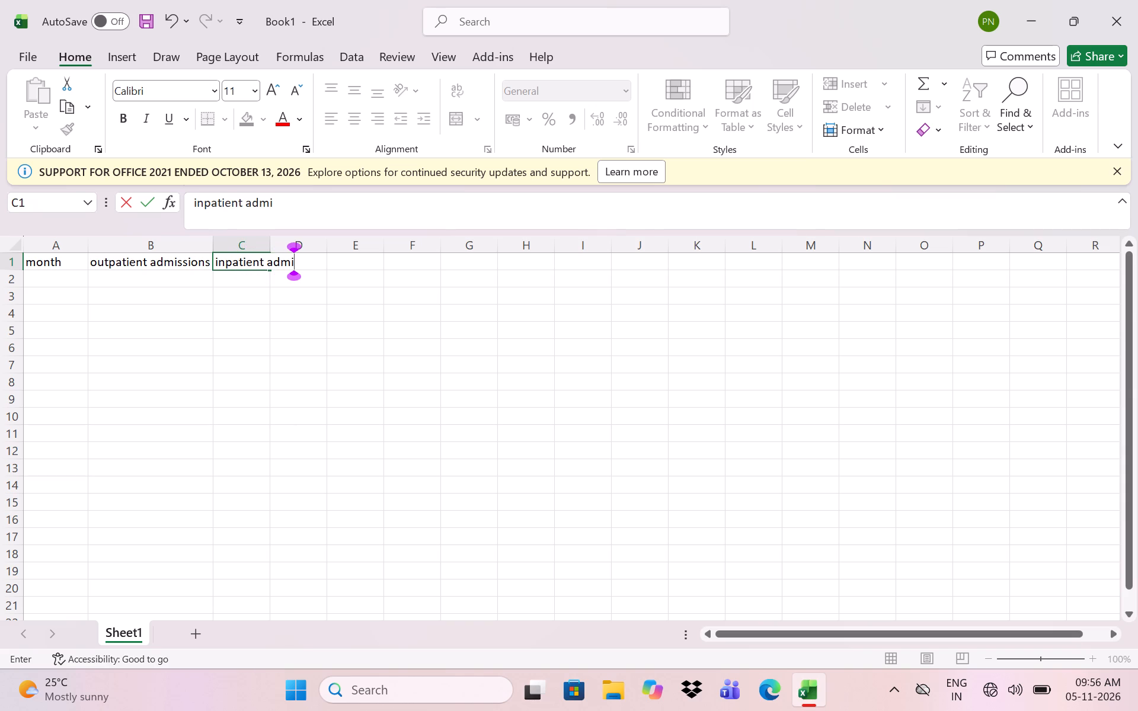
type("ssions")
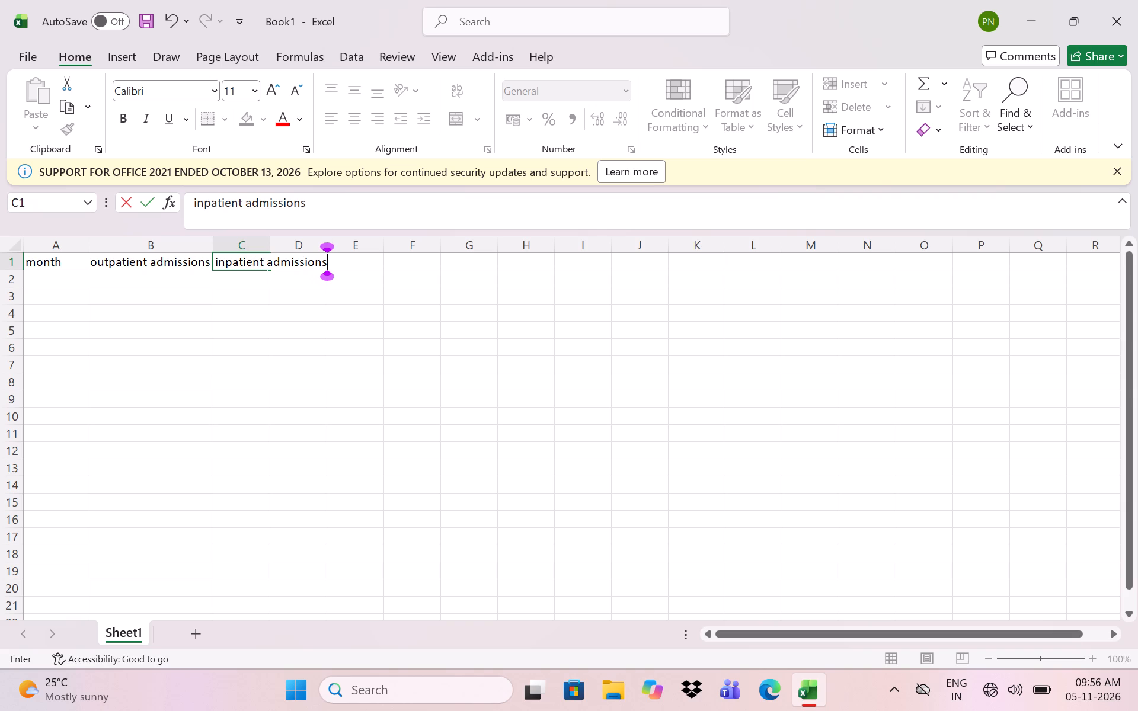
left_click(321, 268)
left_click(353, 293)
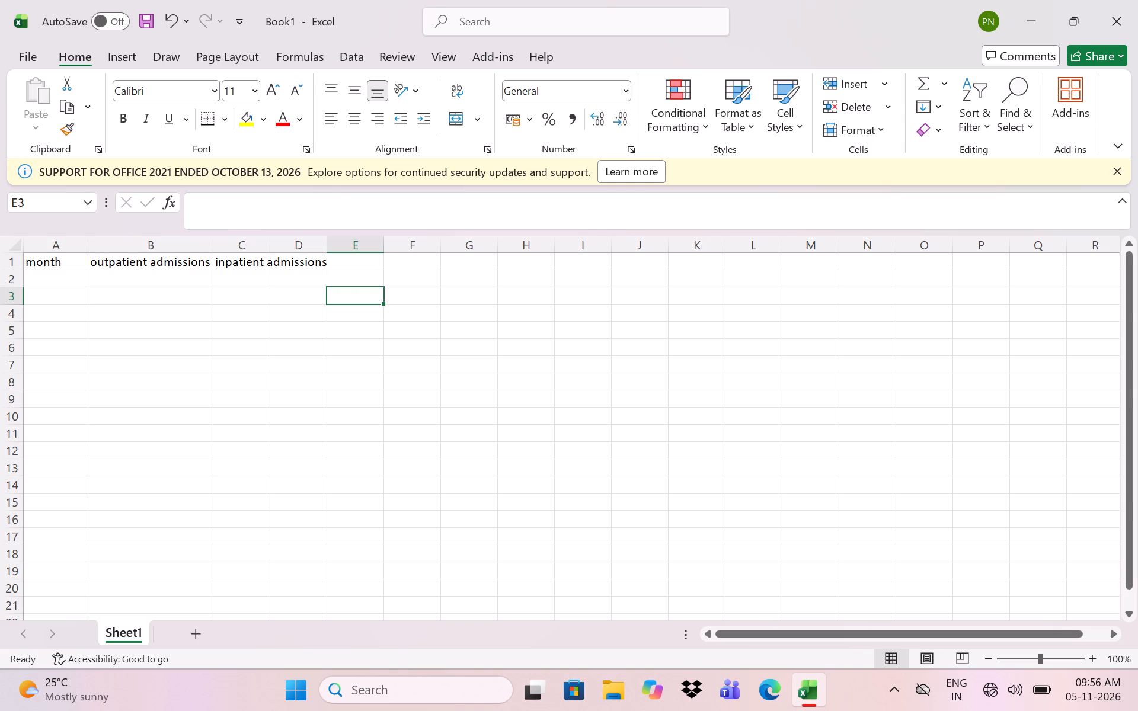
left_click_drag(271, 247, 330, 246)
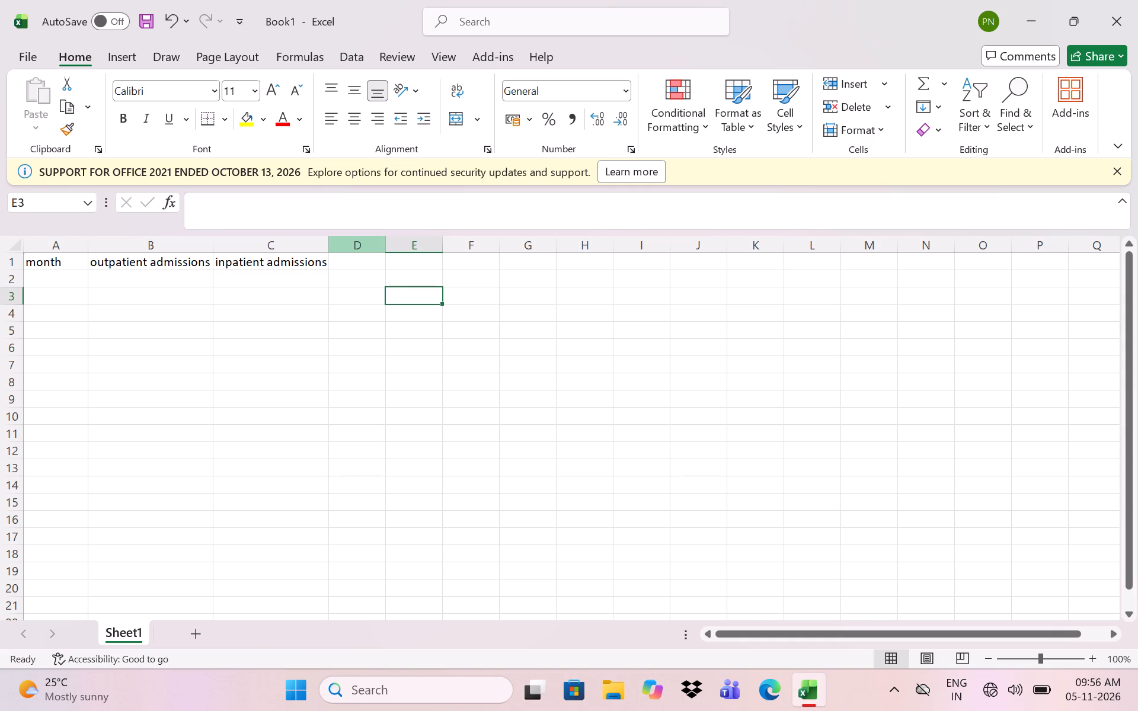
Enter the header "Avg Wait Time(min)" in D1 and widen column D to fit it.
left_click(359, 265)
type("Avg")
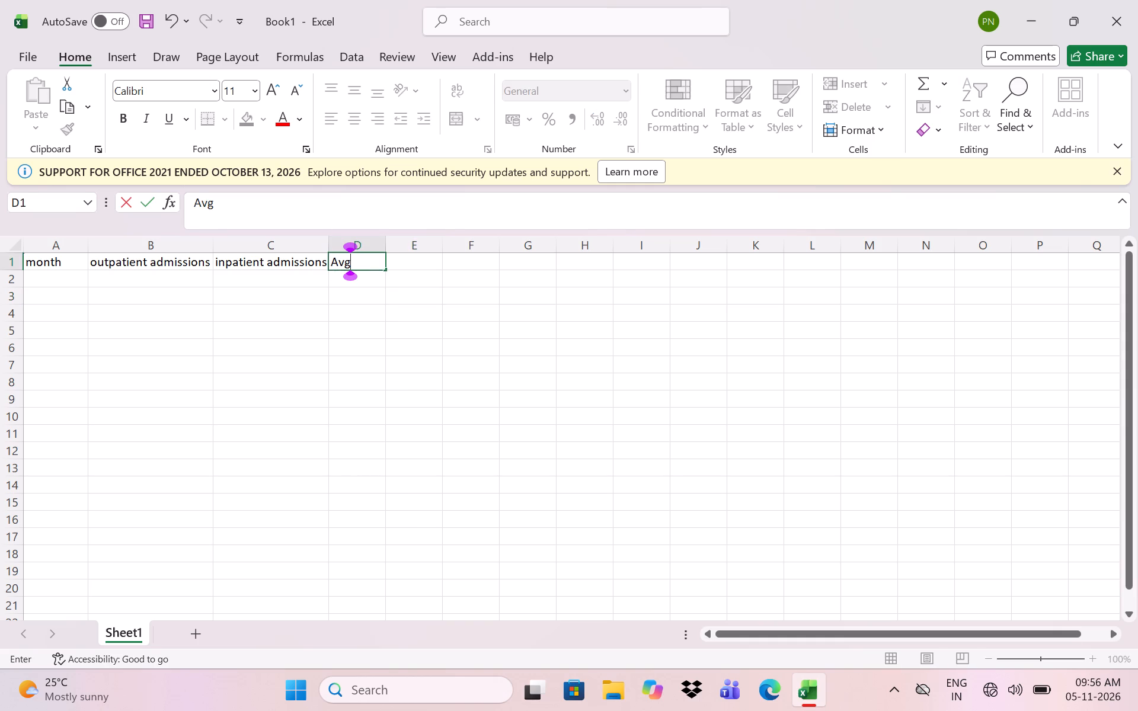
key("space")
type("Wait")
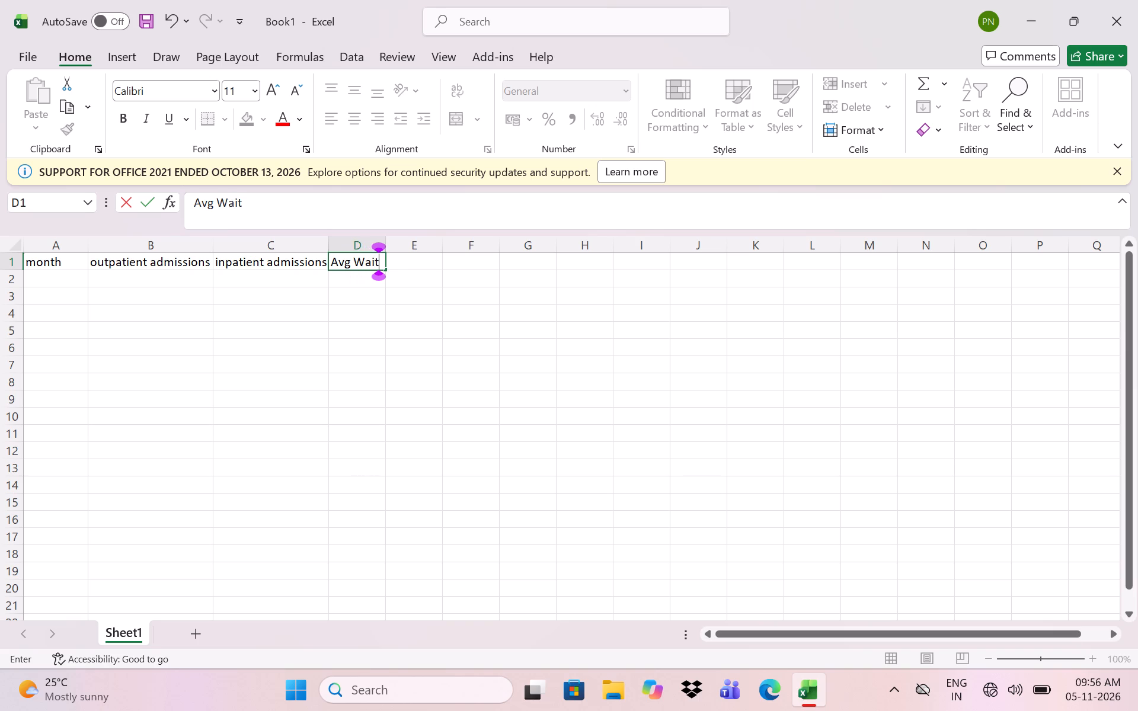
key("space")
type("Time")
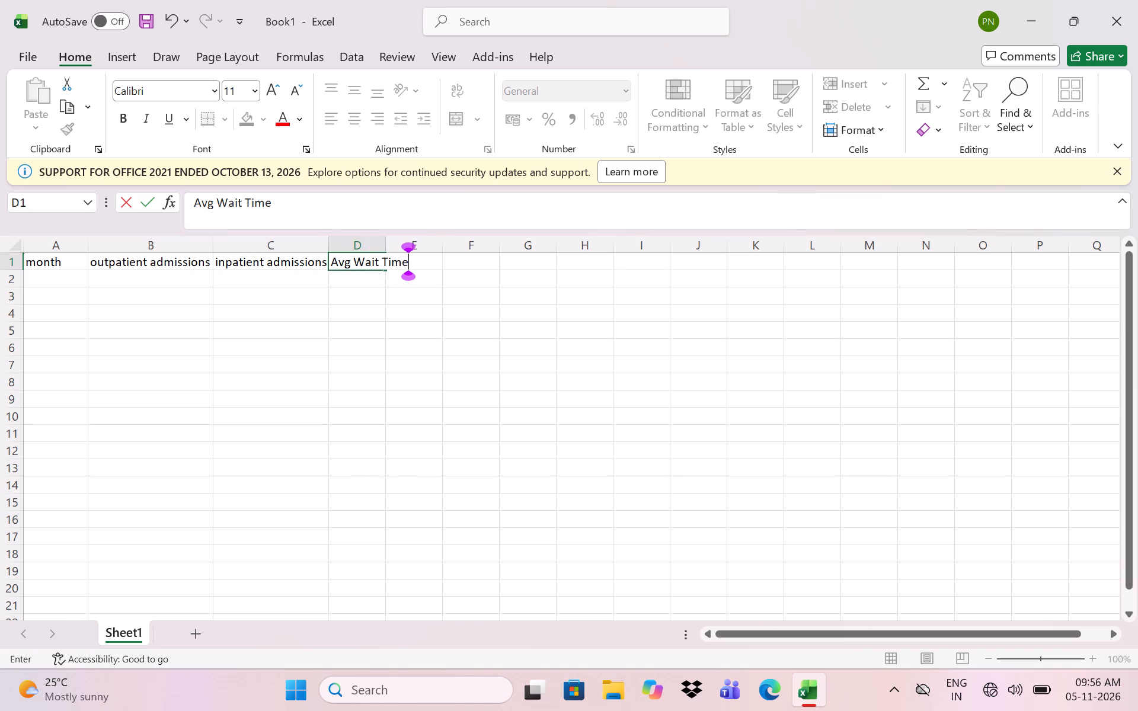
type("(min)")
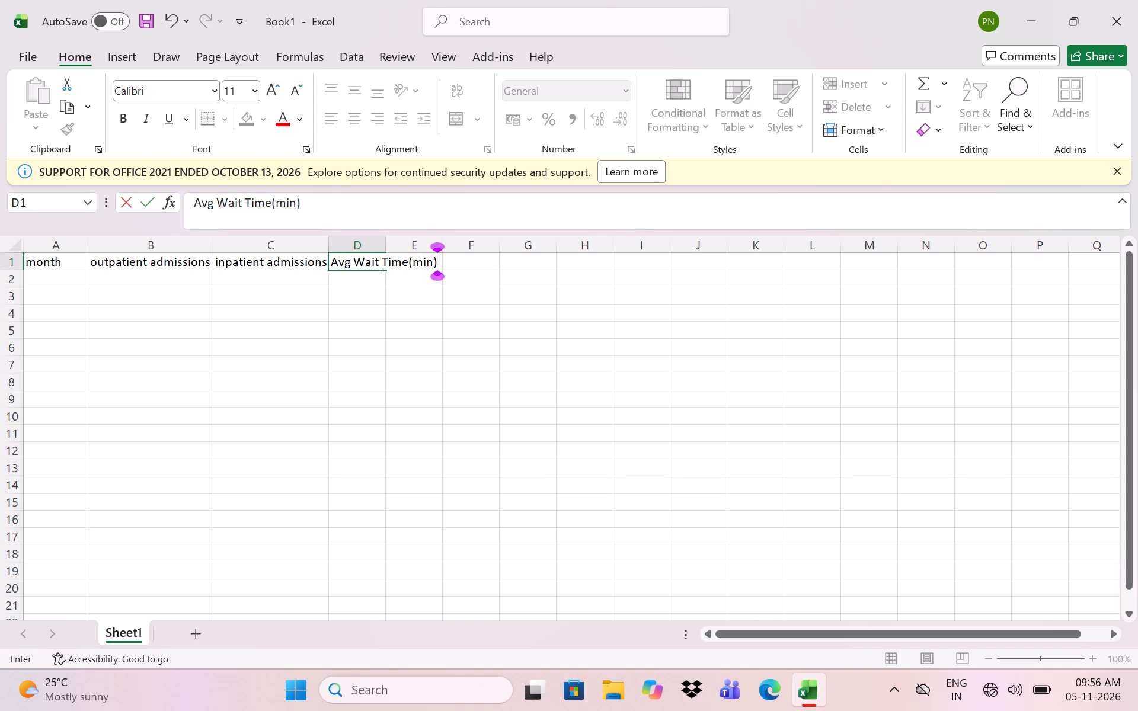
left_click(428, 328)
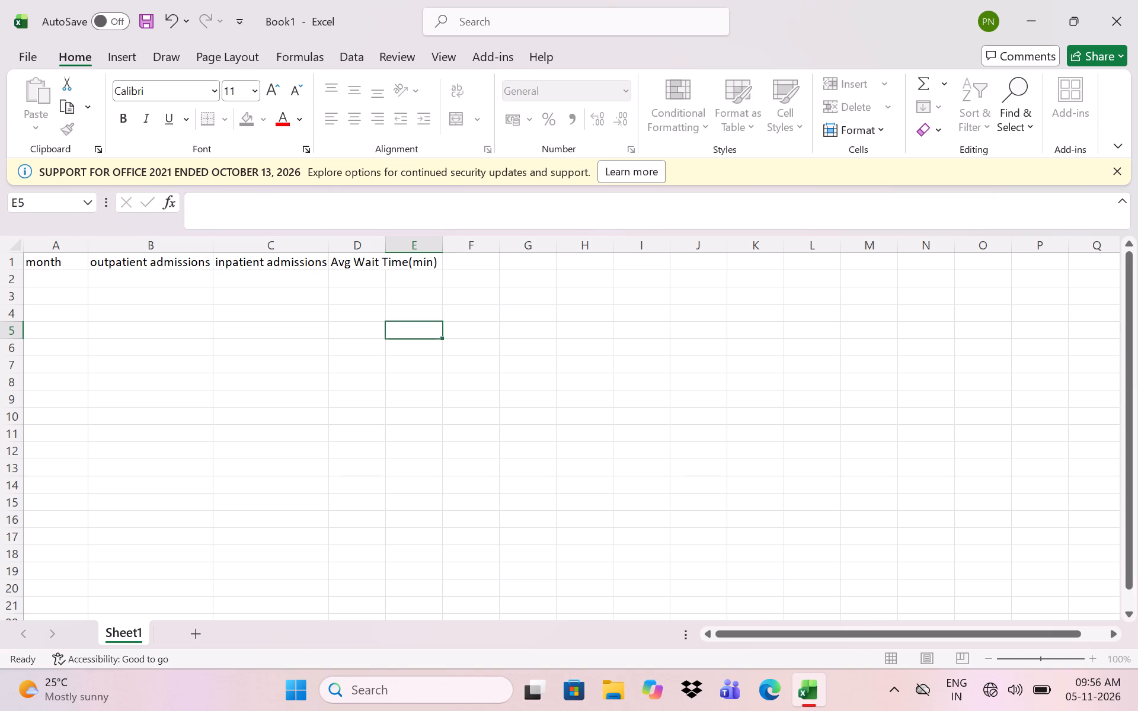
left_click_drag(386, 245, 430, 241)
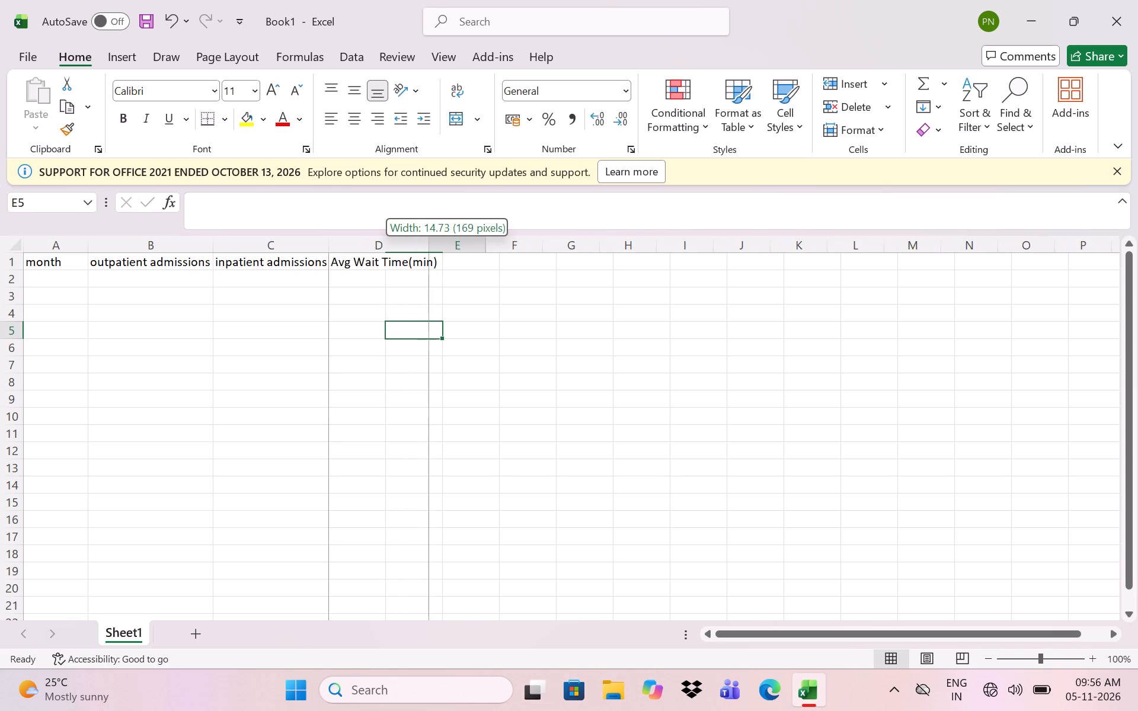
left_click_drag(430, 241, 440, 243)
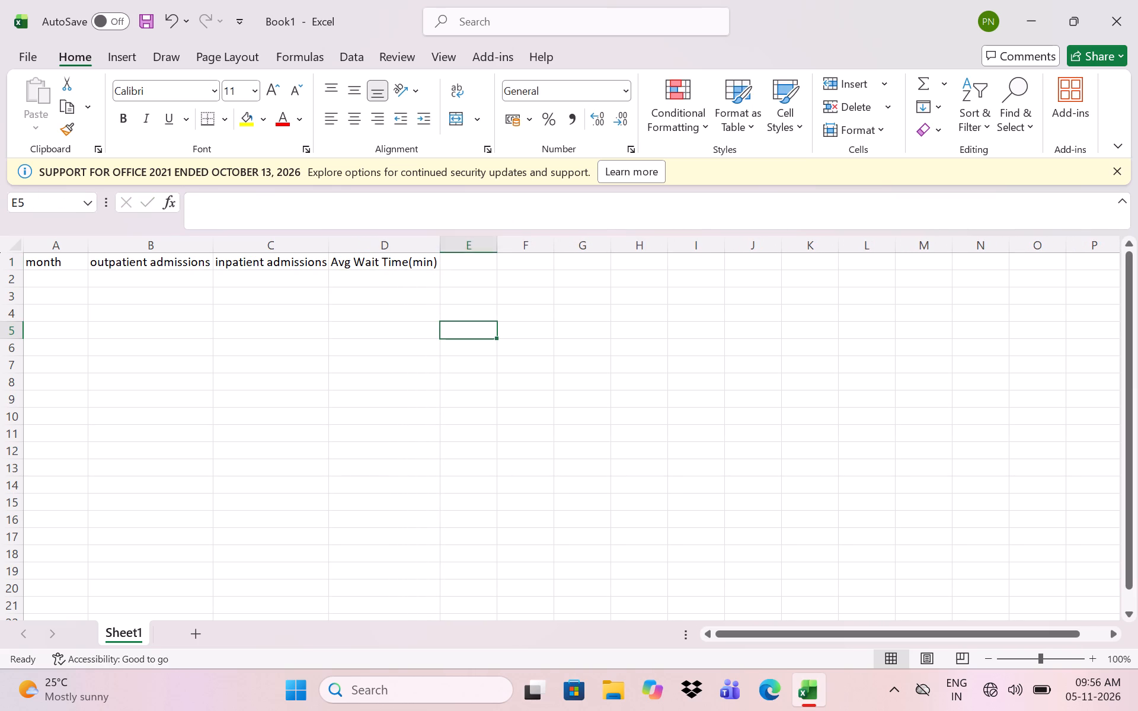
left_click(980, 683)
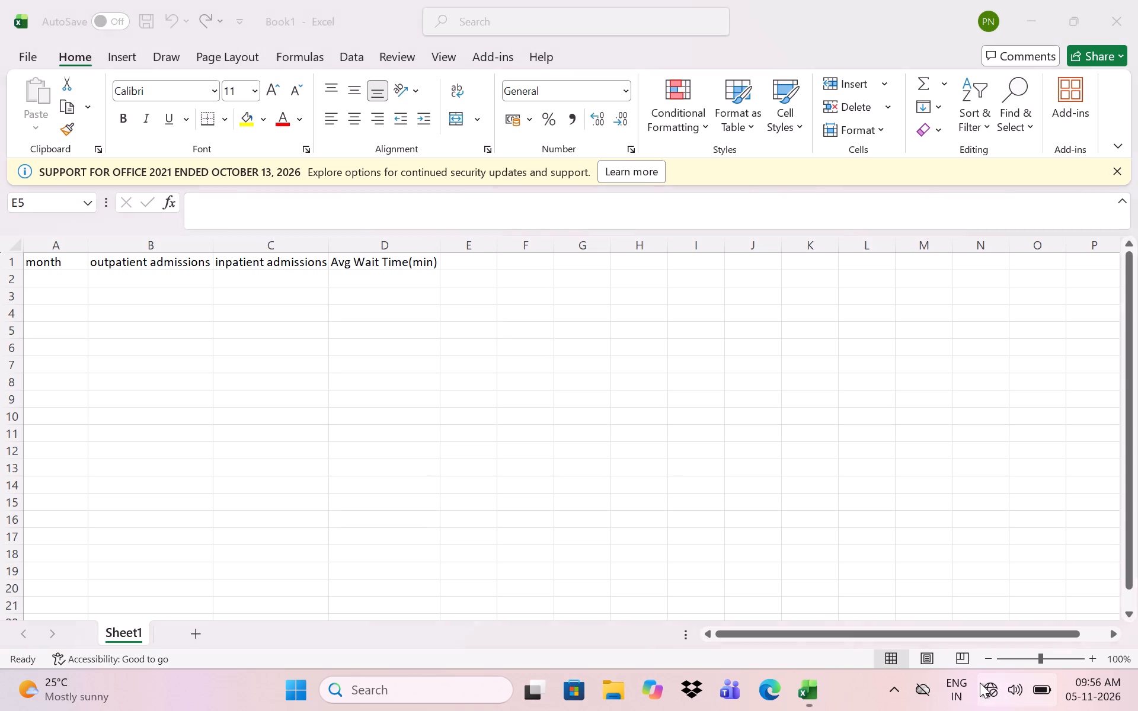
Enter the months jan, feb, mar and april in cells A2 through A5.
left_click(634, 420)
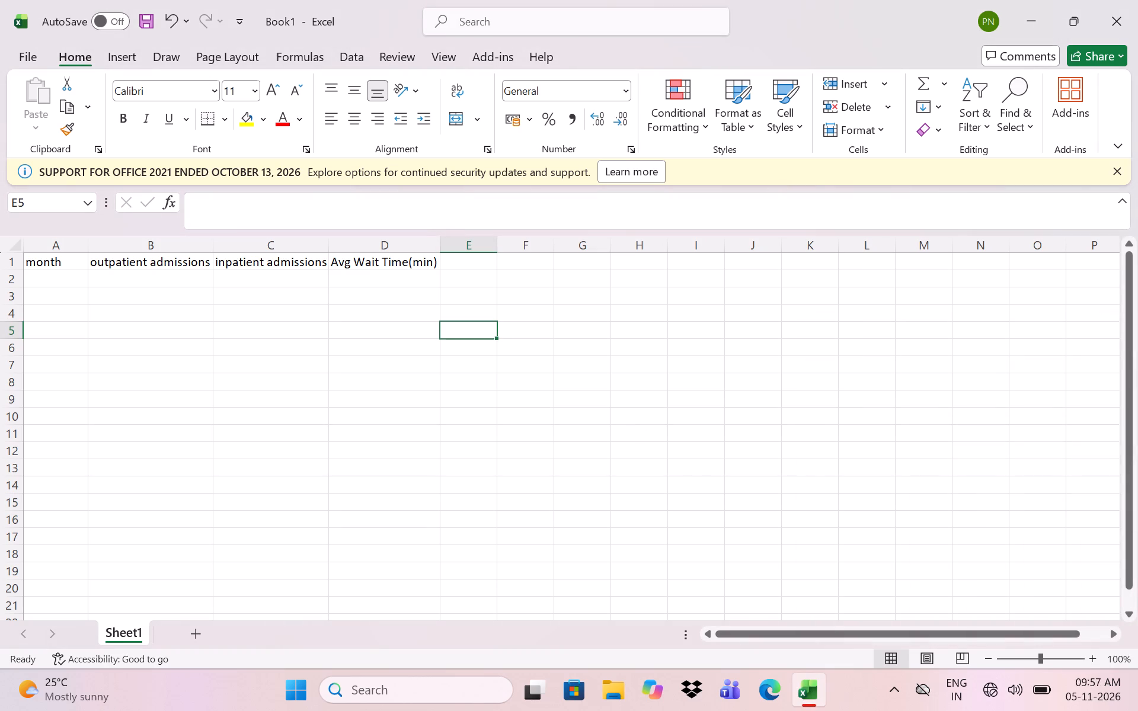
left_click(72, 286)
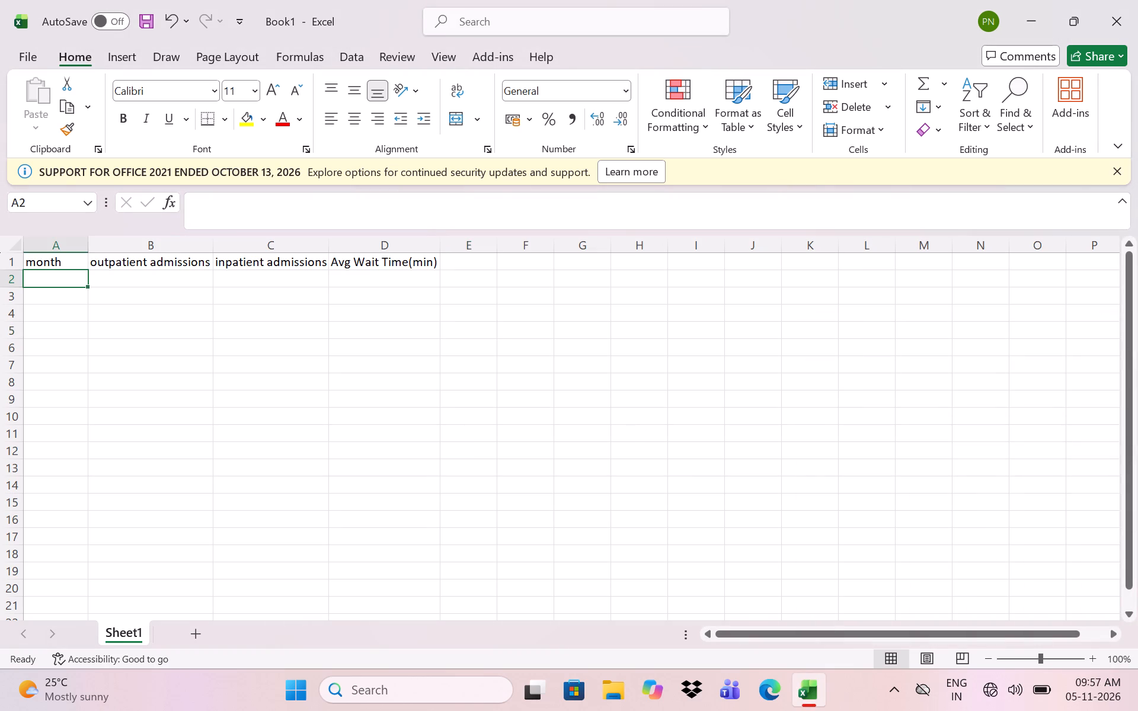
type("jan")
key("Down")
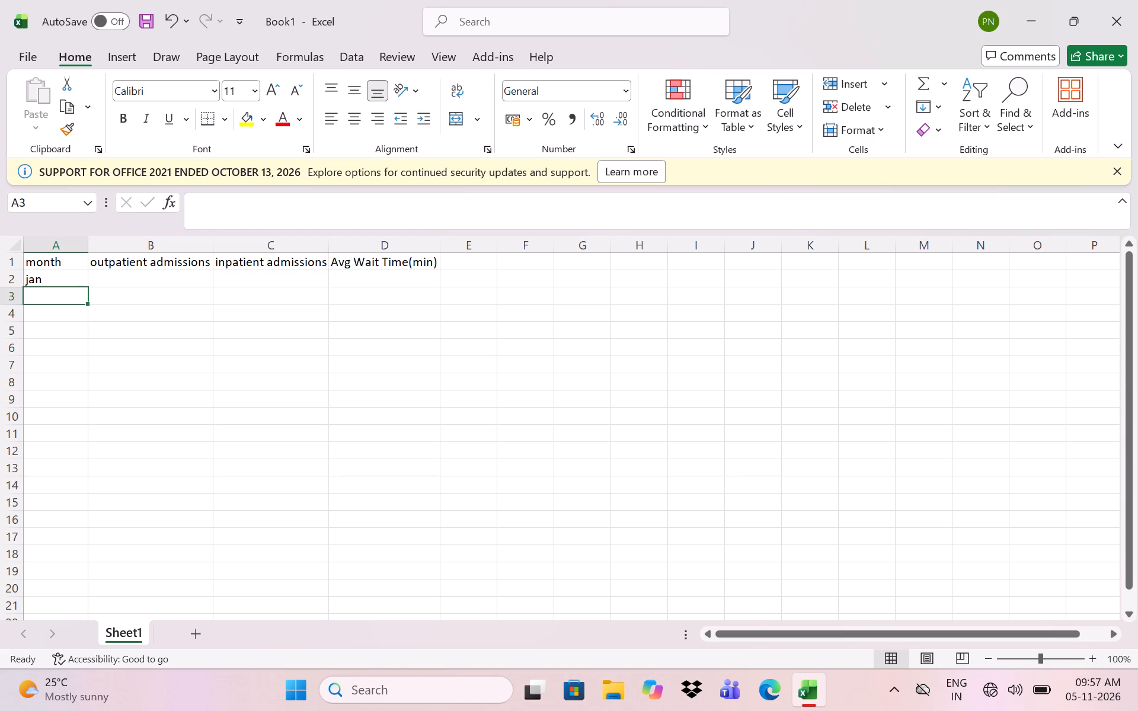
type("feb")
key("Down")
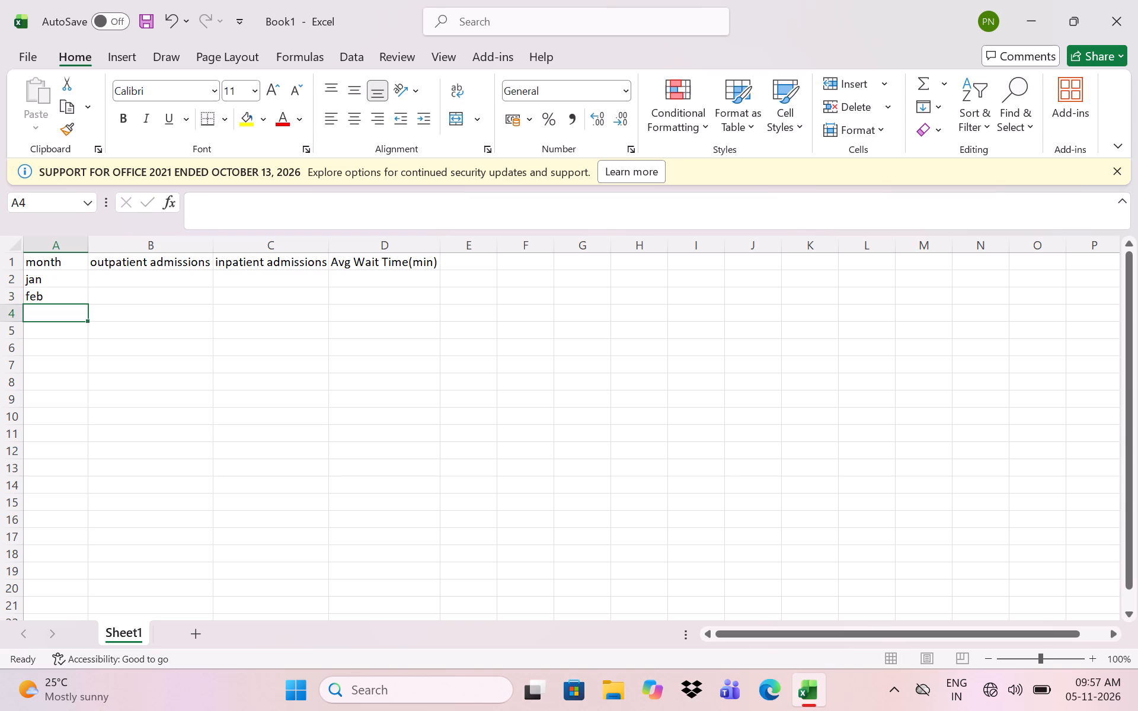
type("mar")
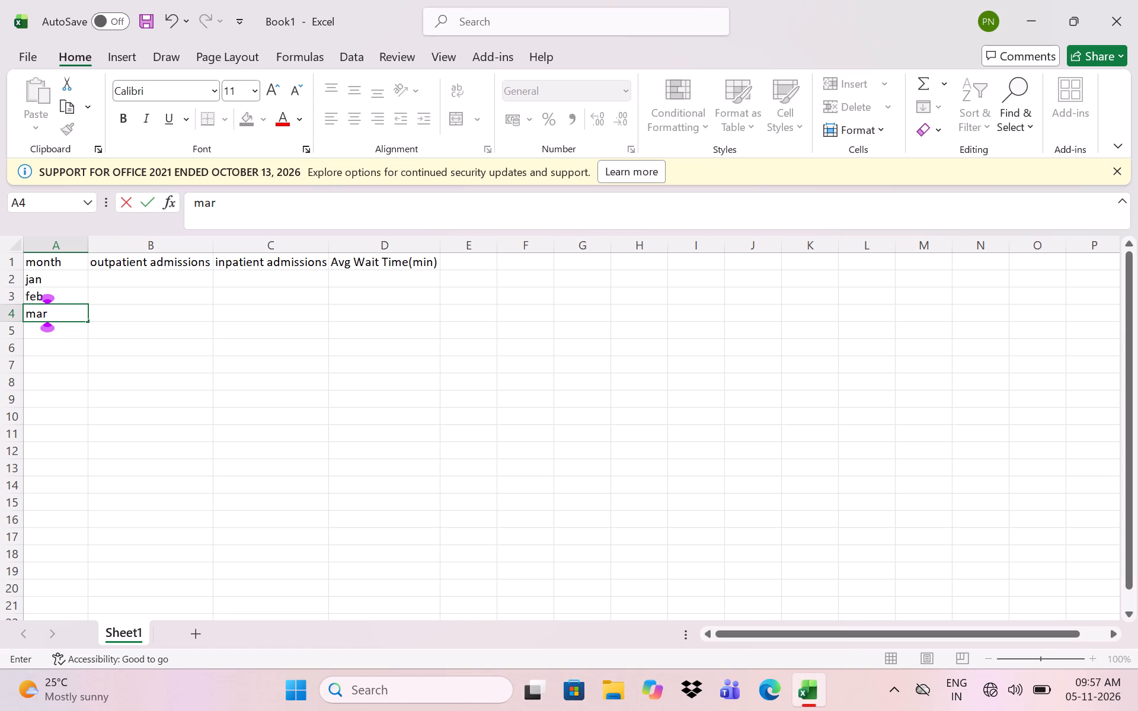
key("Down")
type("apr")
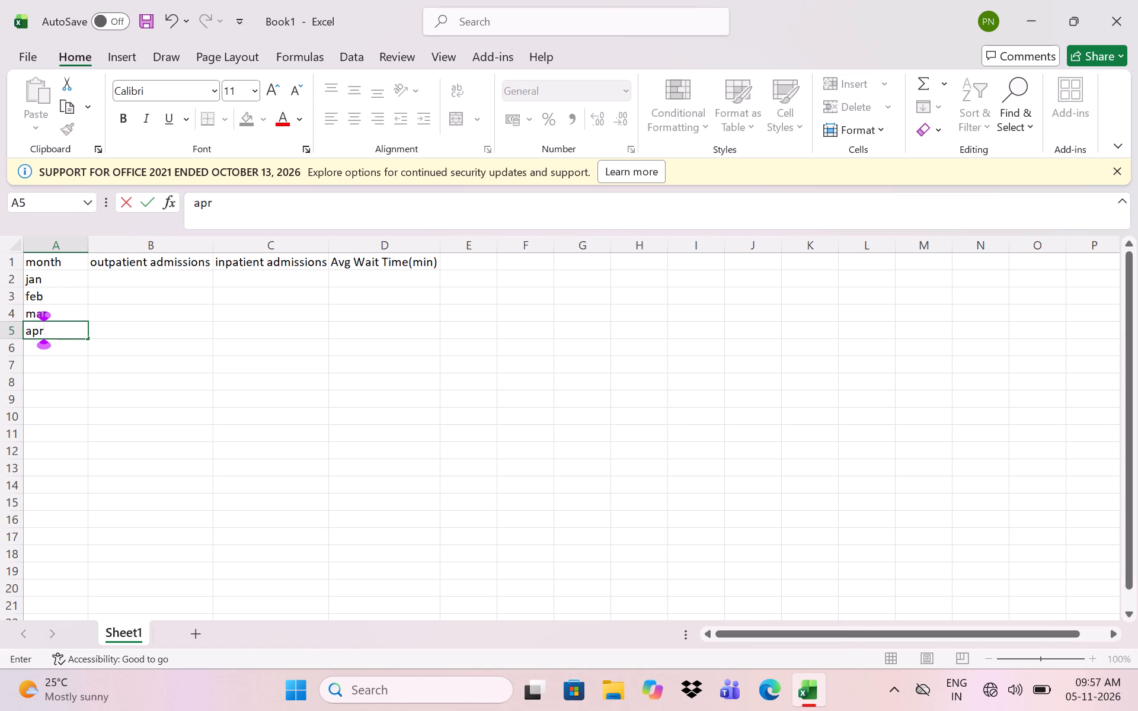
type("il")
Move the april entry from A5 up to A4, replacing mar.
left_click_drag(68, 321, 57, 305)
left_click(57, 305)
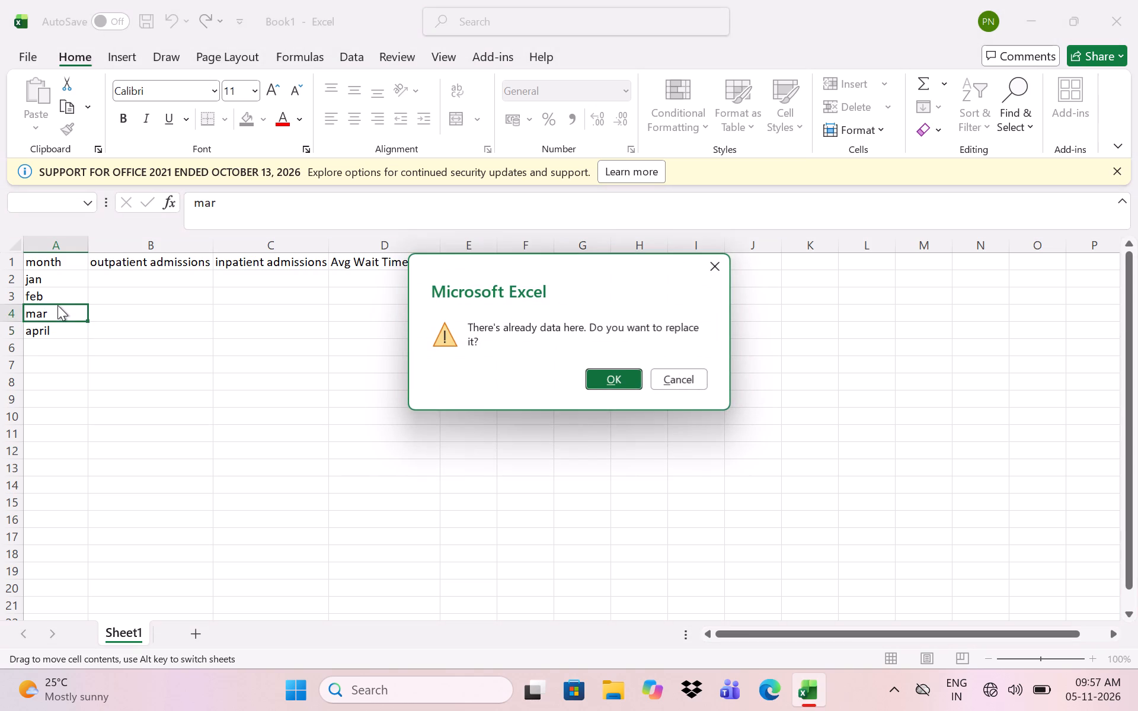
left_click(608, 377)
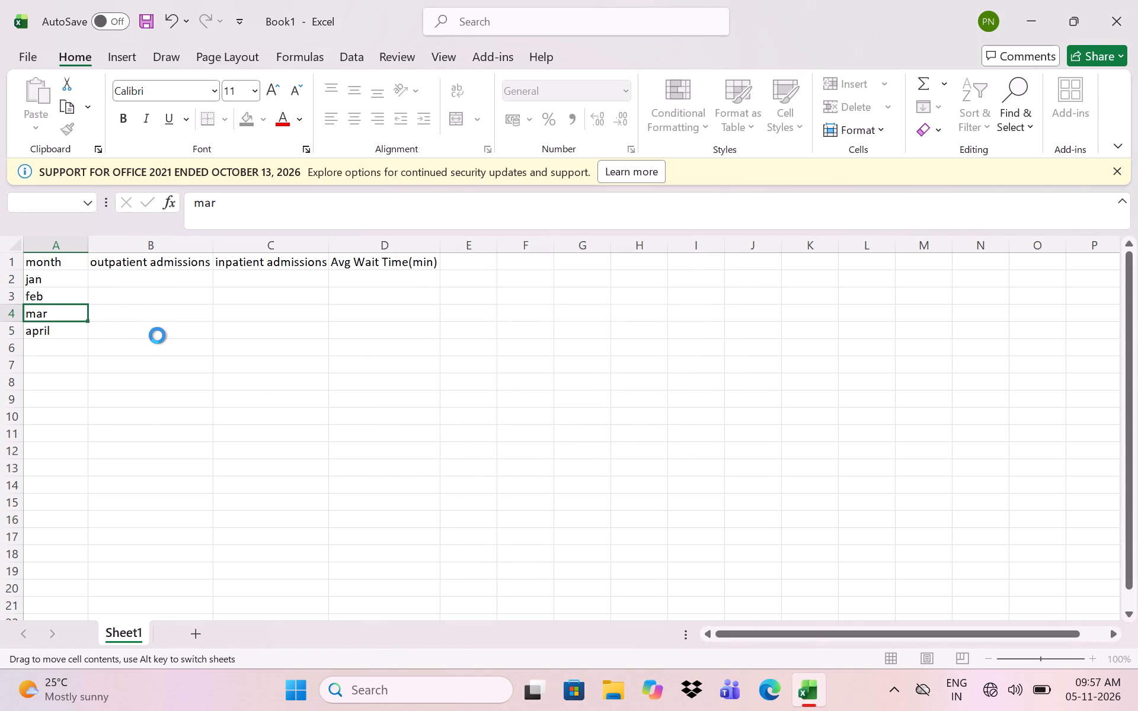
left_click(157, 335)
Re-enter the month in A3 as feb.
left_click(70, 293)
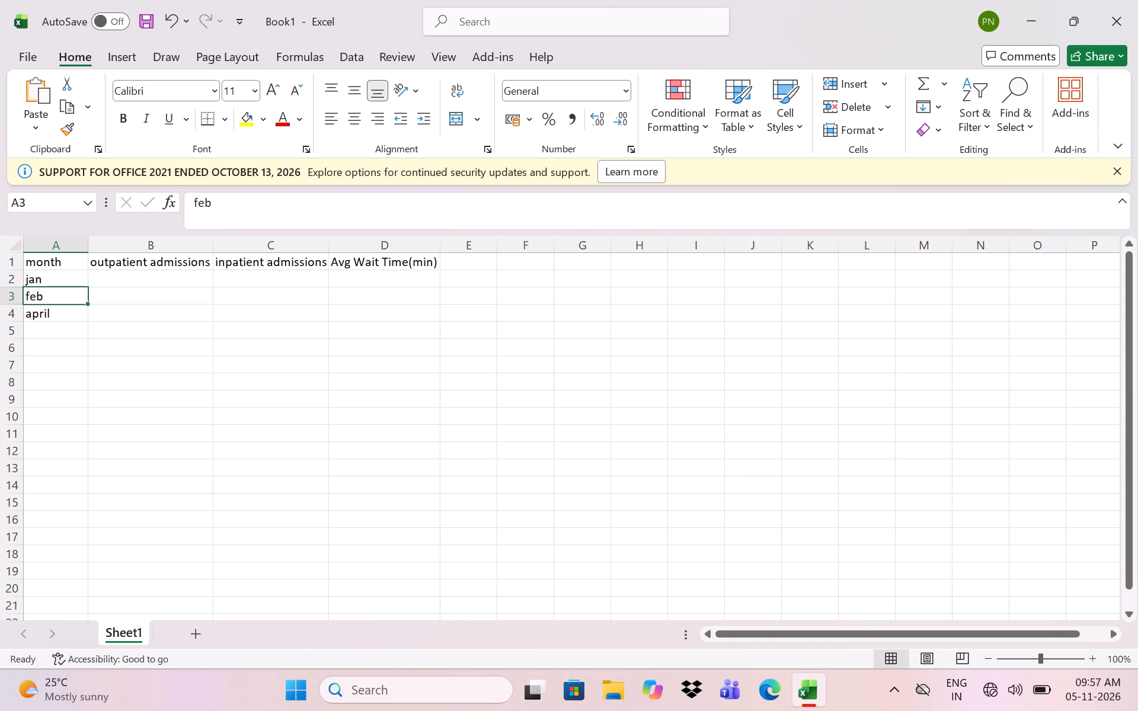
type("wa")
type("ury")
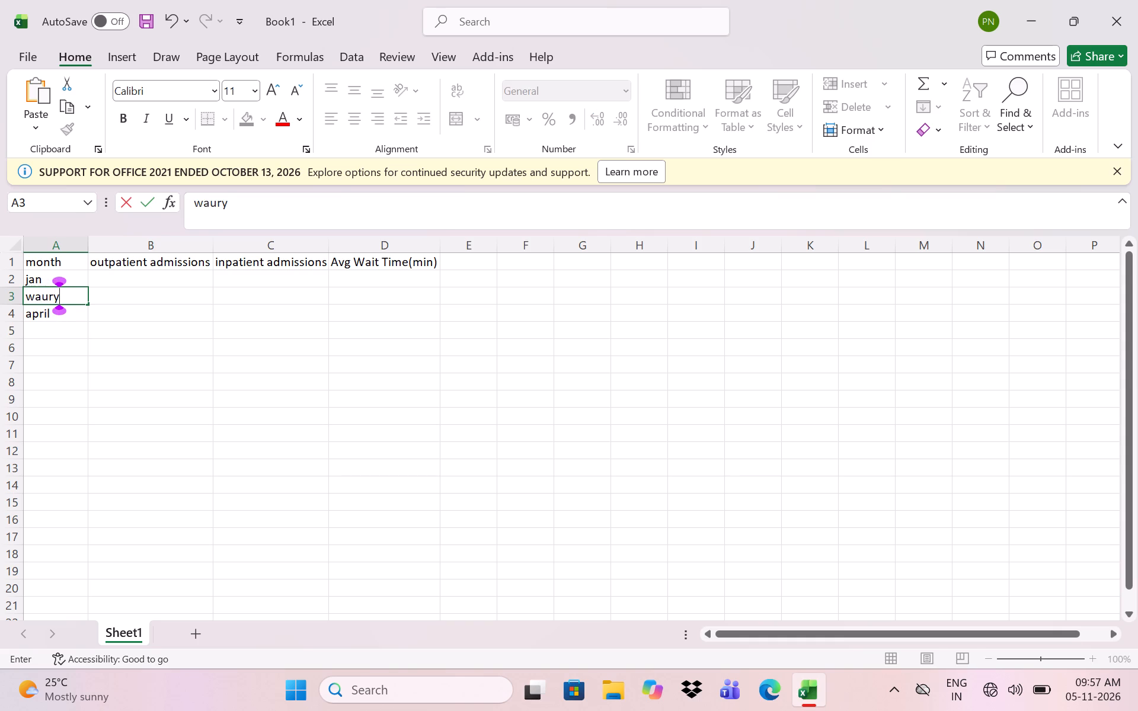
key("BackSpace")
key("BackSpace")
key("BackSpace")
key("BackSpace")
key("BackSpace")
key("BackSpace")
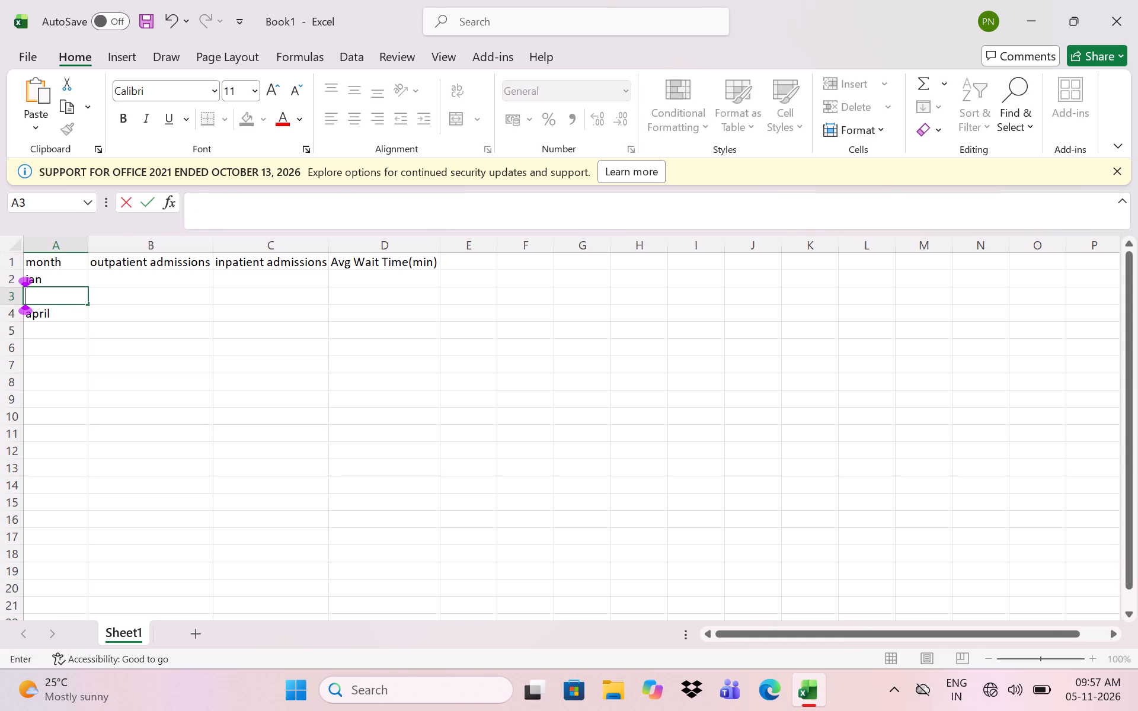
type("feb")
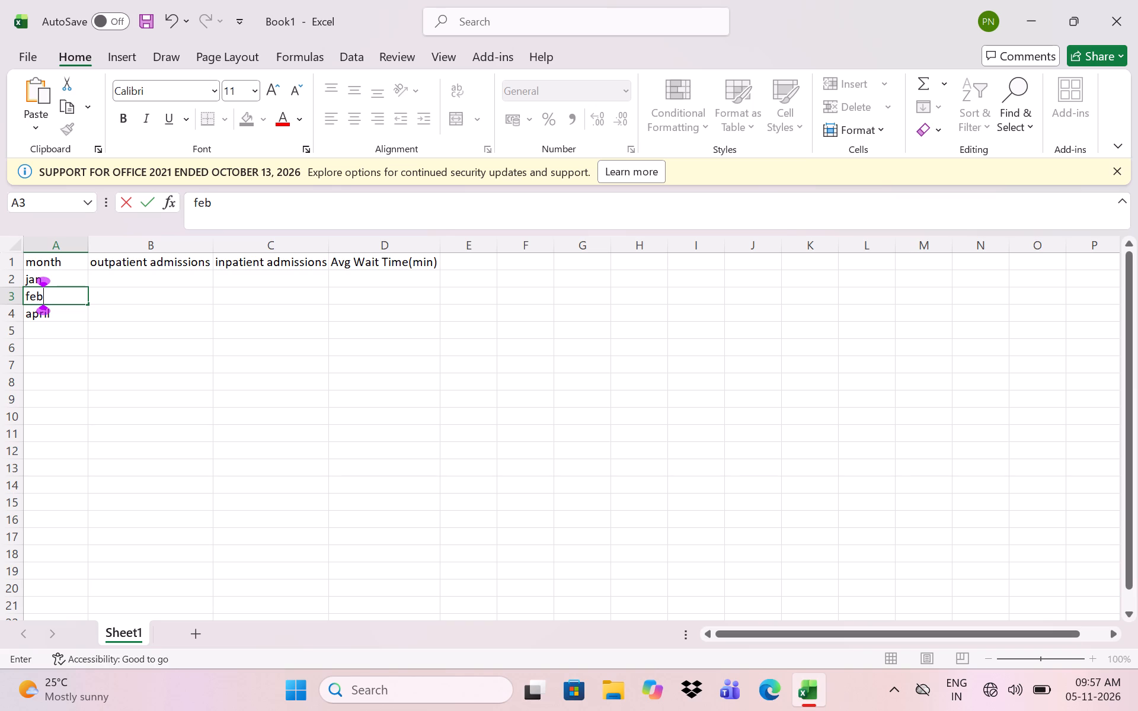
Change the month in A4 to apr, and continue the list with may in A5 and june in A6.
left_click(75, 312)
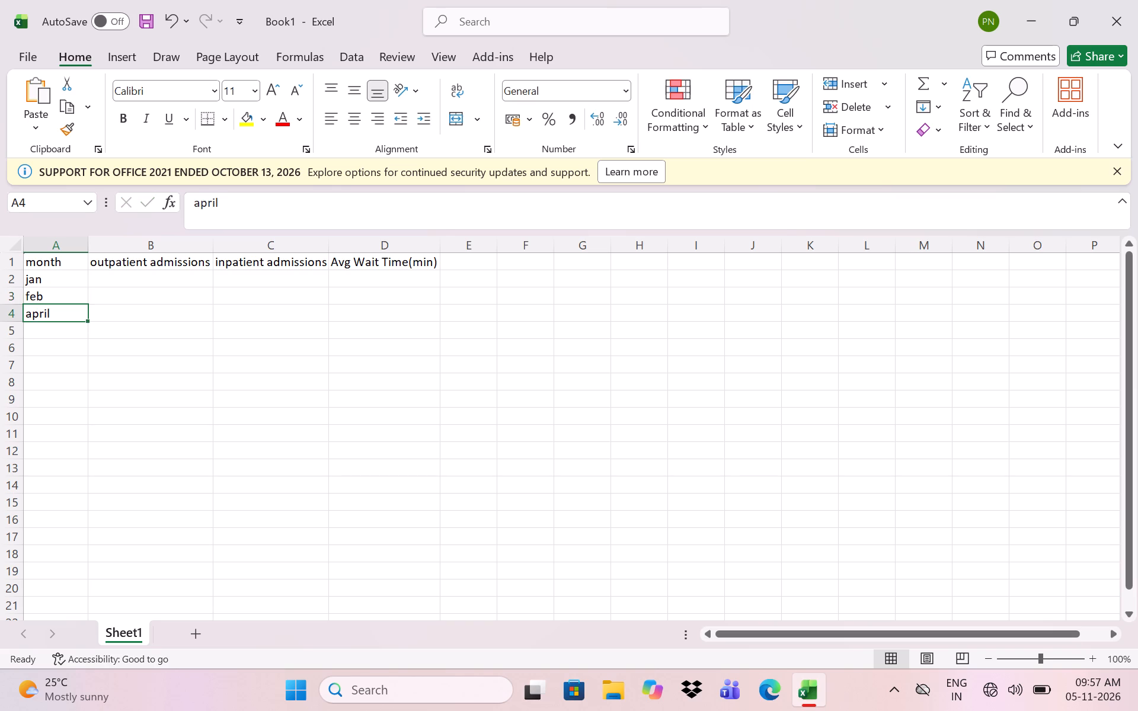
left_click(75, 312)
key("BackSpace")
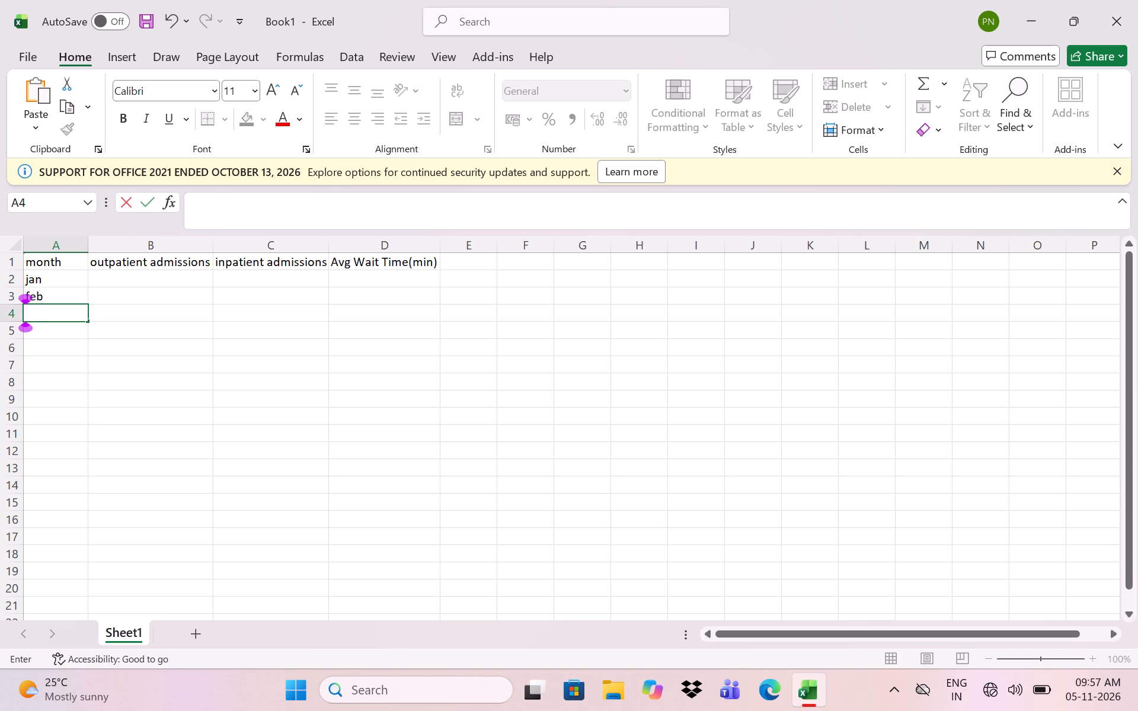
type("apr")
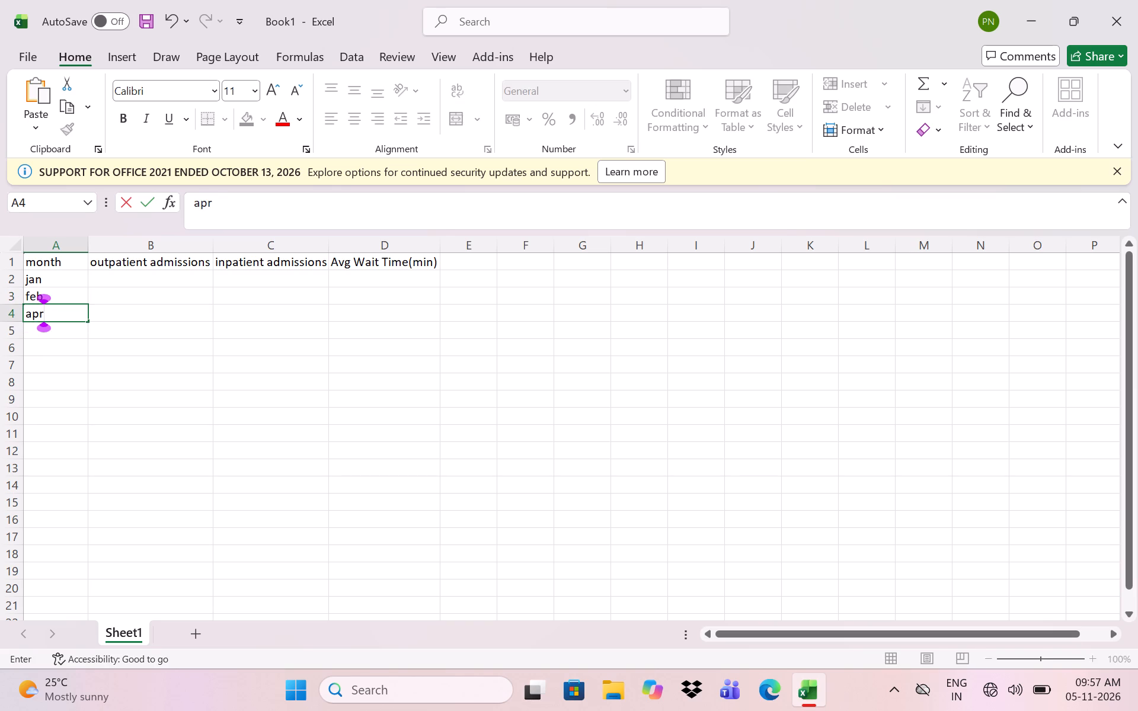
left_click(73, 327)
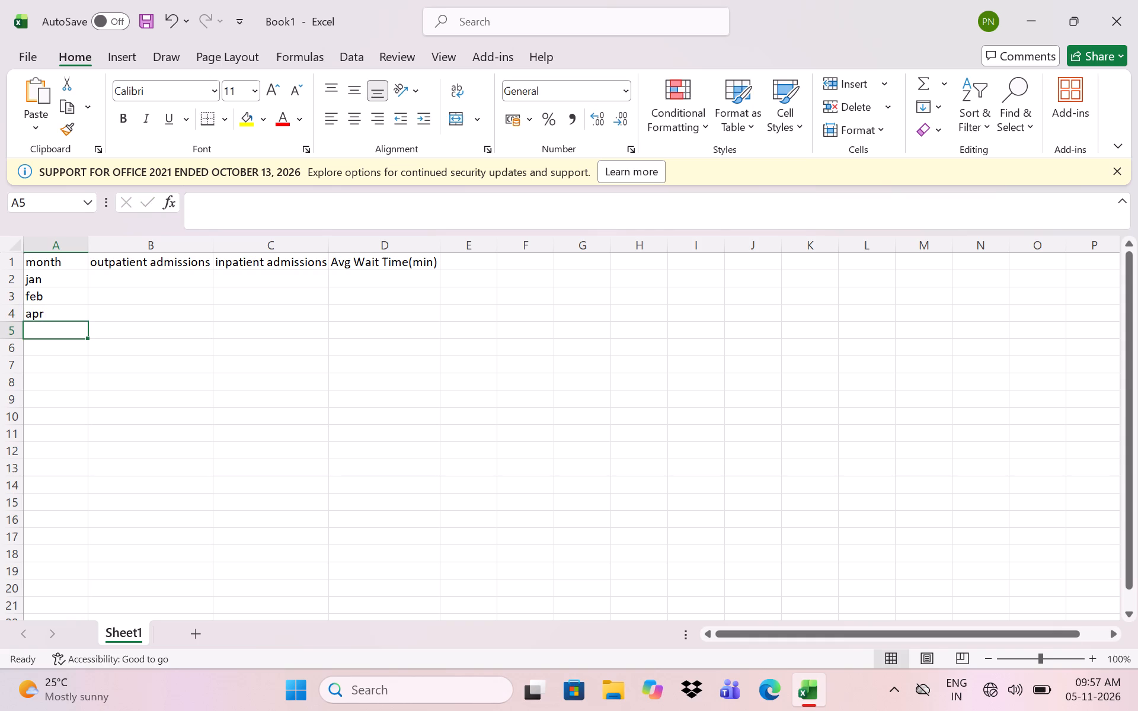
key("m")
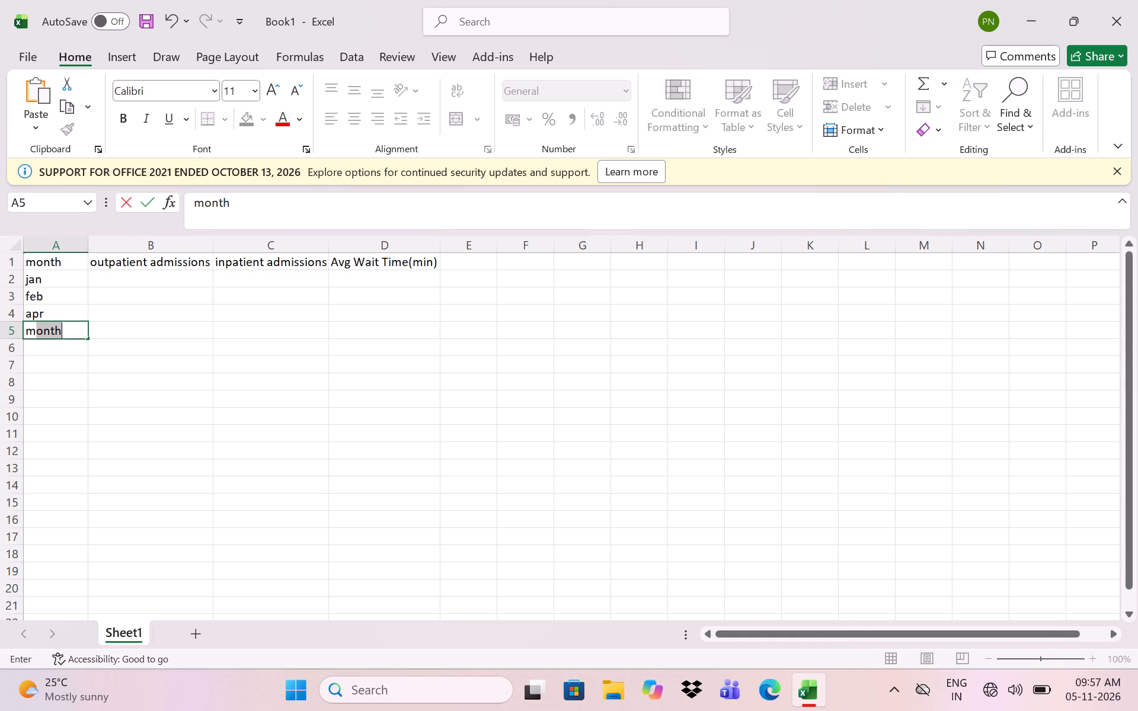
key("y")
key("BackSpace")
key("a")
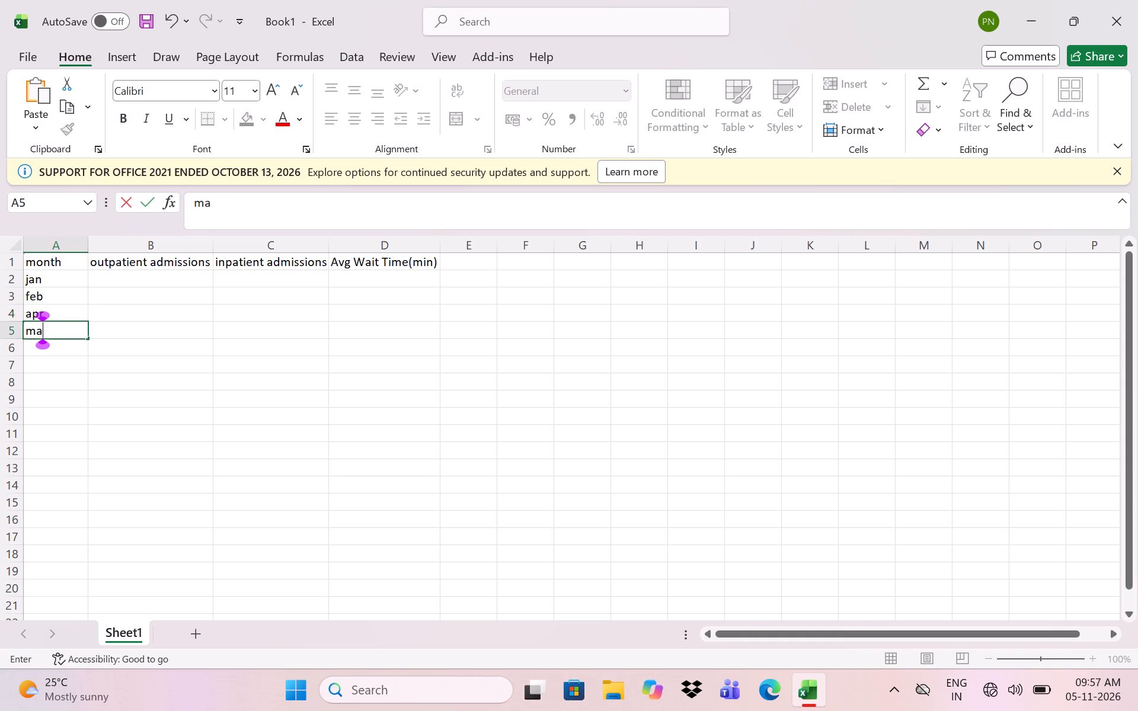
key("y")
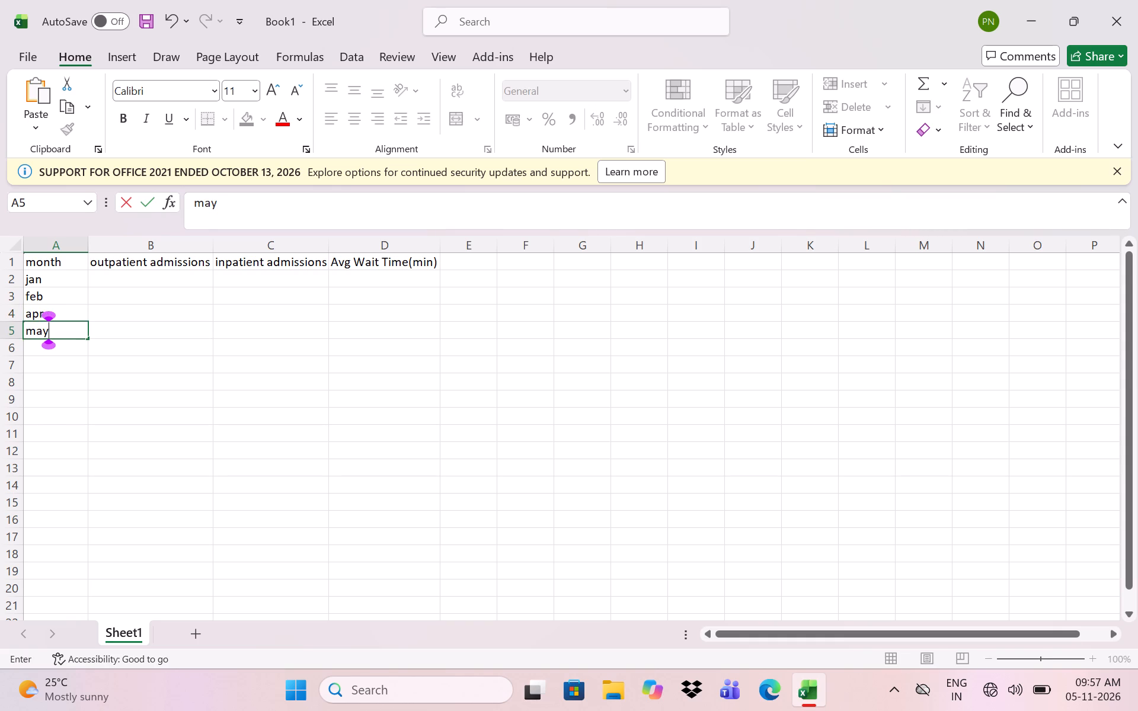
left_click(38, 348)
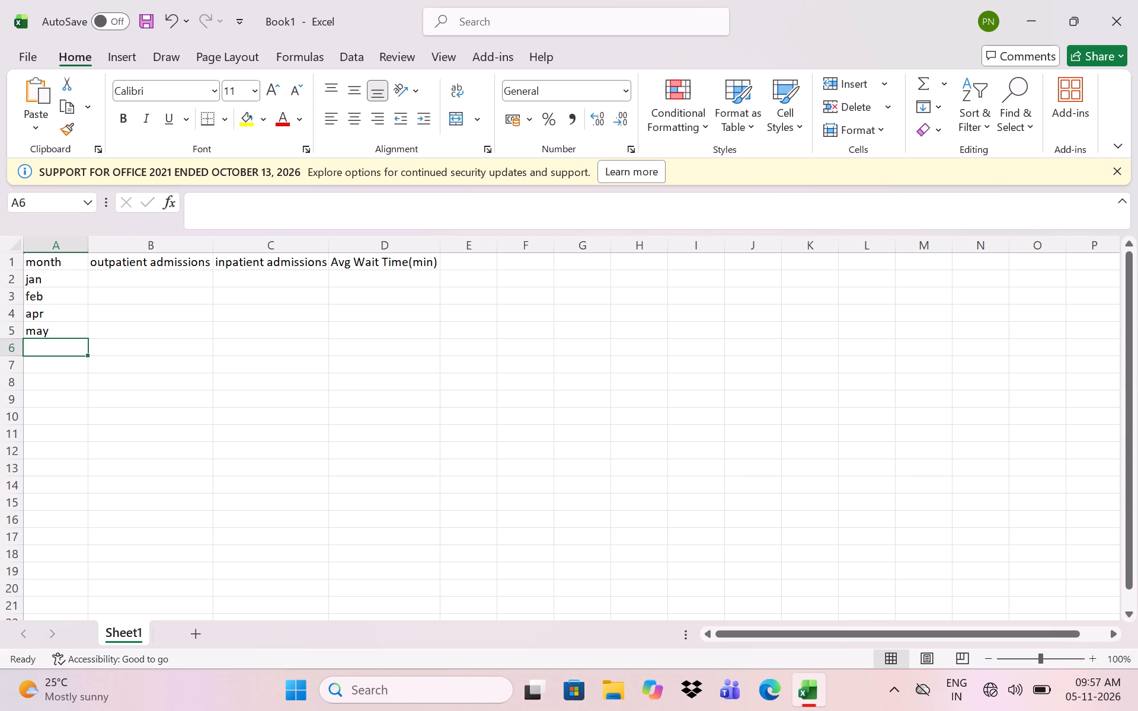
type("june")
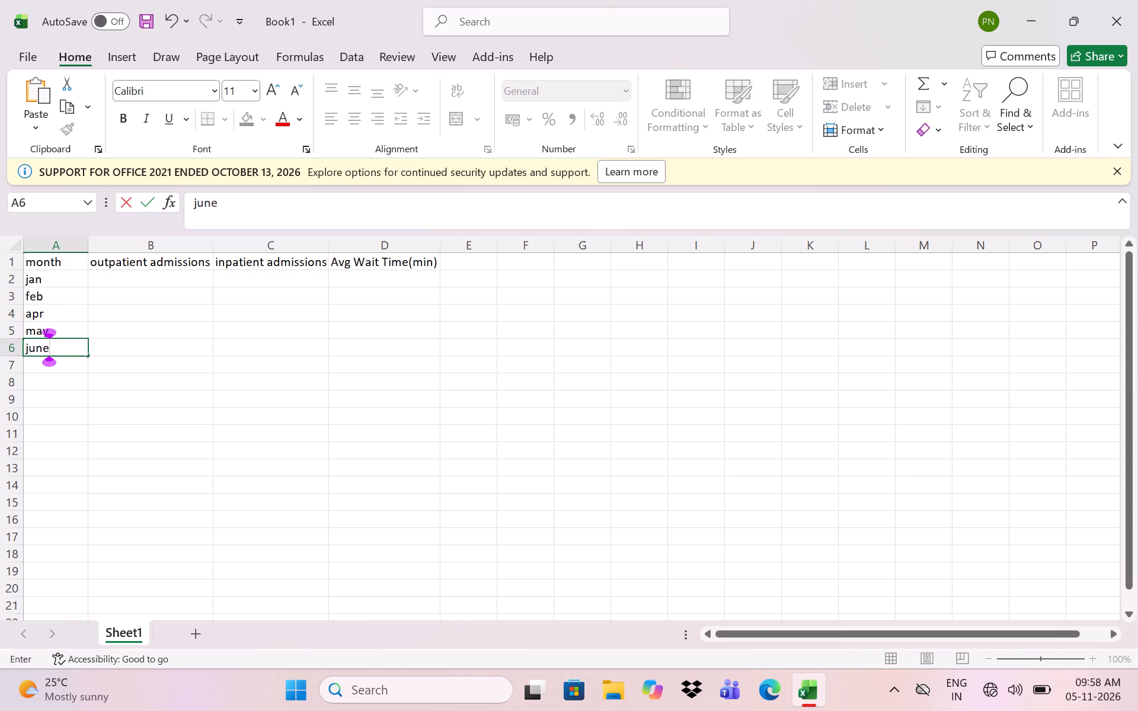
Replace the month in A2 with the full name january.
left_click(54, 280)
key("BackSpace")
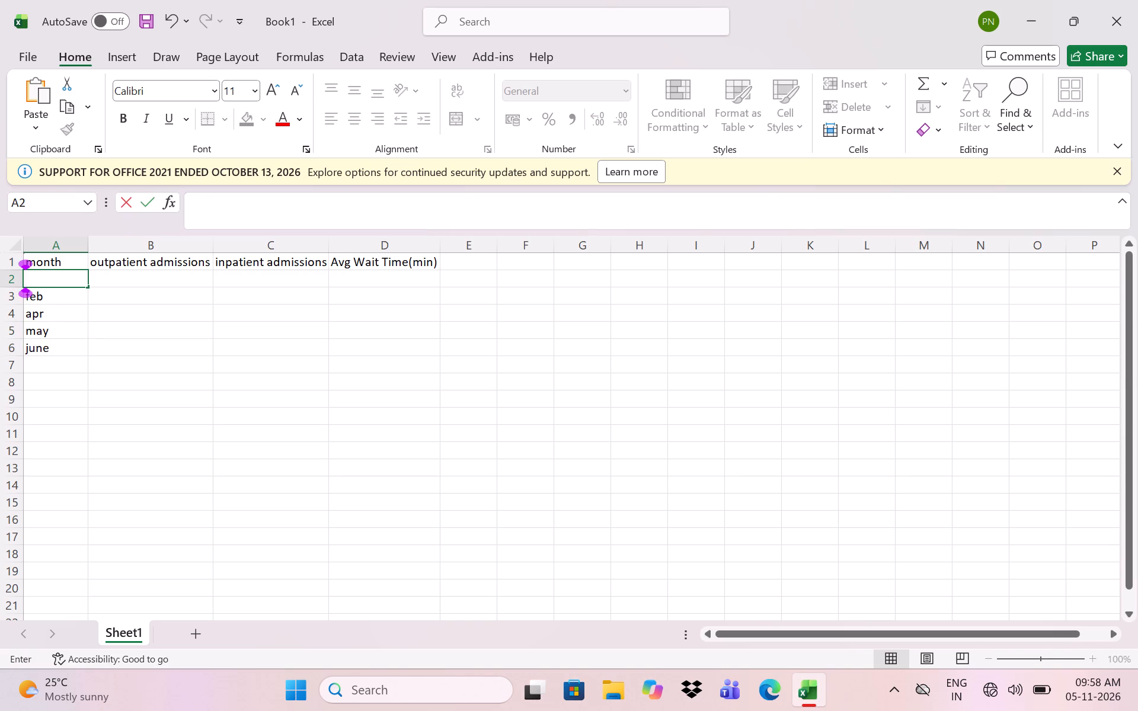
type("january")
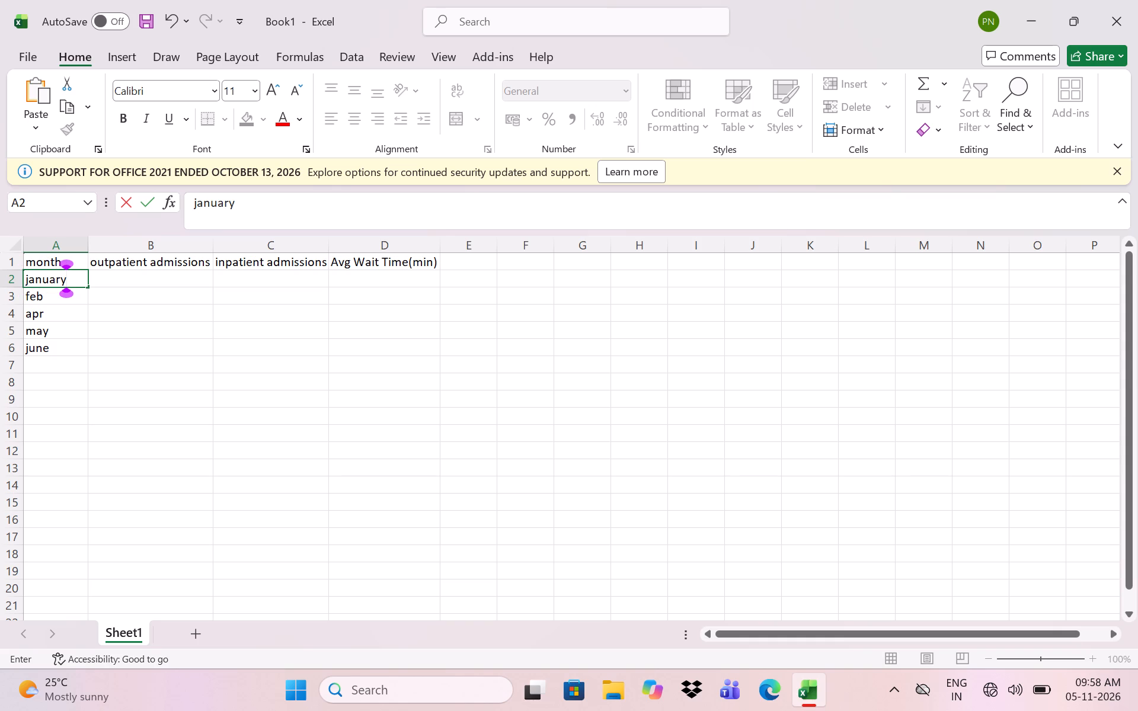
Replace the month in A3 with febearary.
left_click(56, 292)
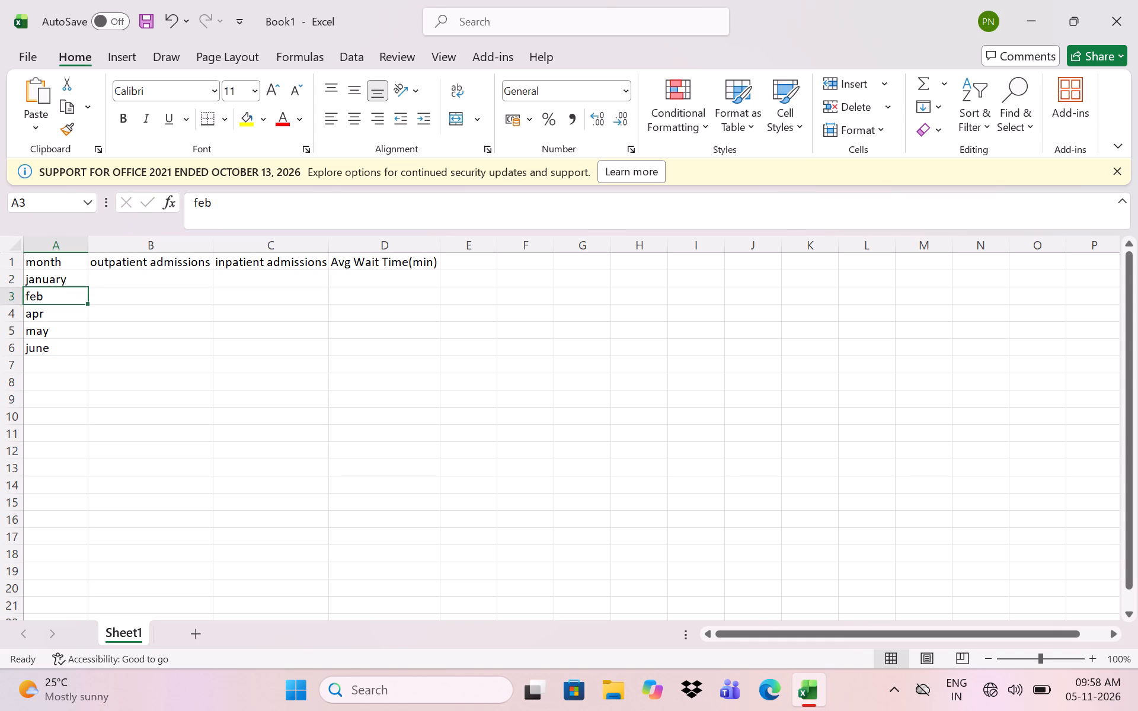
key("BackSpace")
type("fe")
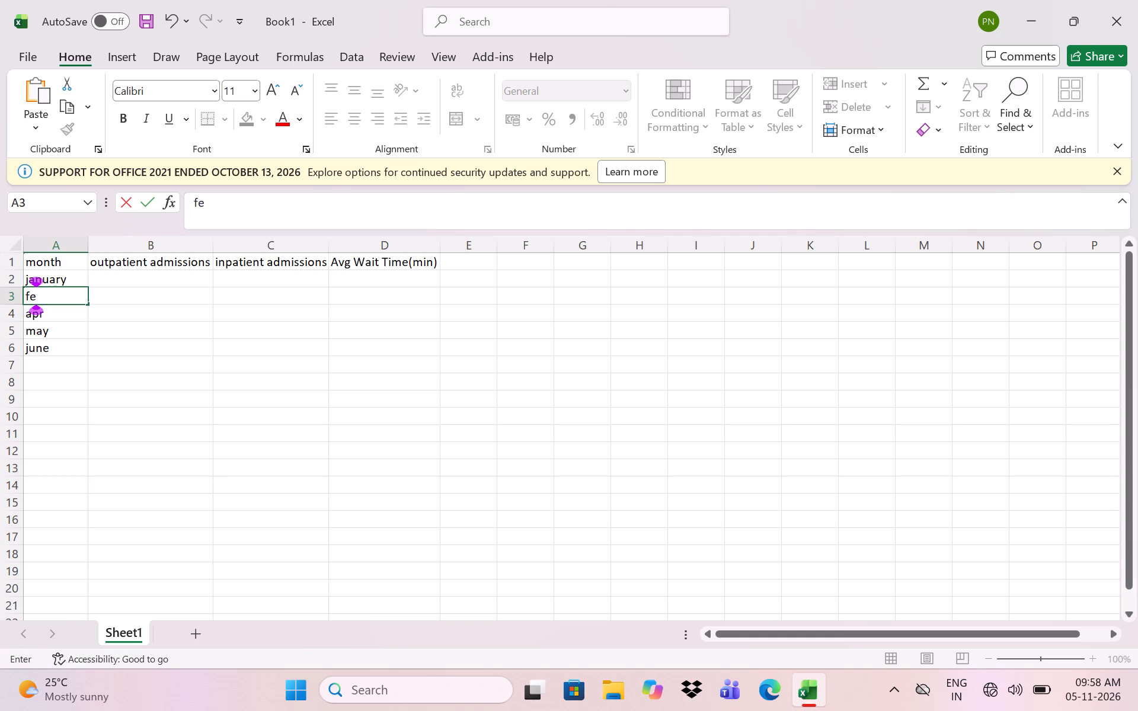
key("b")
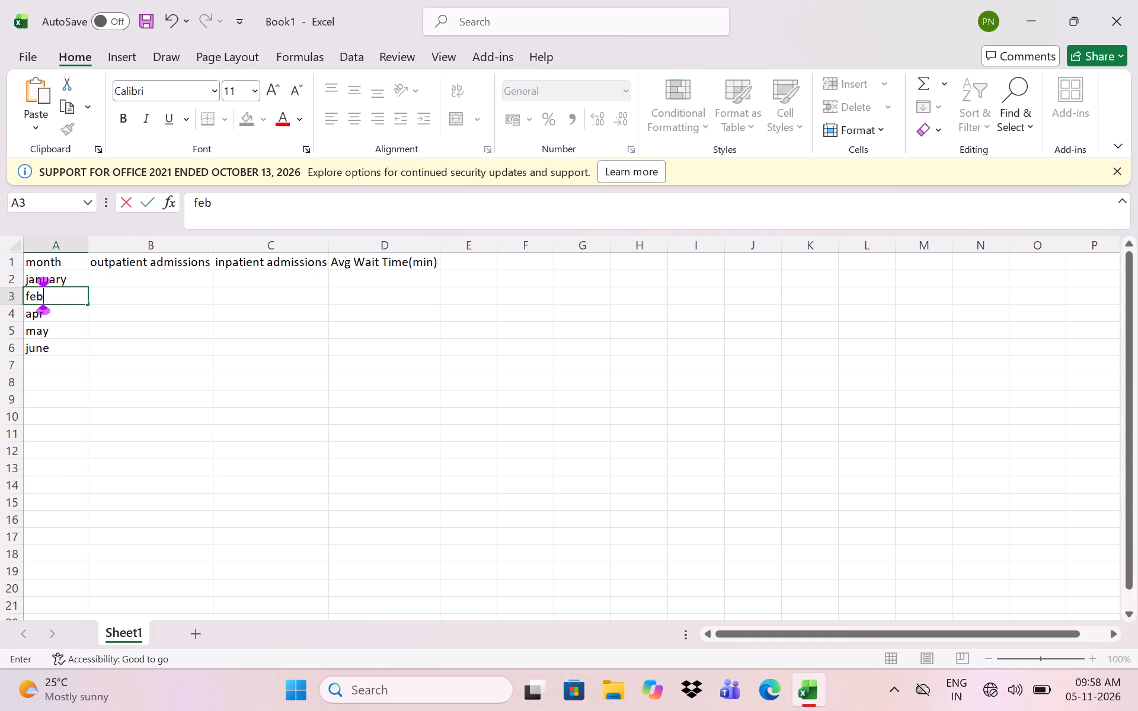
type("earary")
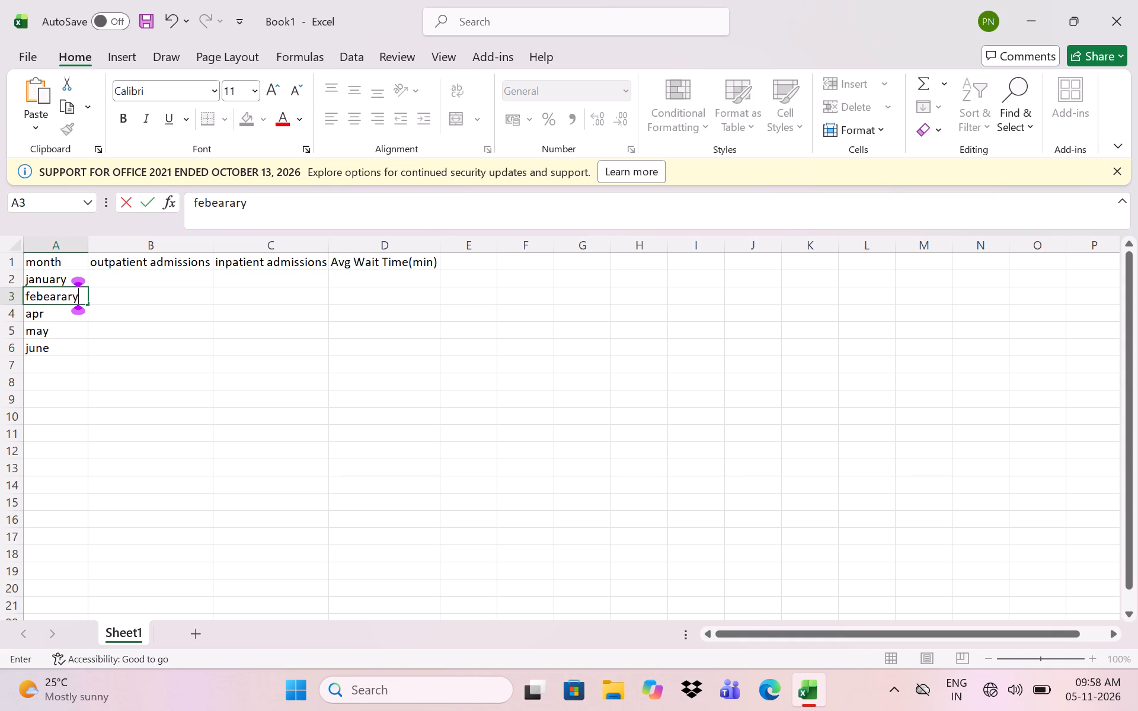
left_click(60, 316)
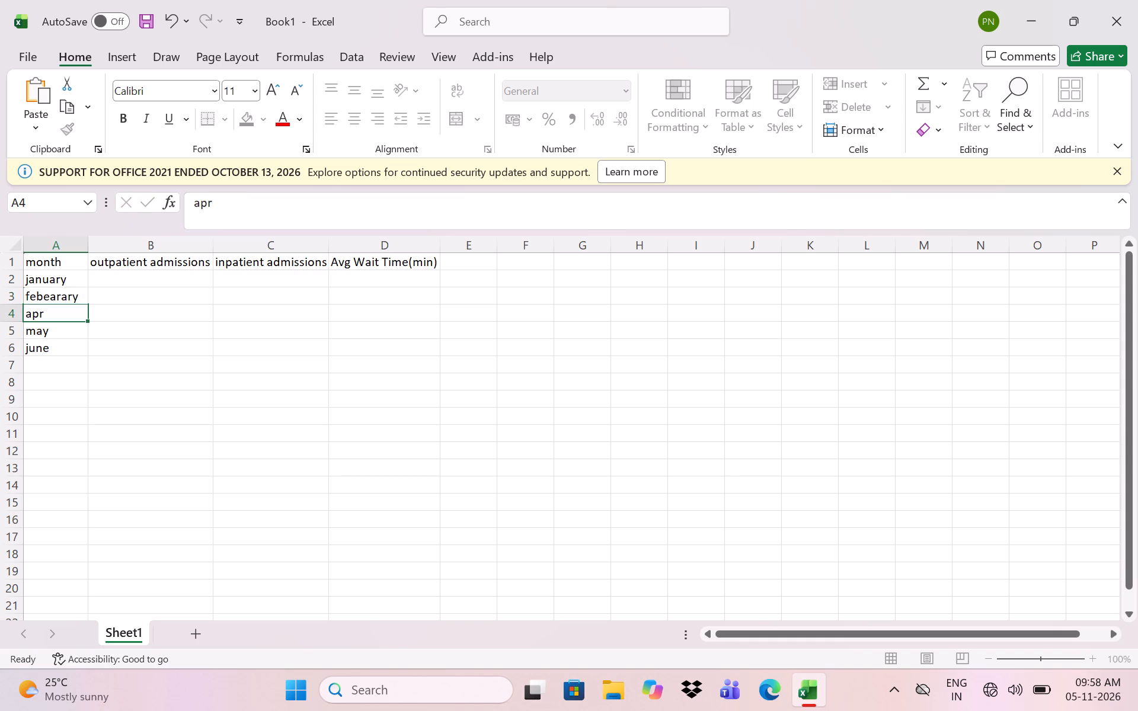
Replace the month in A3 with febravary.
left_click(52, 296)
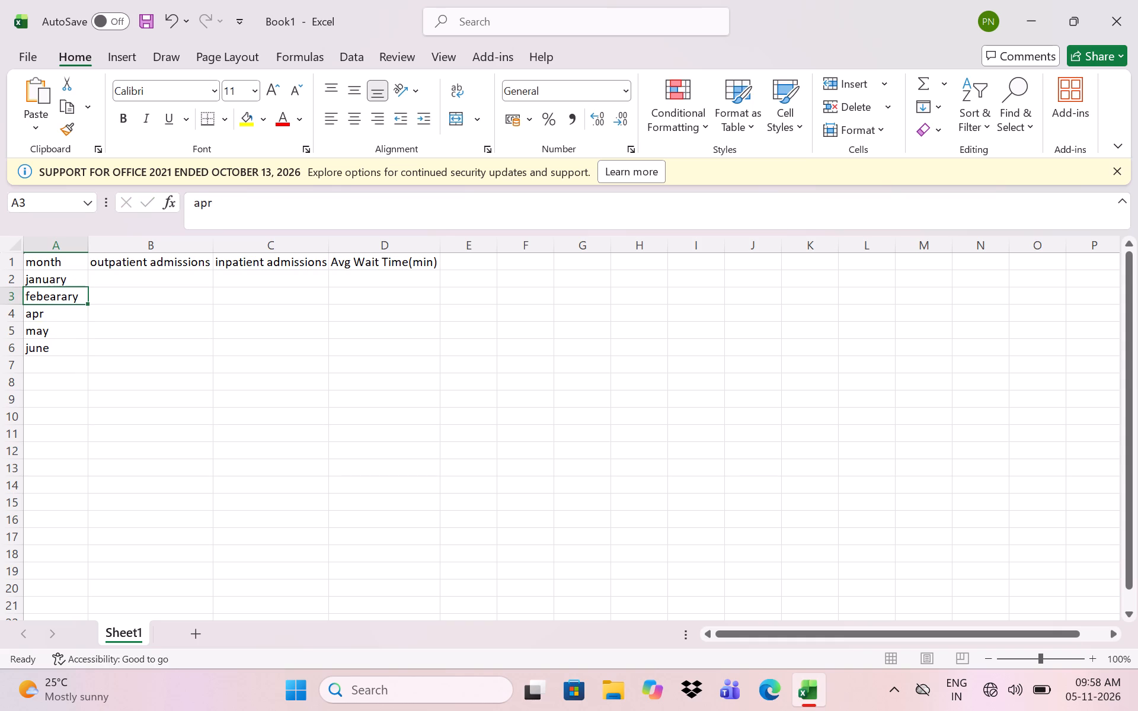
key("BackSpace")
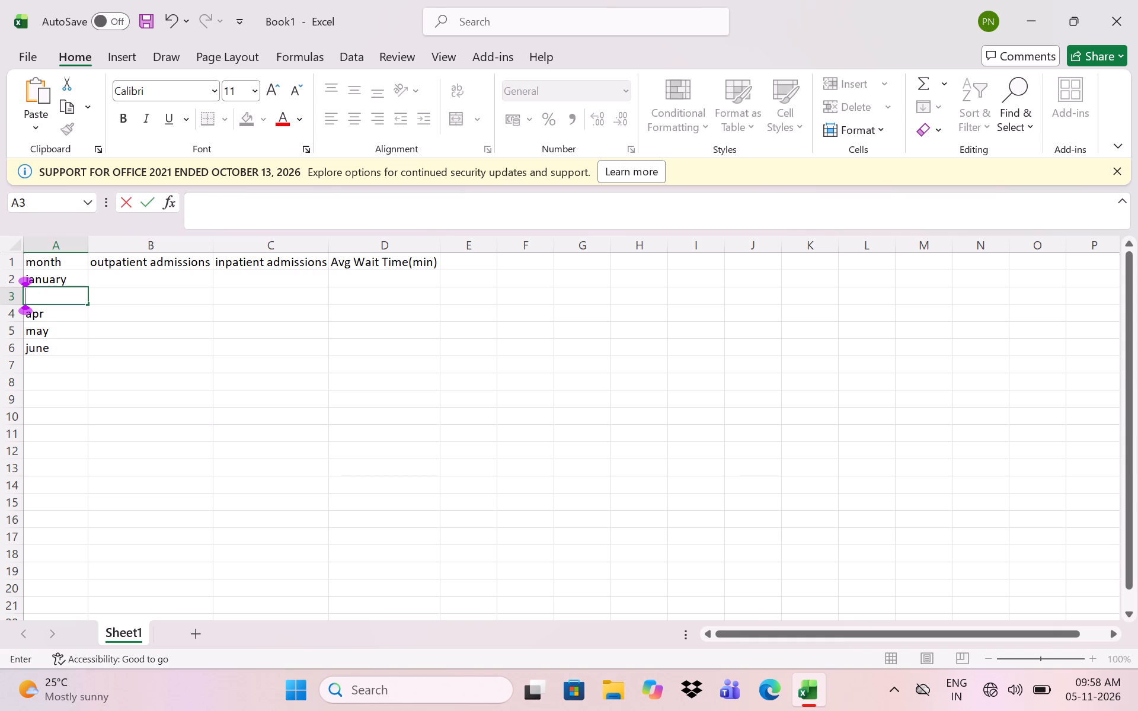
type("fe")
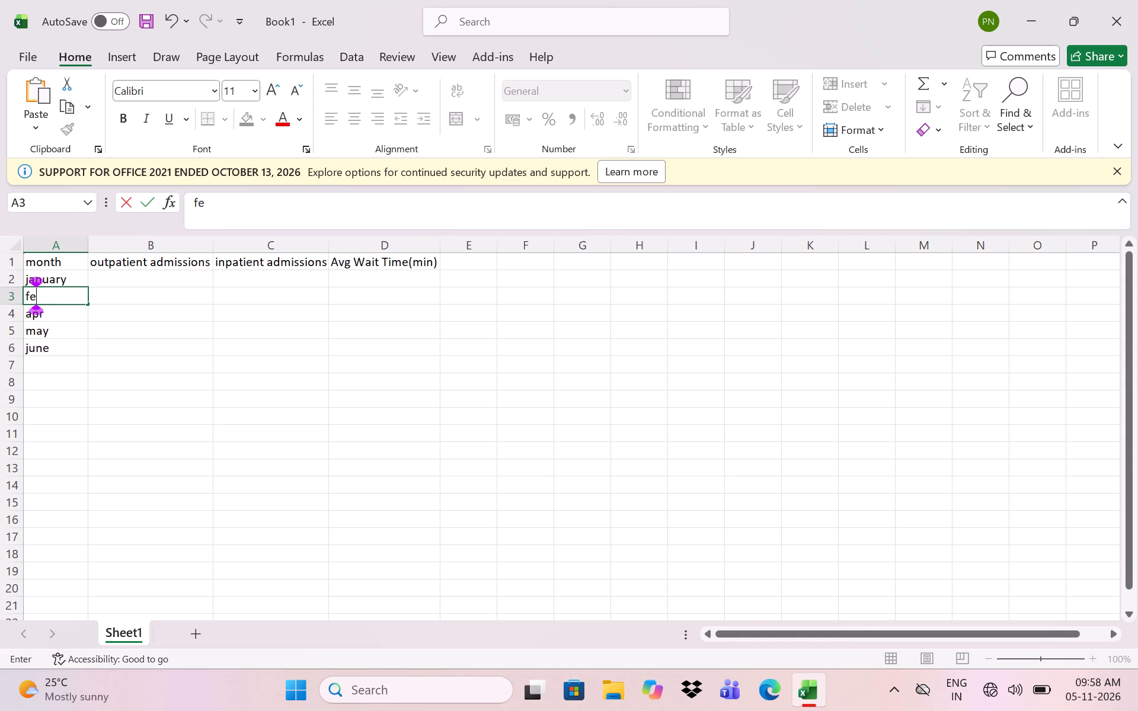
key("b")
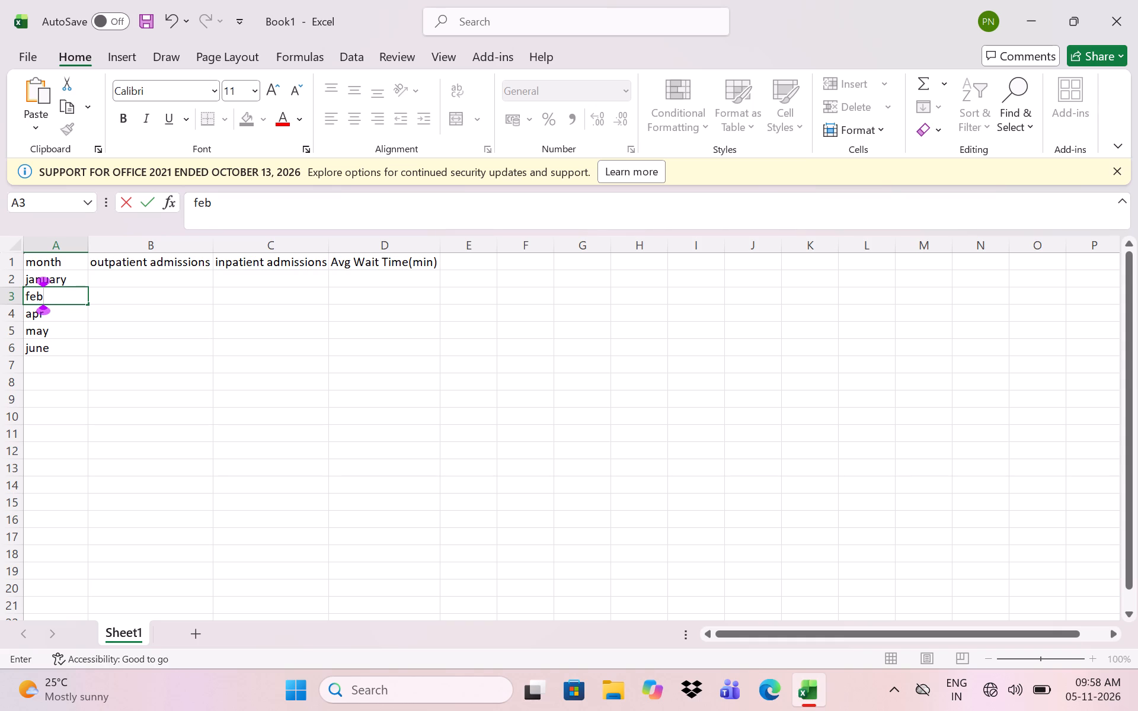
type("ea")
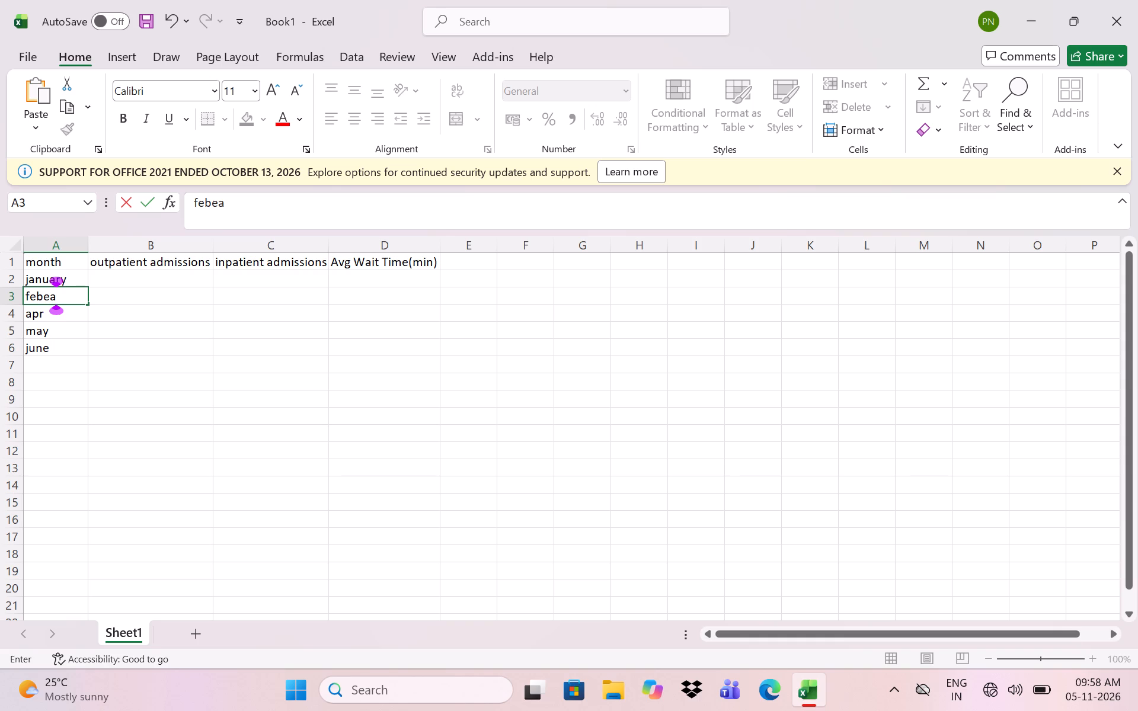
key("BackSpace")
key("BackSpace")
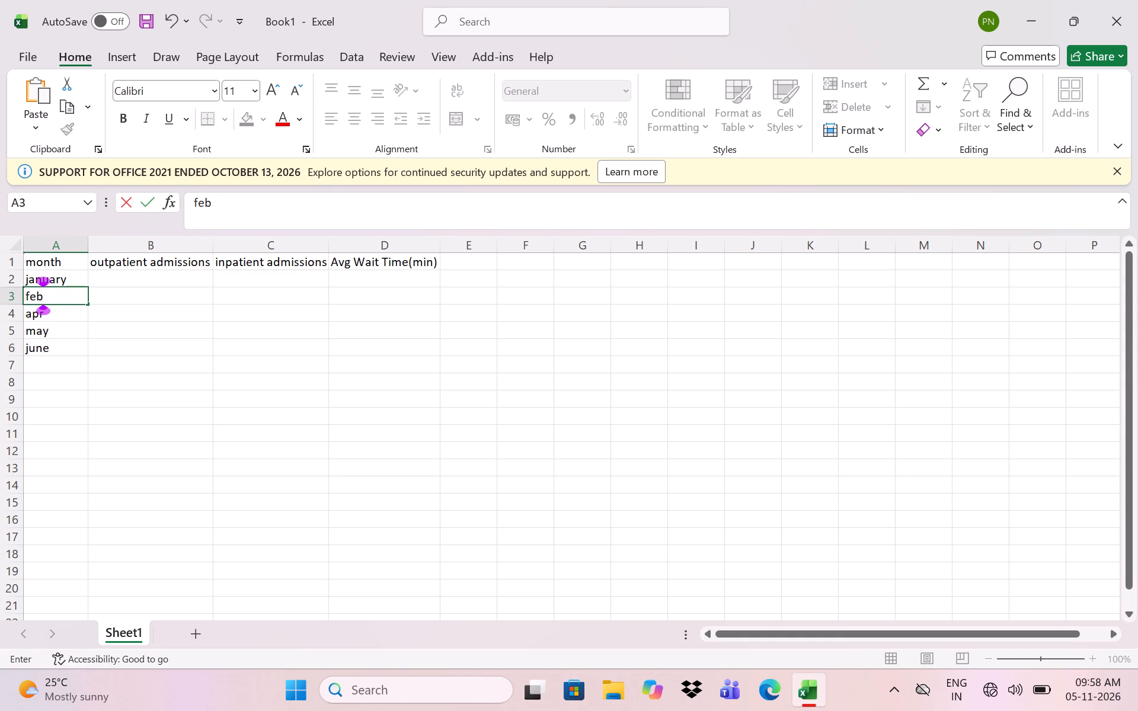
key("a")
key("BackSpace")
type("ravary")
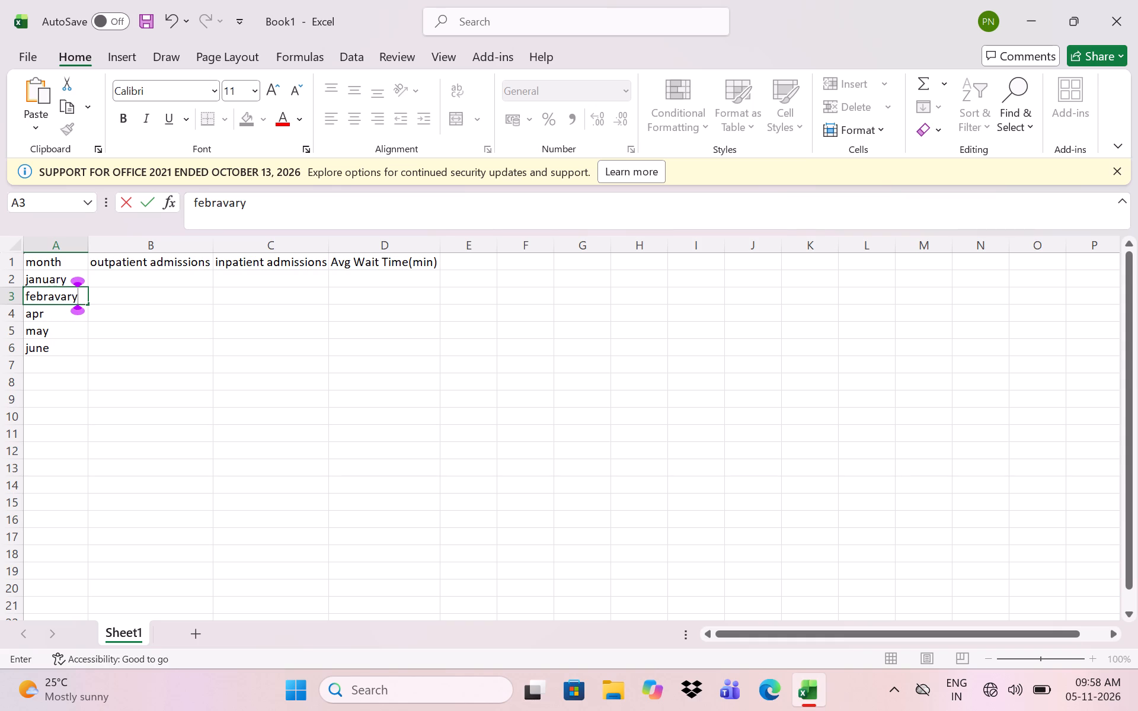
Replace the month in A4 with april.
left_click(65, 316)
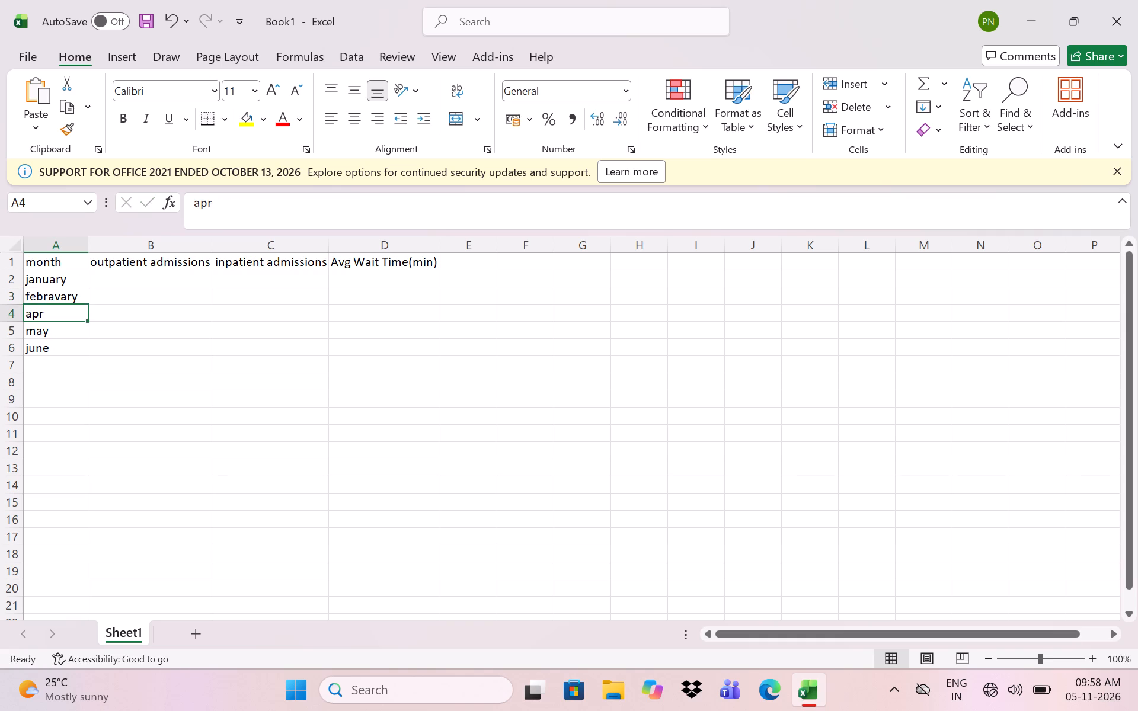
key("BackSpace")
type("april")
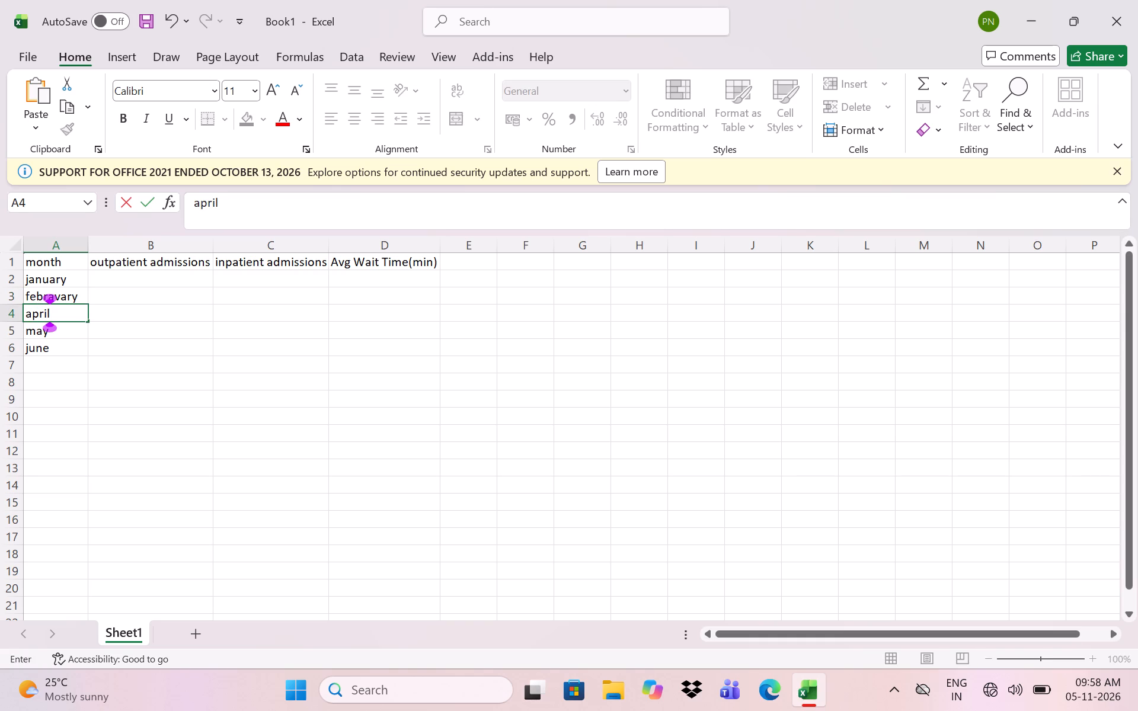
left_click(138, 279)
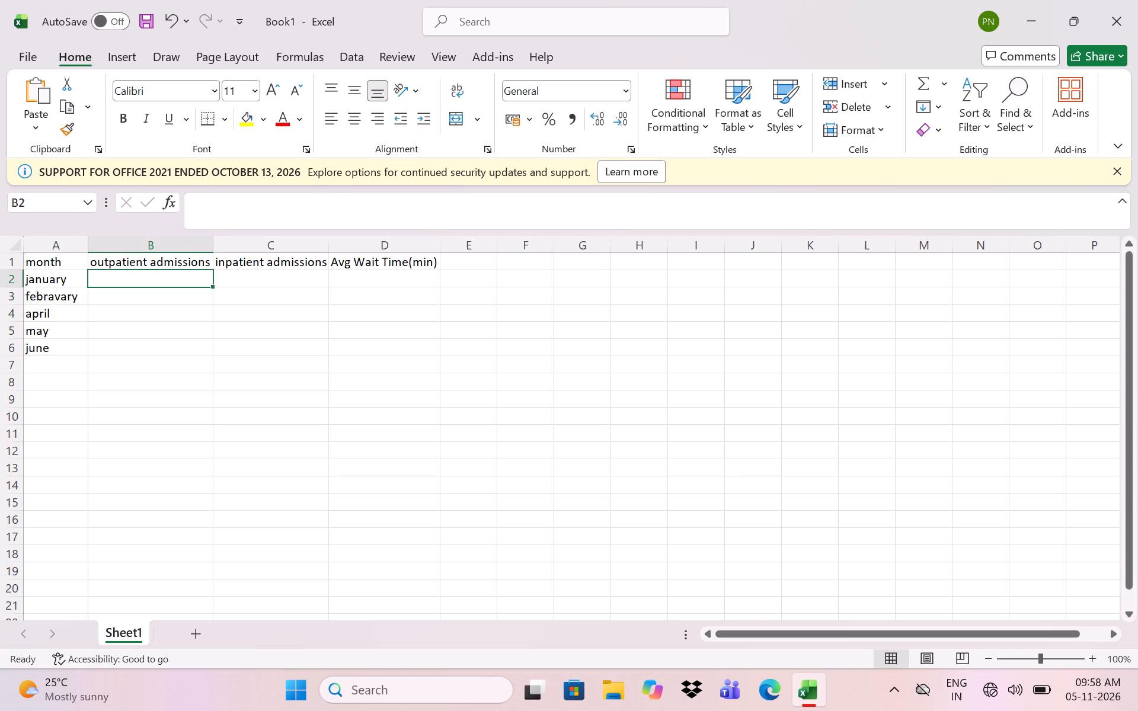
Rewrite the rest of the month list as march in A4, april in A5, may in A6 and june in A7.
left_click(75, 315)
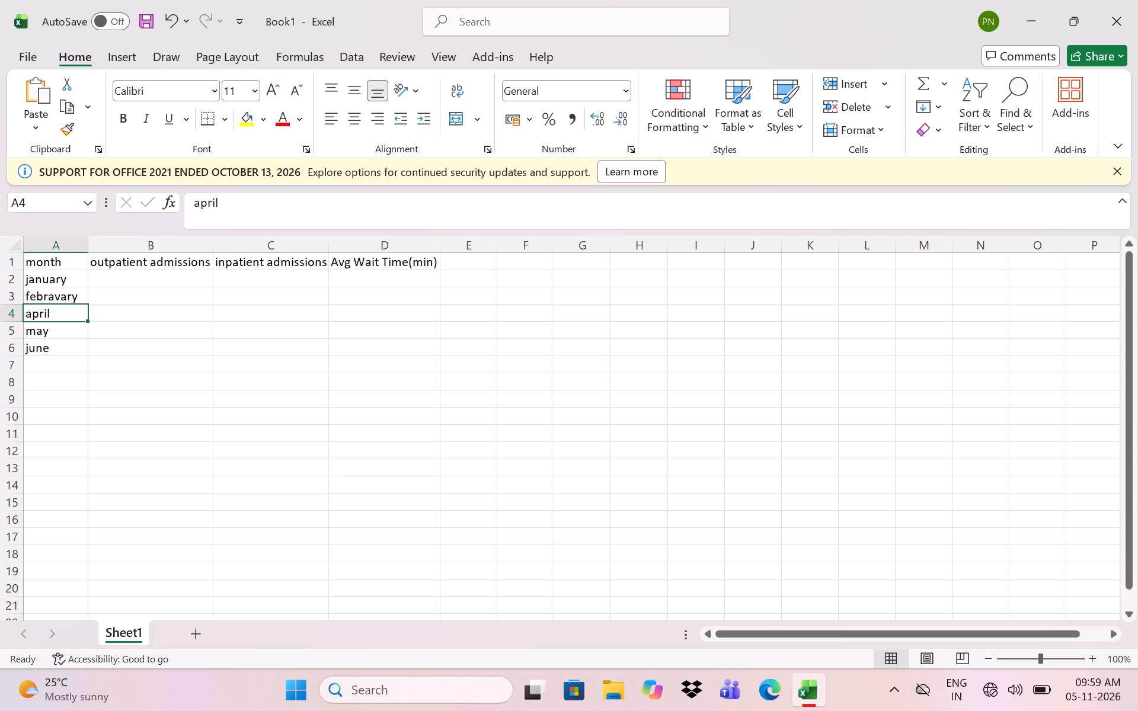
key("BackSpace")
type("march")
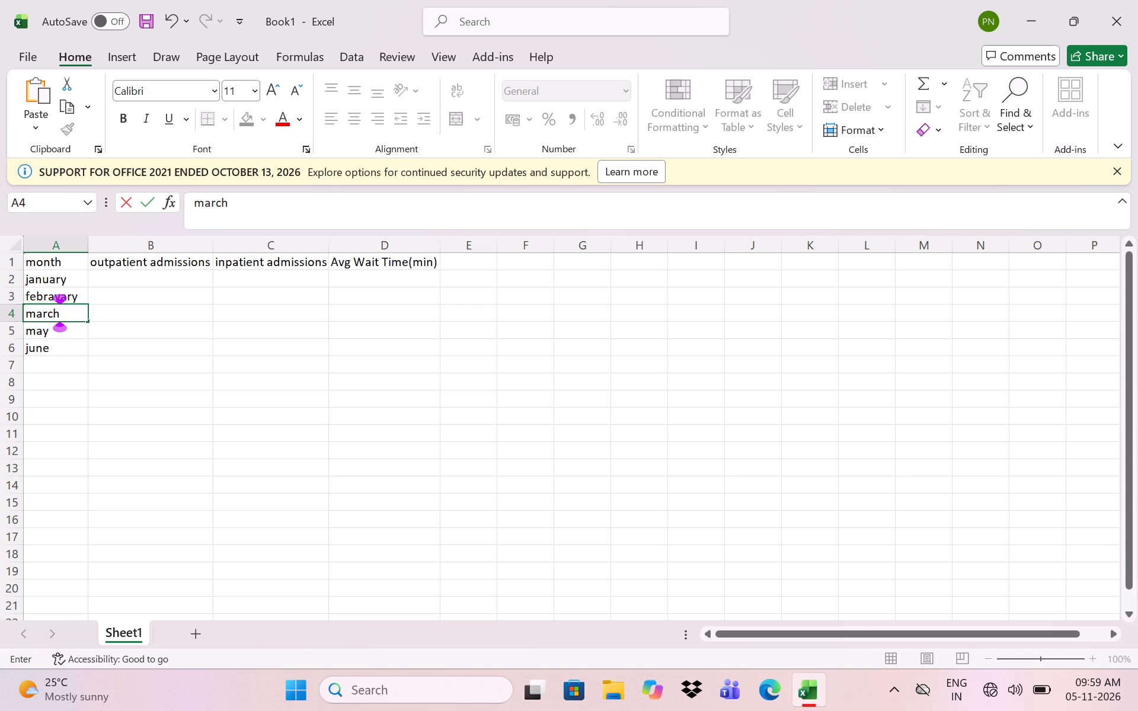
left_click(75, 332)
key("BackSpace")
type("april")
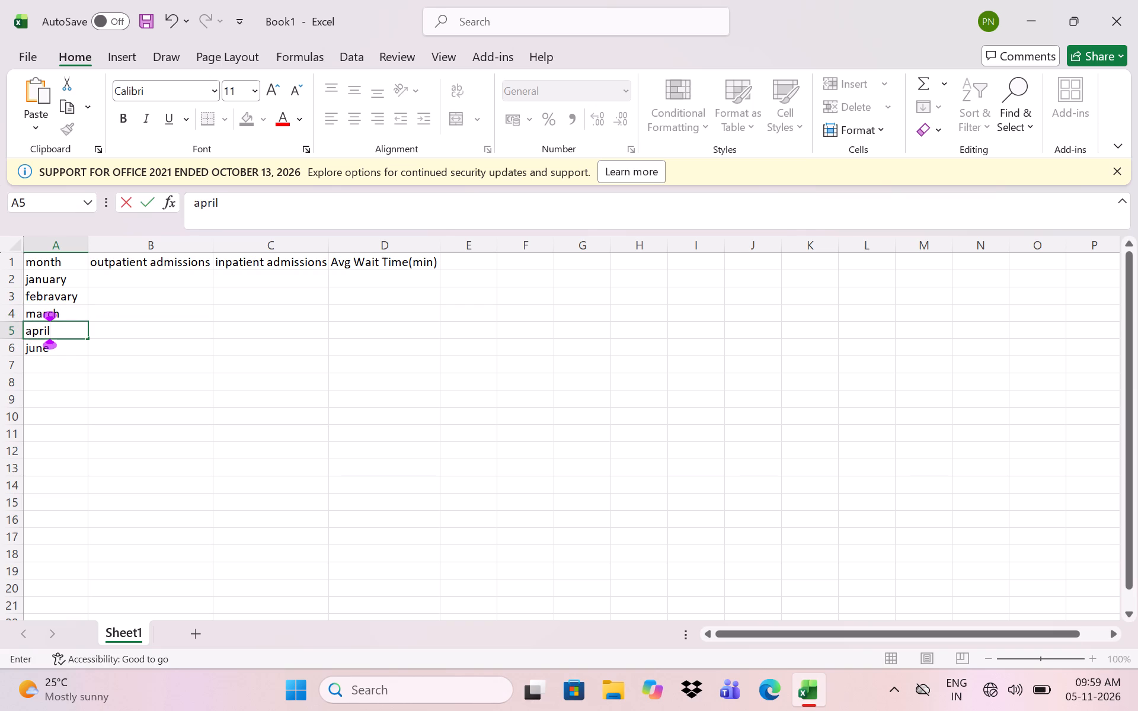
left_click(75, 348)
key("BackSpace")
type("mat")
key("BackSpace")
key("u")
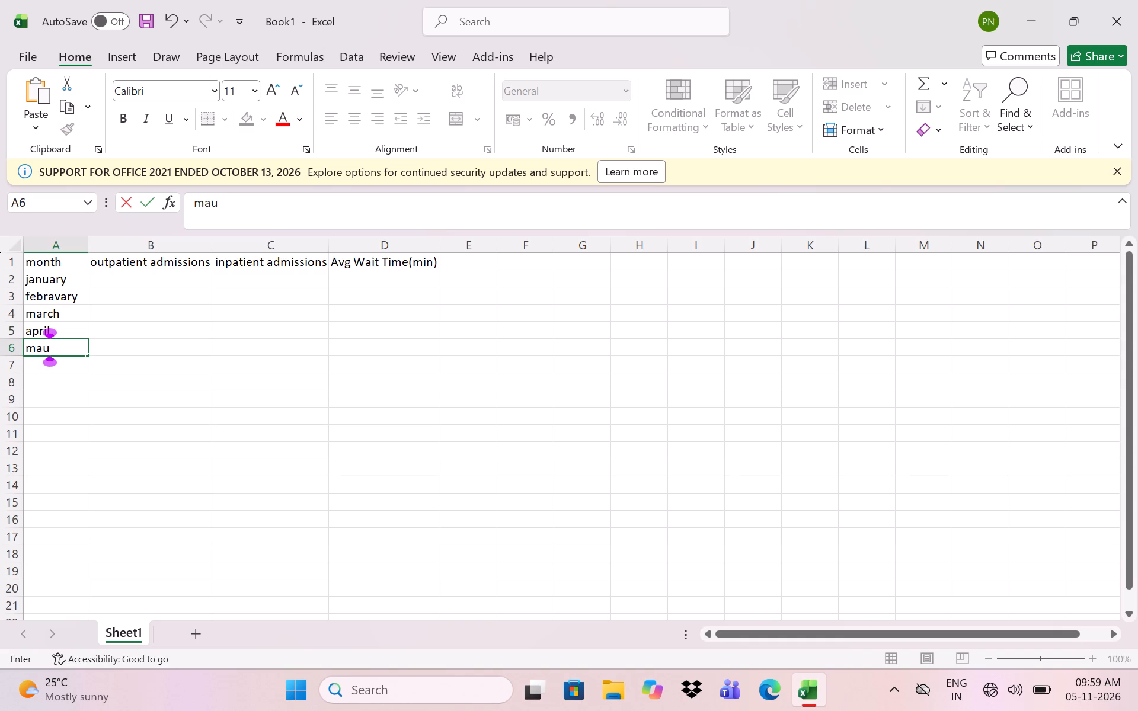
key("BackSpace")
key("y")
key("Down")
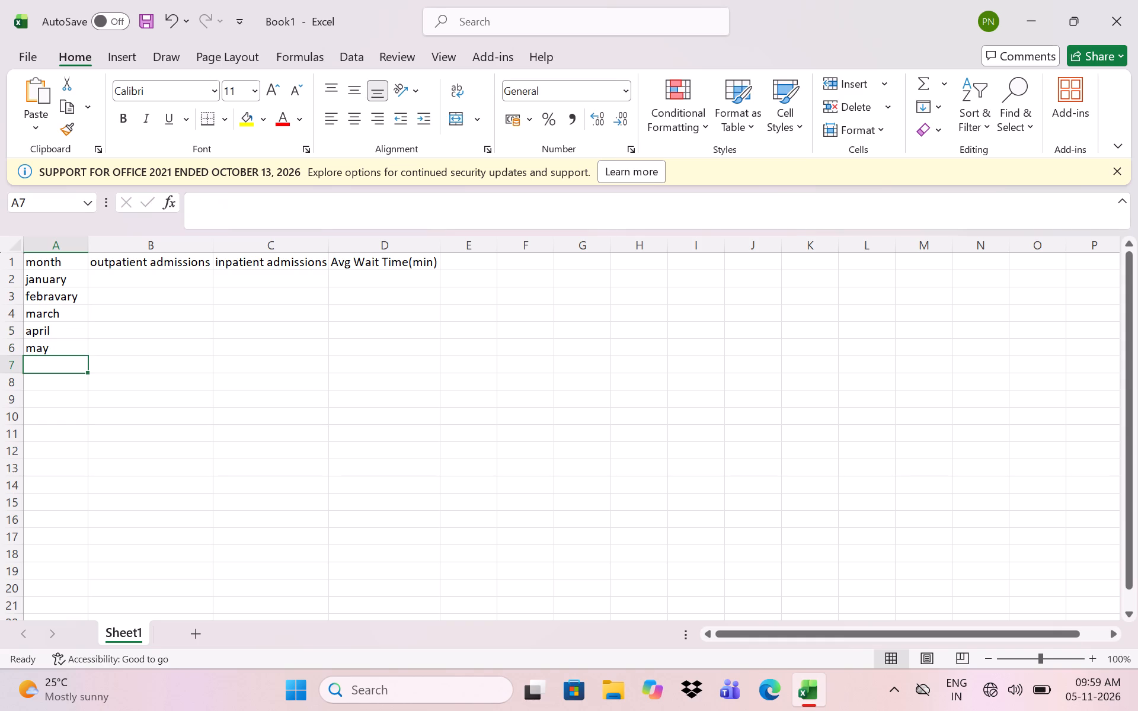
type("june")
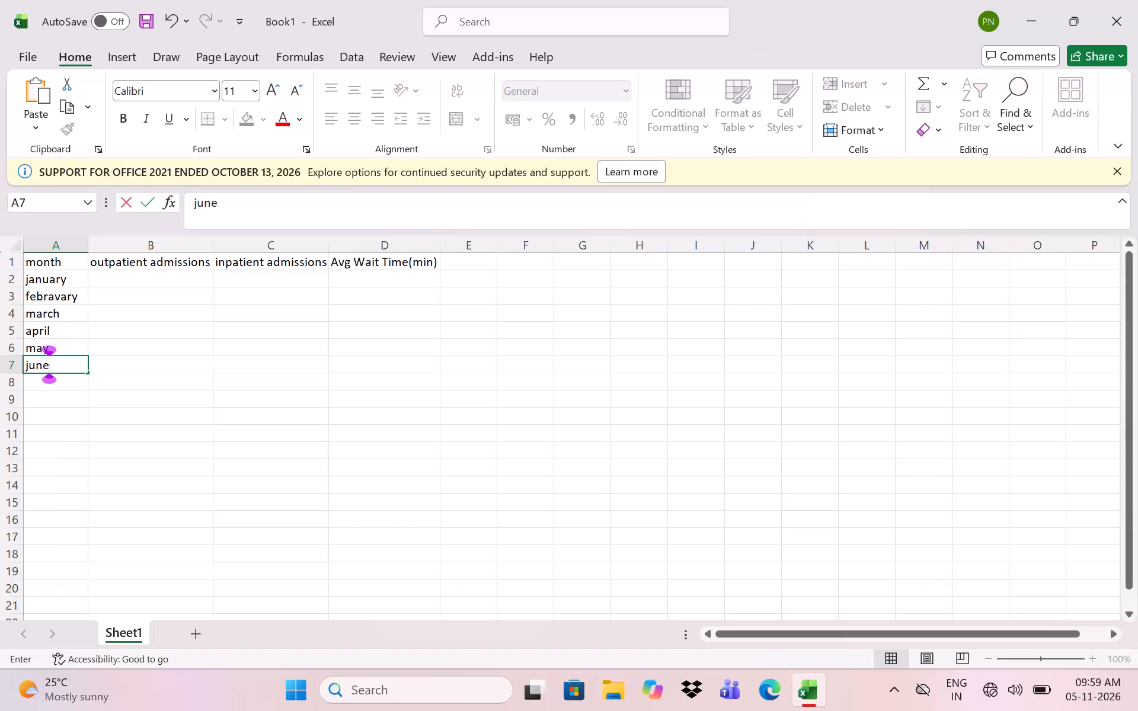
Fill the outpatient admissions for january to june in B2:B7 with 1200, 1450, 1600, 1350, 1750 and 1900.
left_click(129, 282)
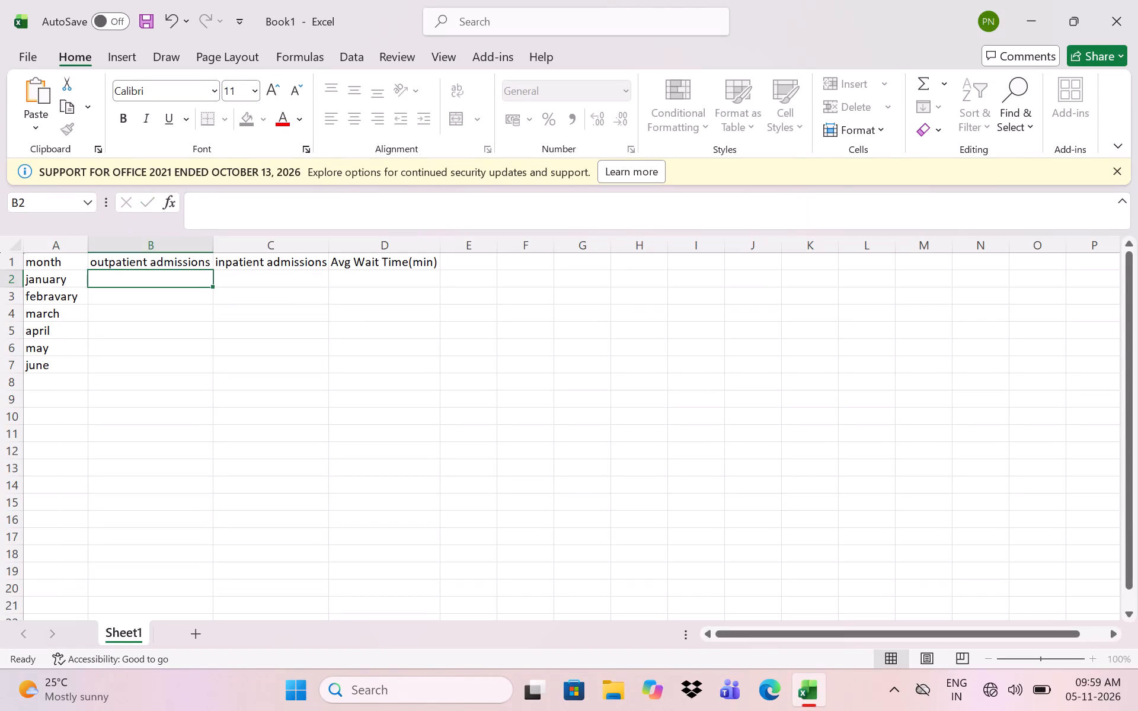
type("1200")
key("Down")
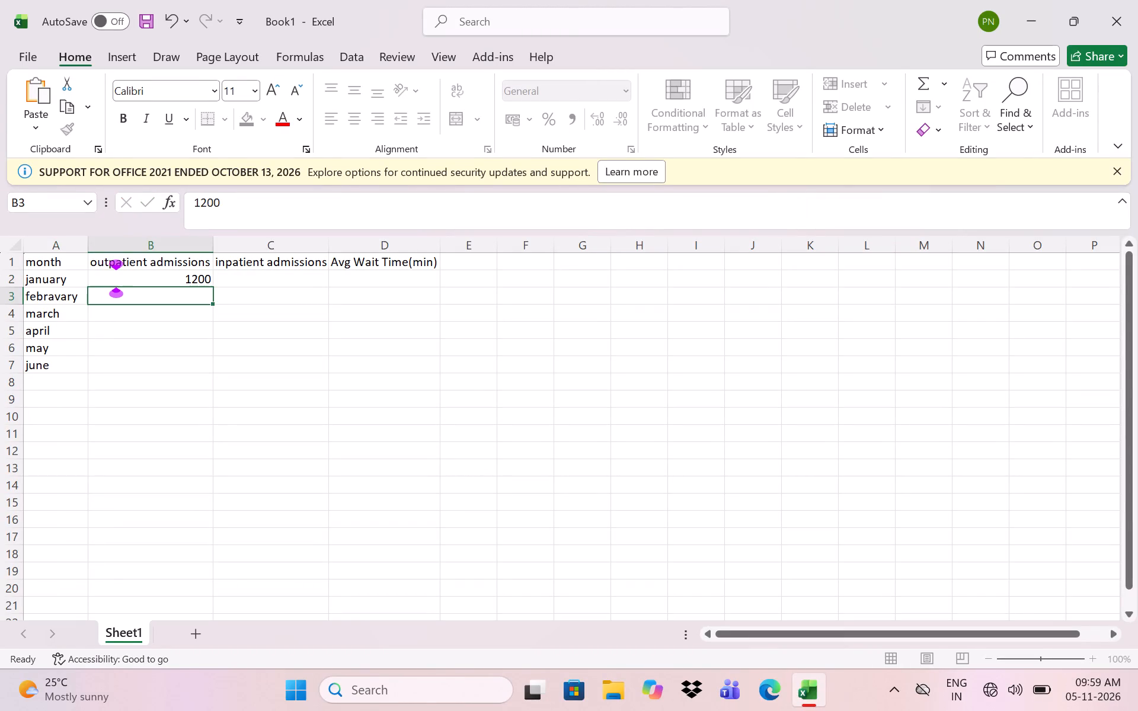
key("1")
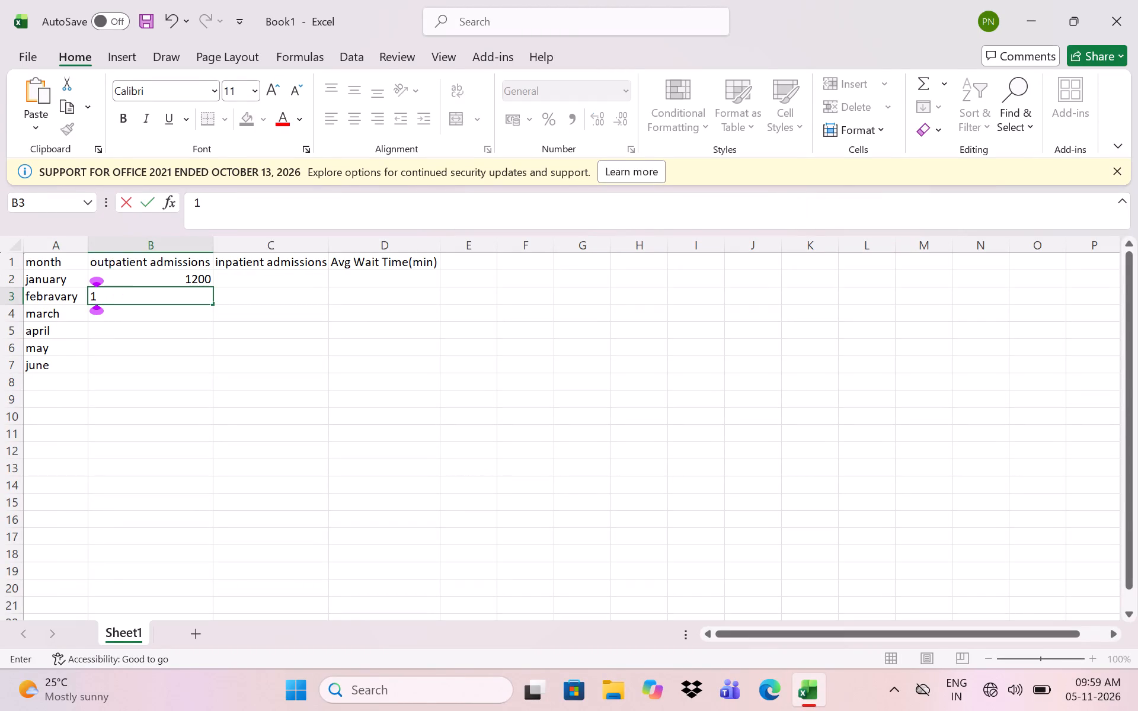
key("4")
type("50")
key("Down")
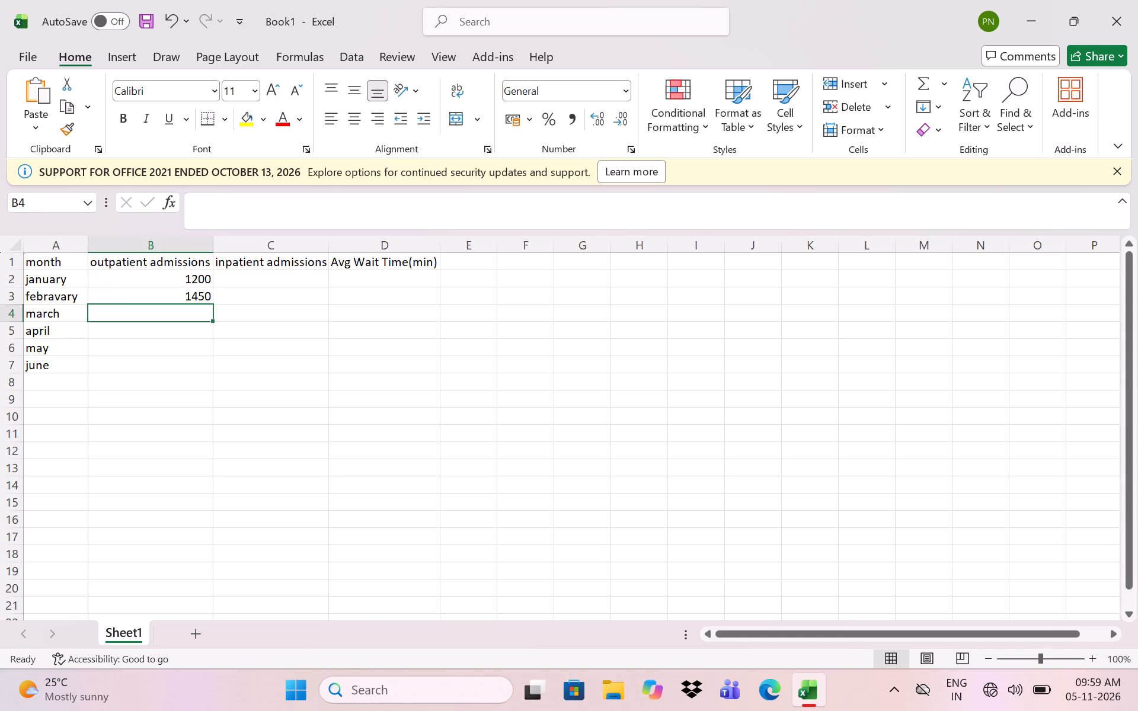
key("1")
type("600")
key("Down")
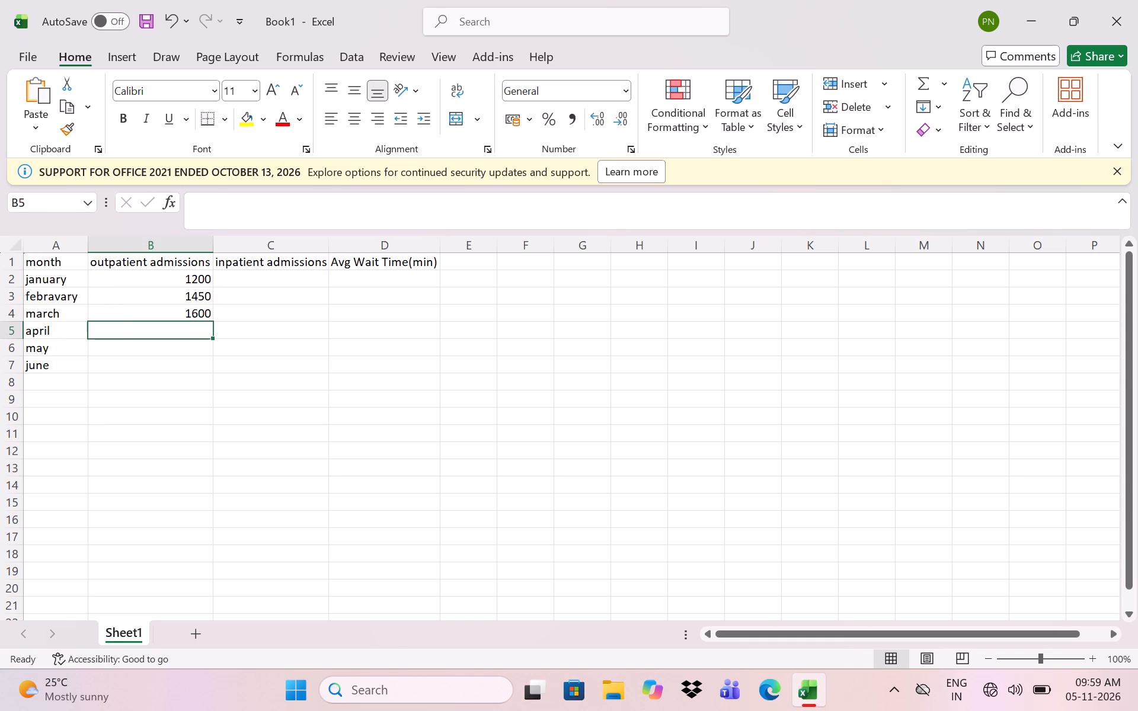
type("1350")
key("Down")
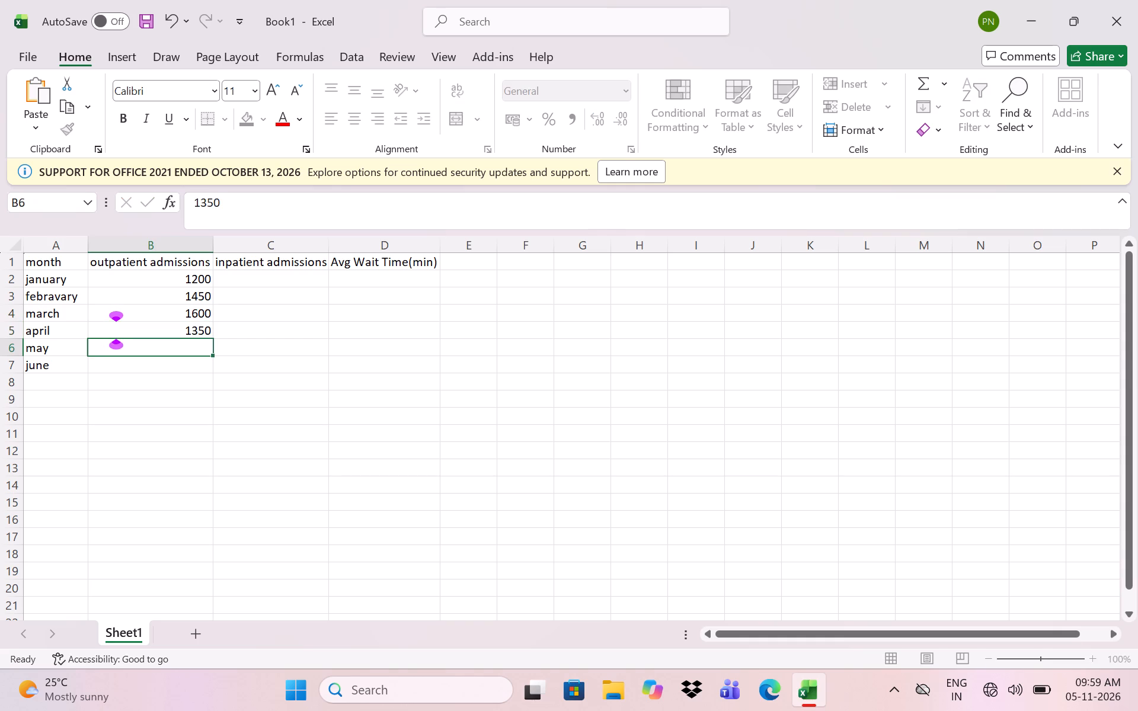
key("1")
type("750")
key("Down")
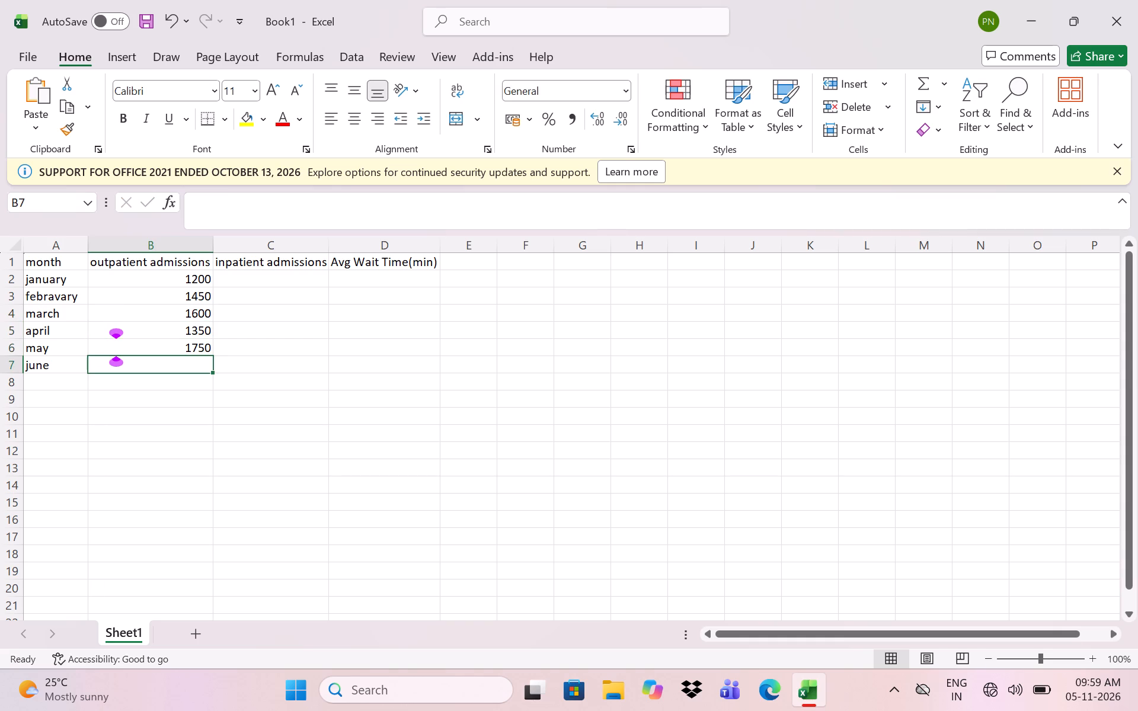
type("1900")
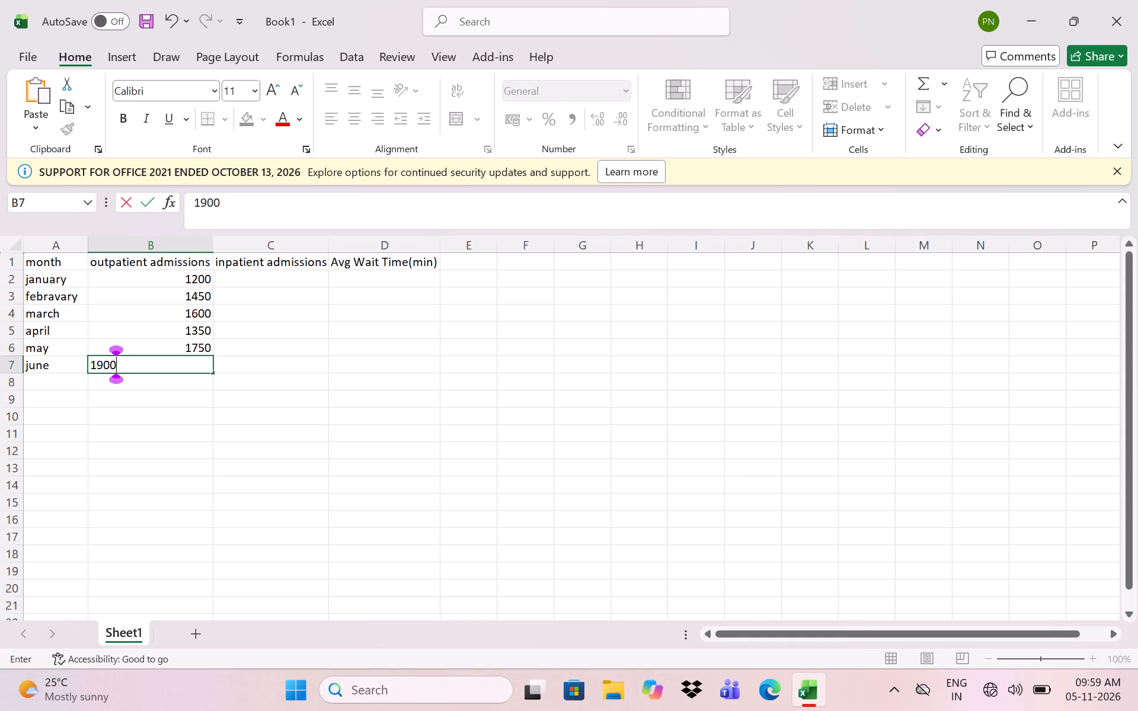
Fill the inpatient admissions for january to june in C2:C7 with 320, 380, 410, 360, 440 and 490.
left_click(279, 282)
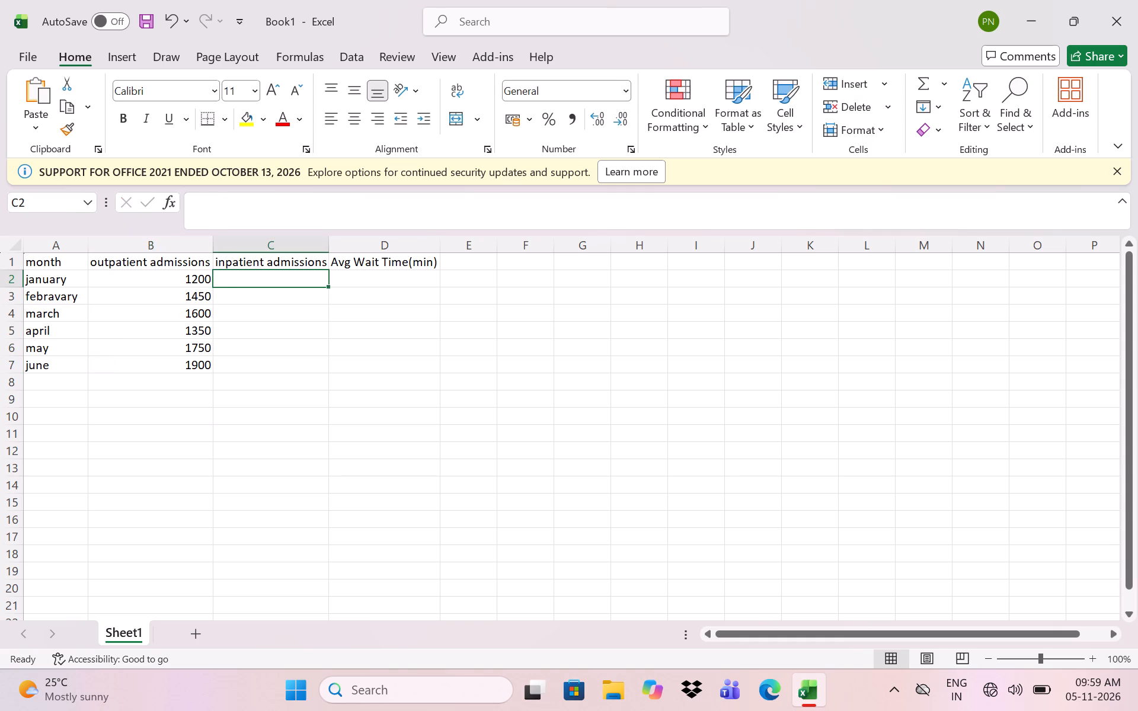
type("32")
key("0")
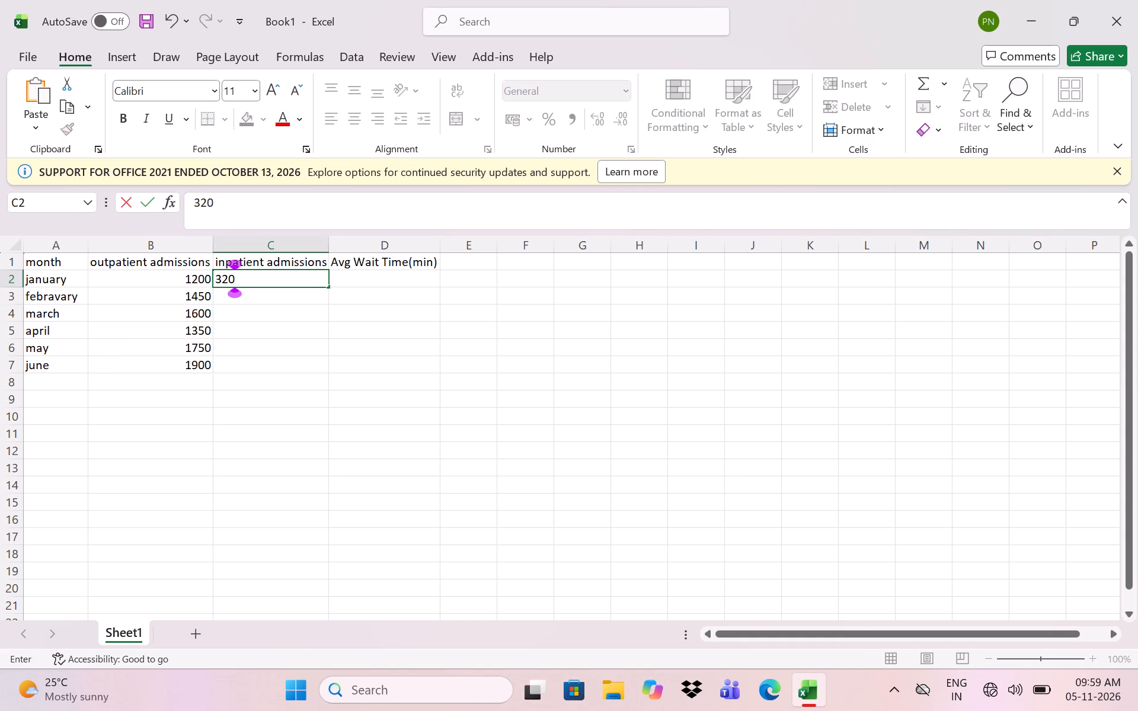
key("Down")
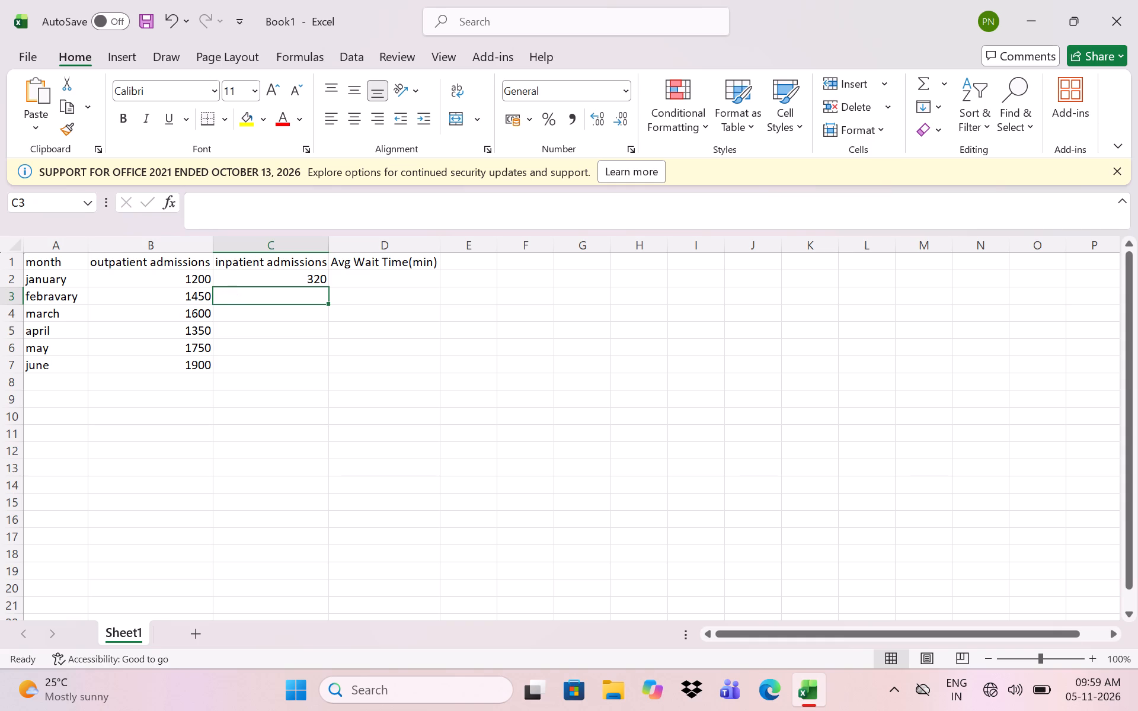
key("3")
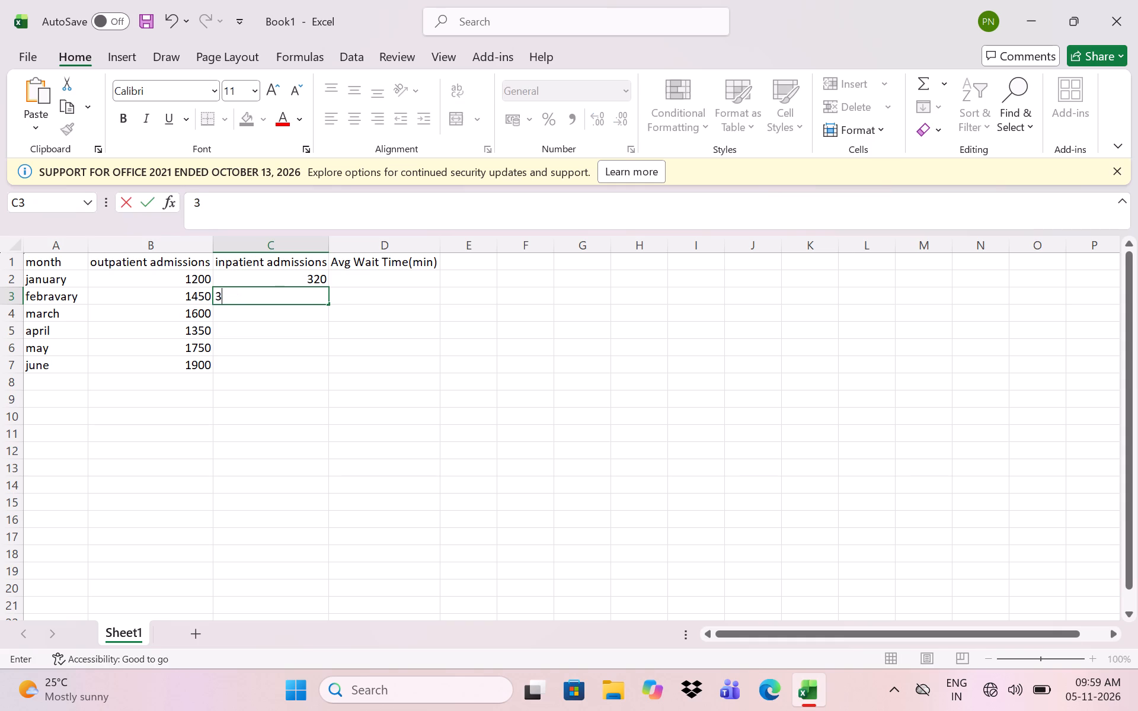
type("80")
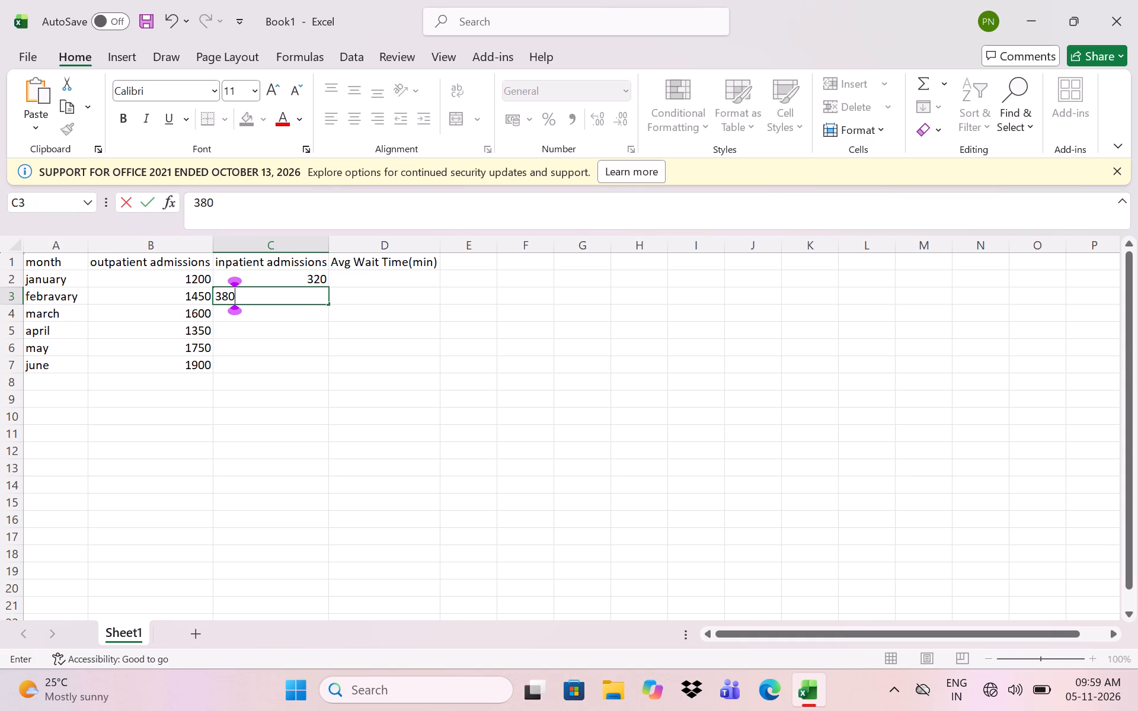
key("Down")
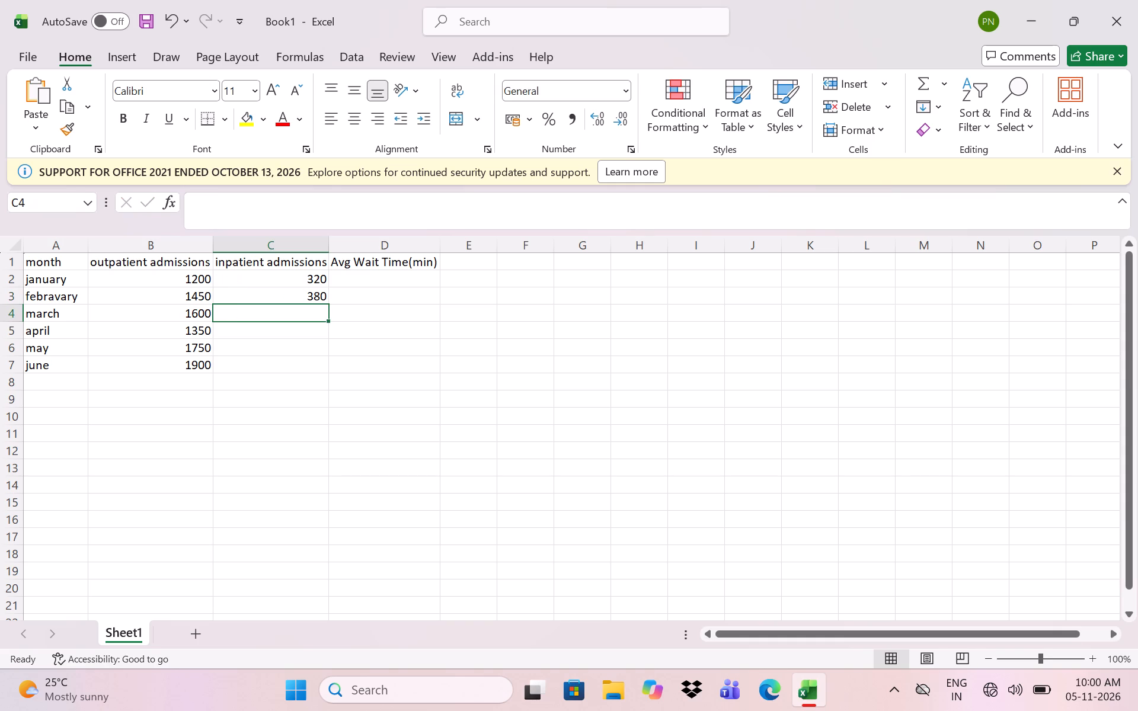
type("410")
key("Down")
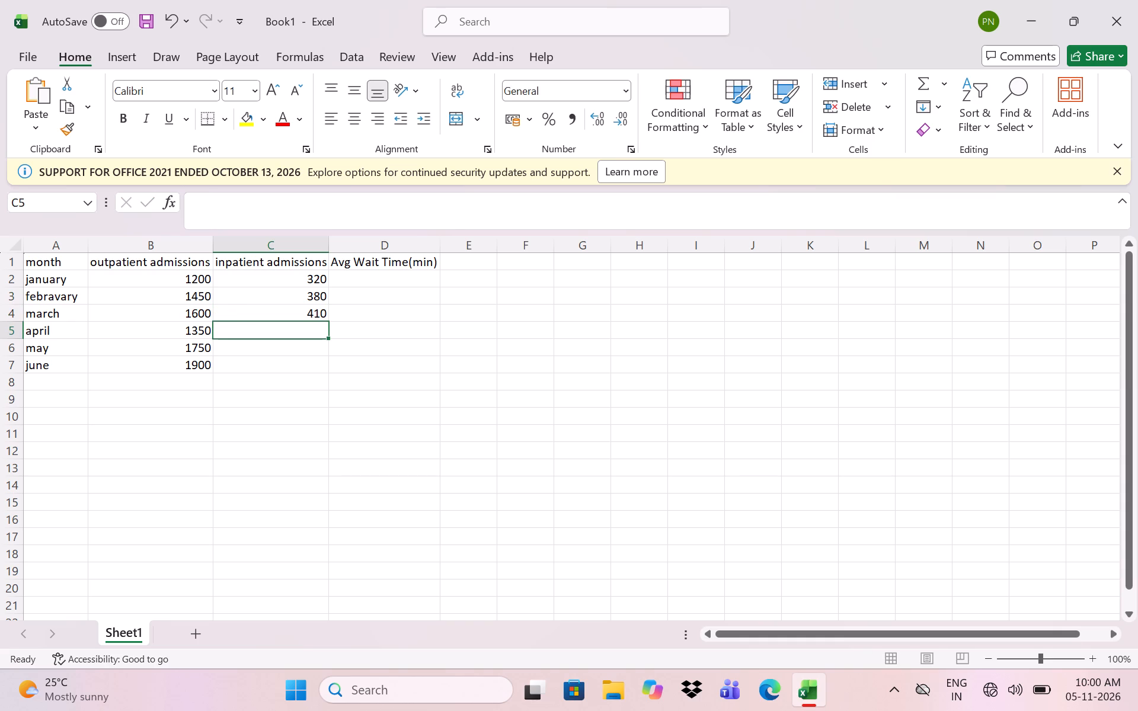
type("360")
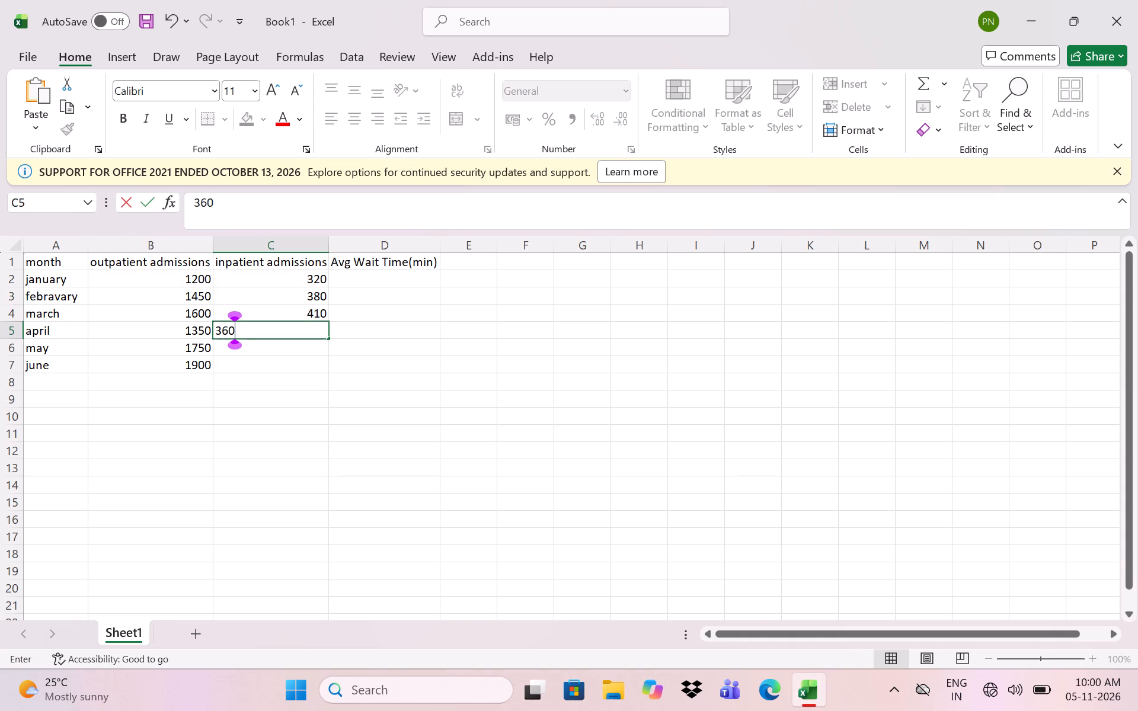
key("Down")
type("440")
key("Down")
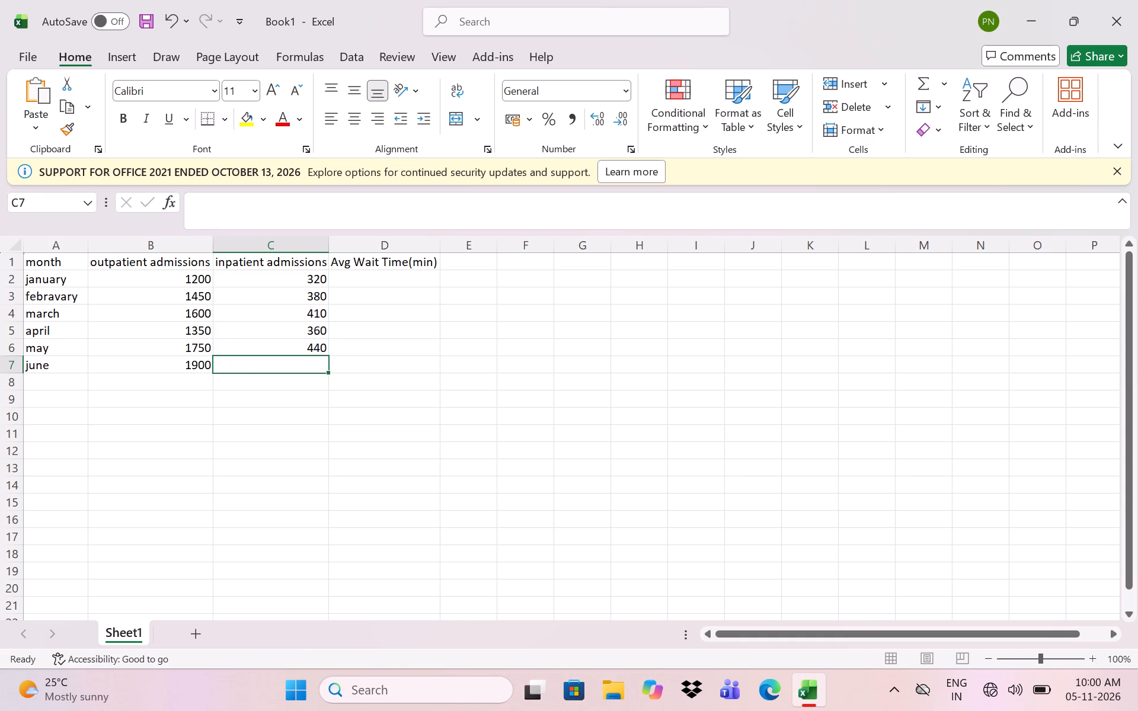
key("4")
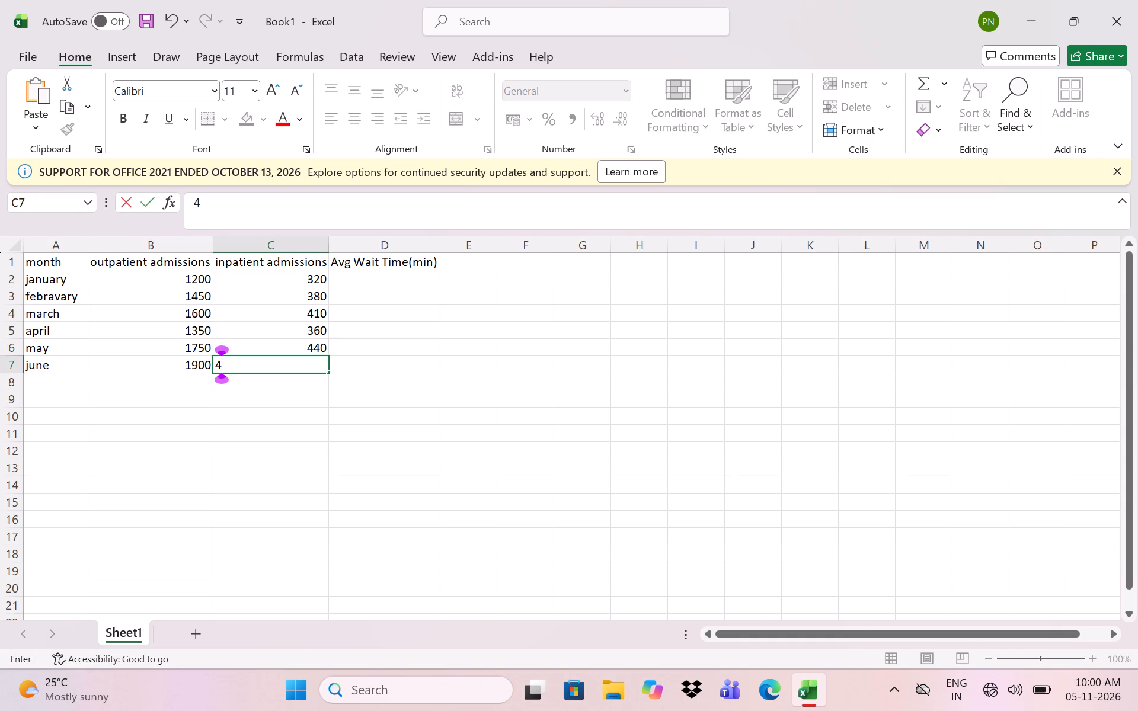
type("90")
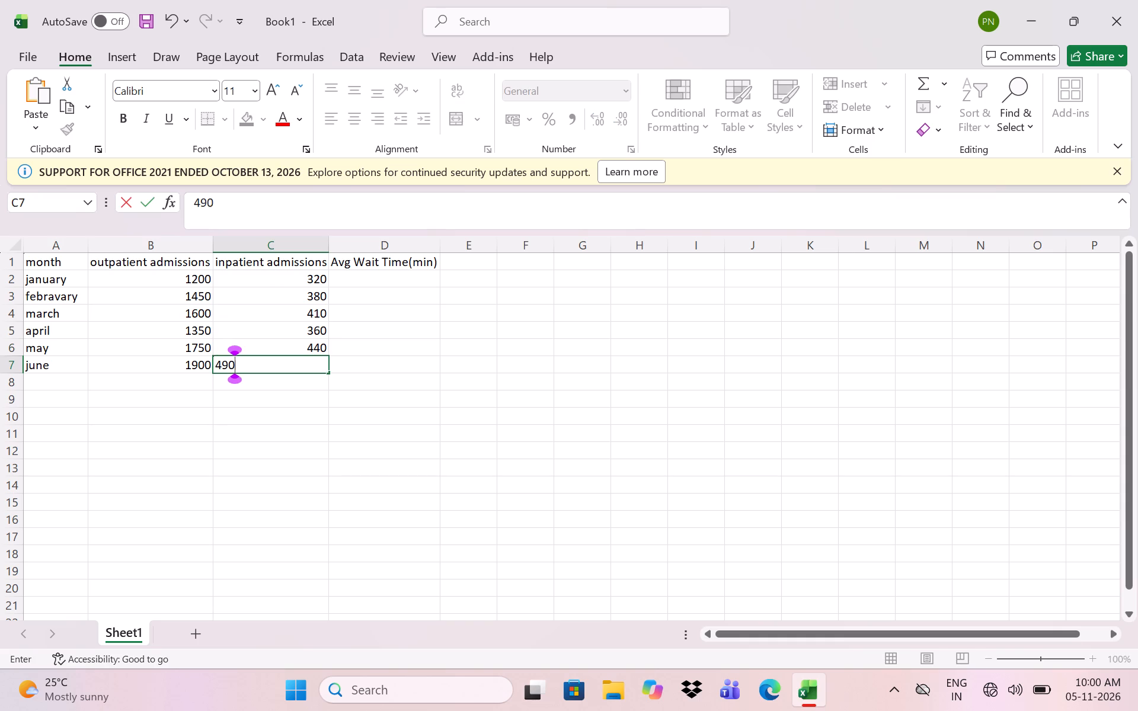
Fill the average wait times for january to june in D2:D7 with 45, 40, 52, 30, 48 and 55.
left_click(415, 274)
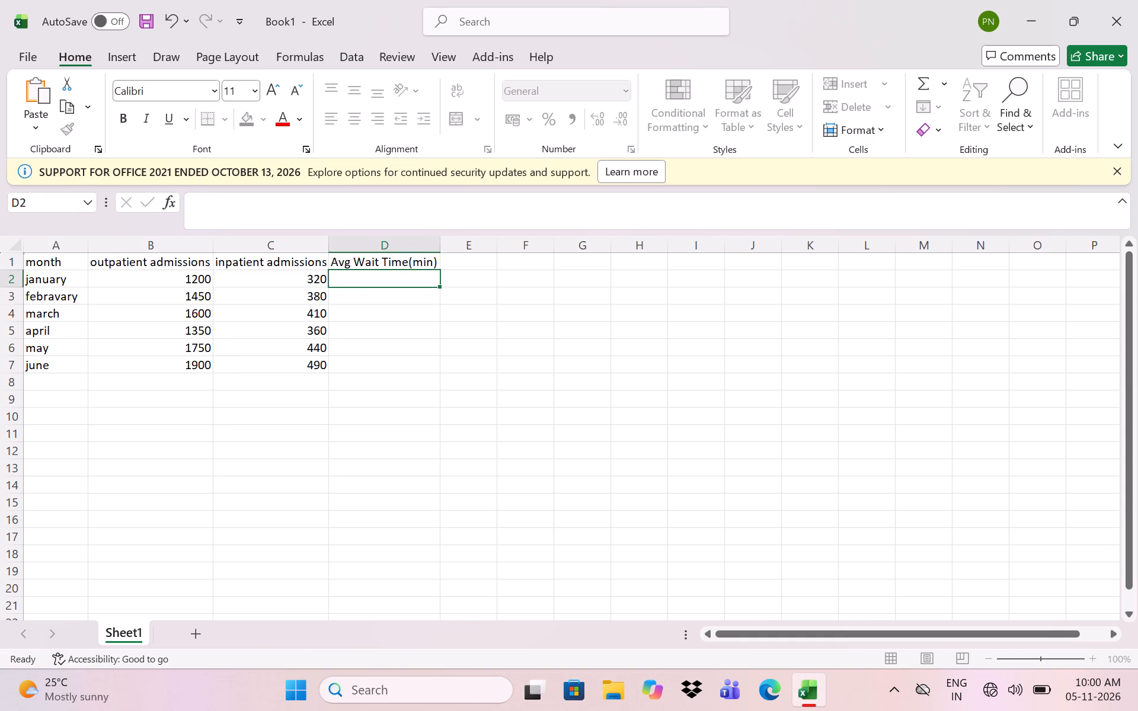
type("45")
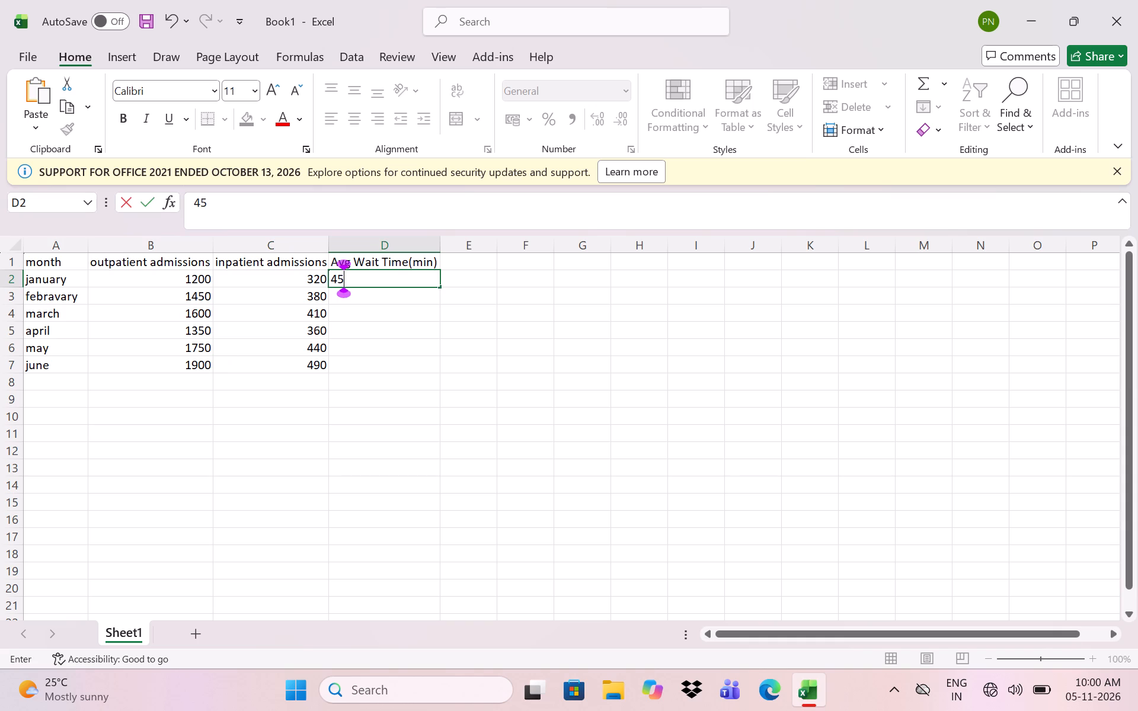
key("Down")
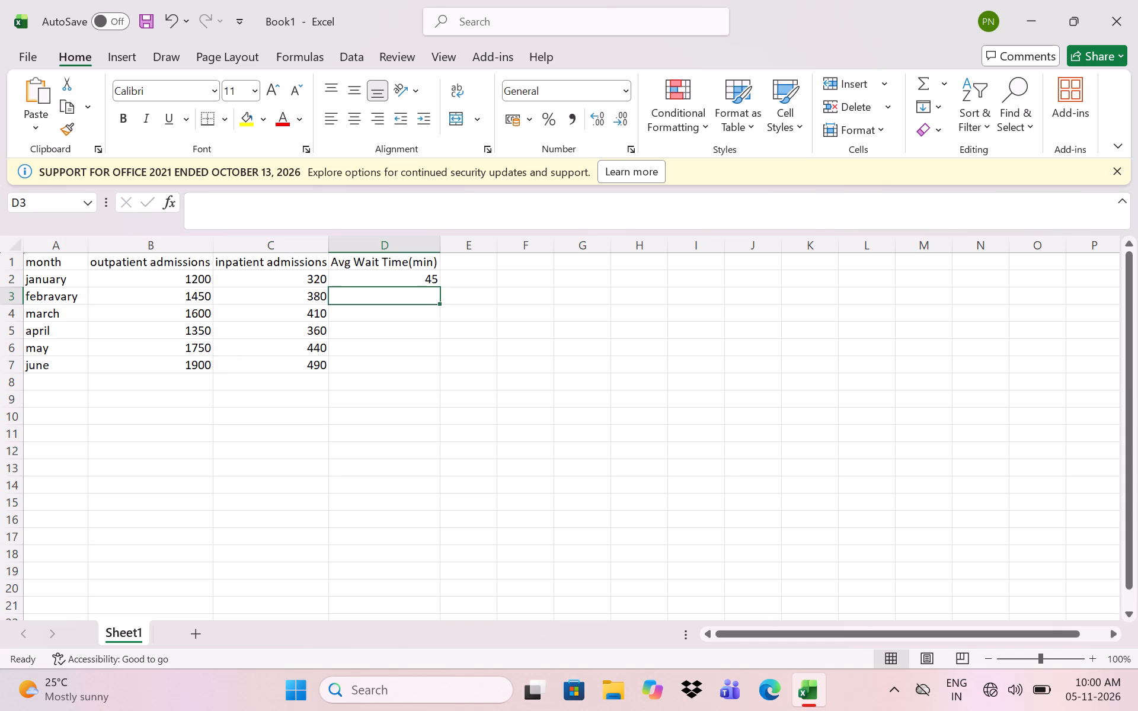
type("40")
key("Down")
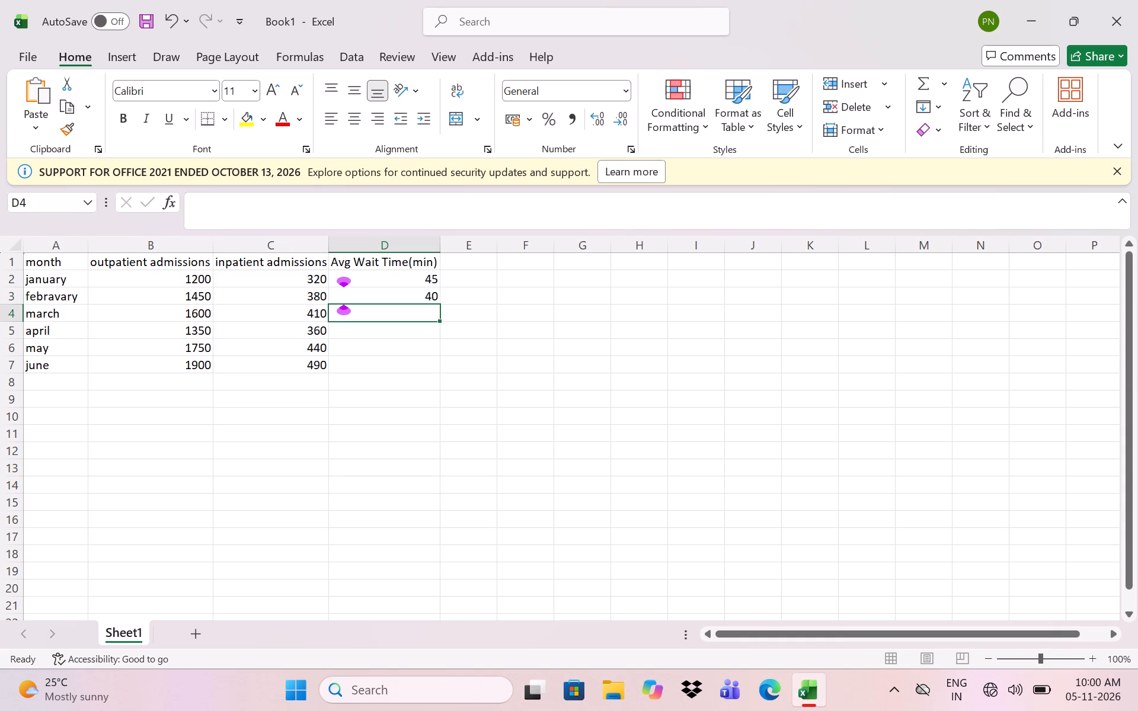
type("52")
key("Down")
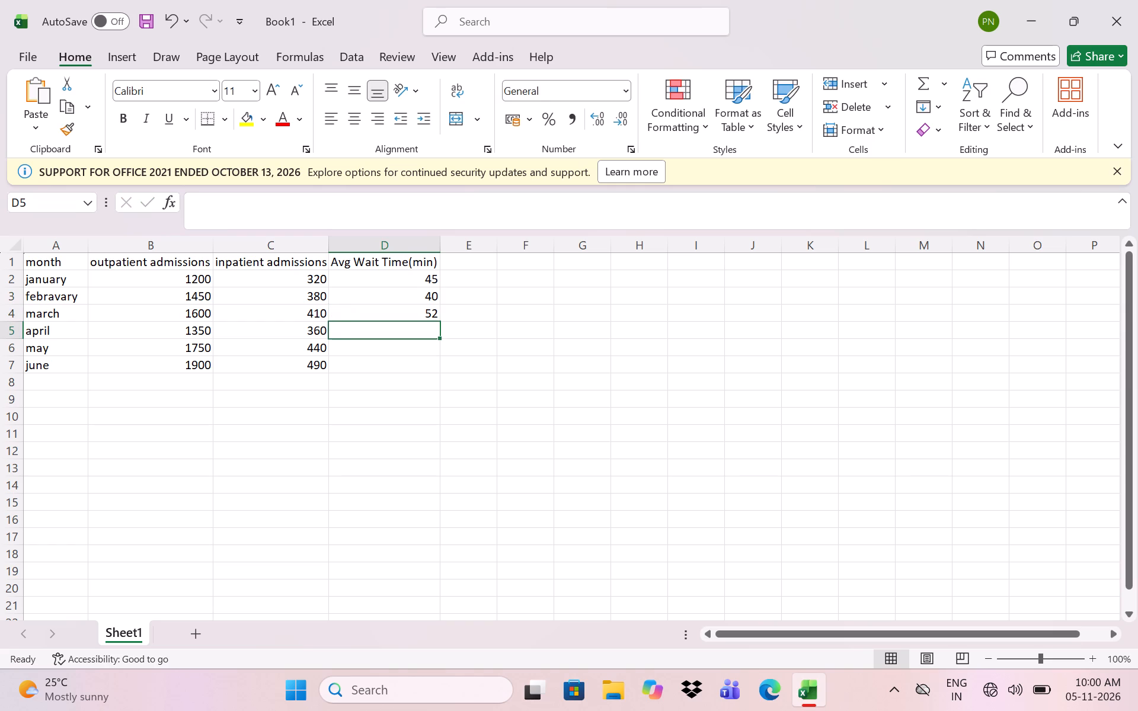
type("30")
key("Down")
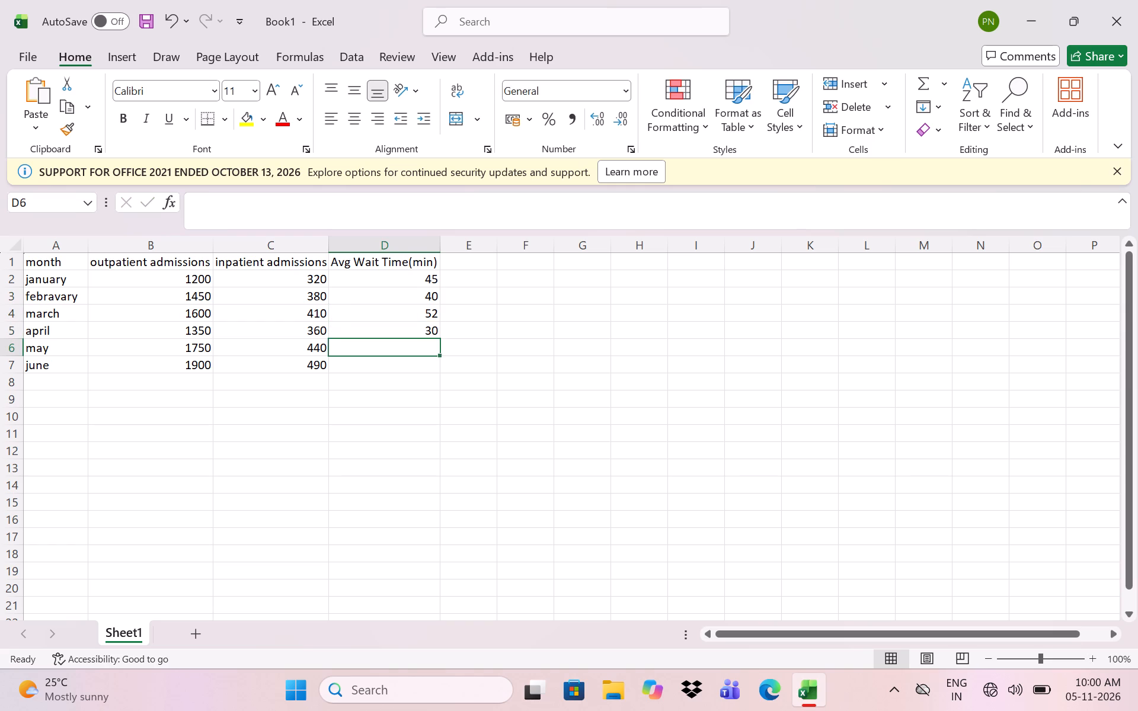
key("4")
key("8")
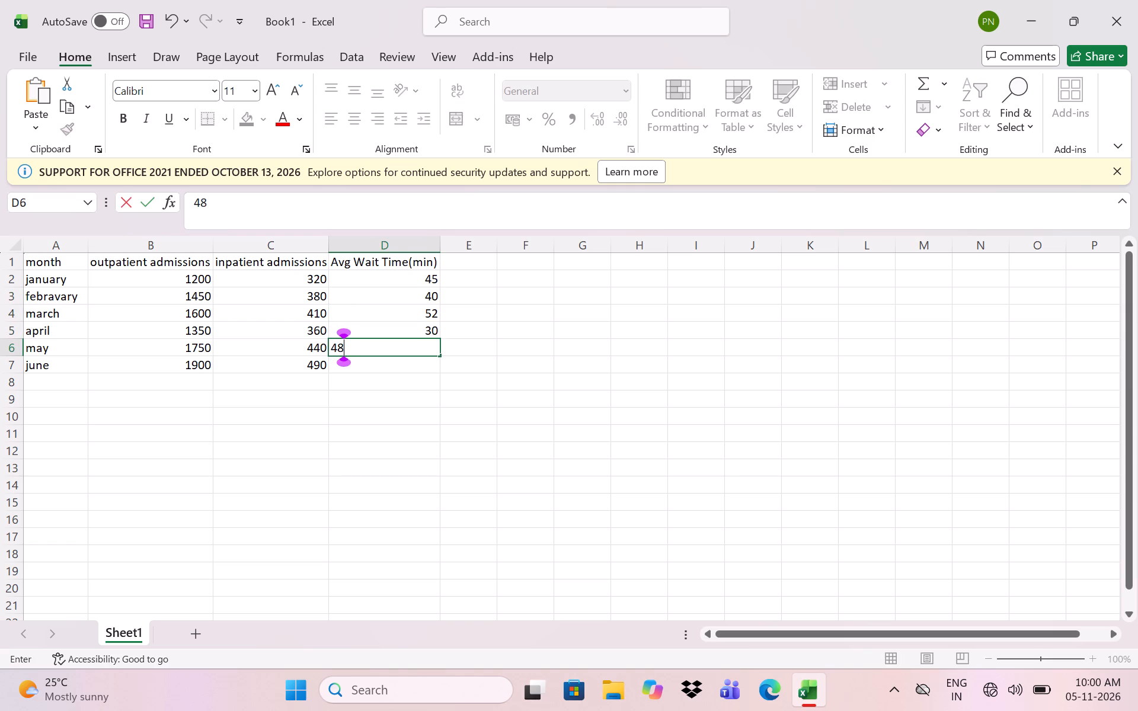
key("Down")
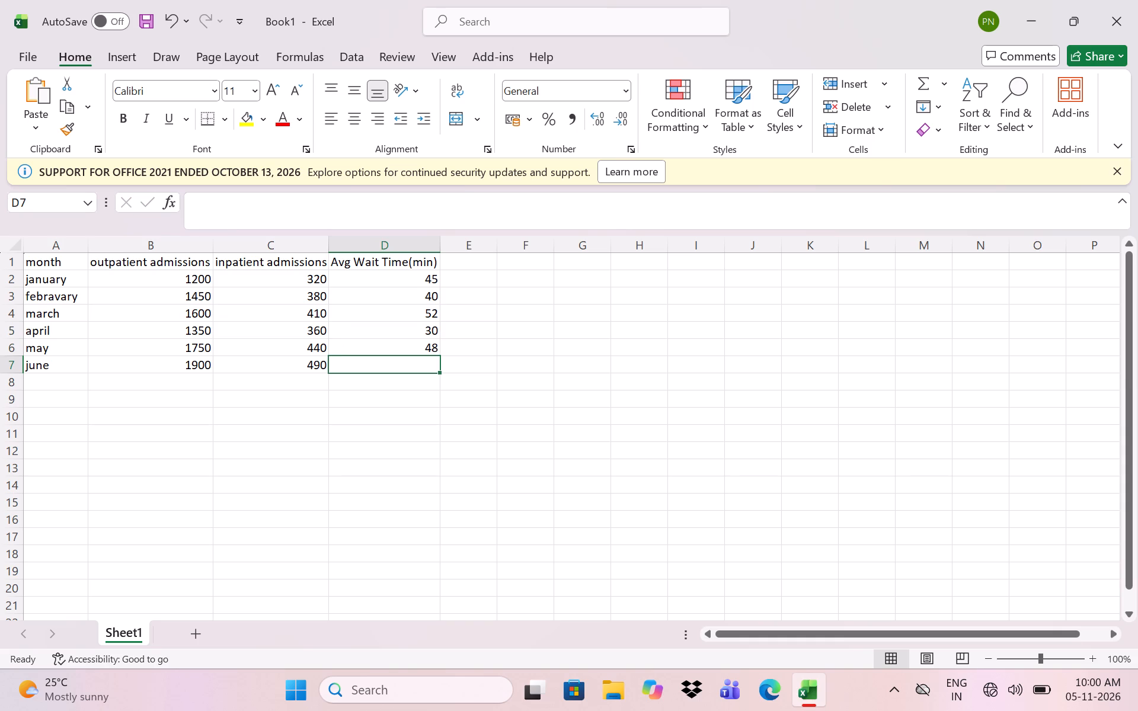
type("55")
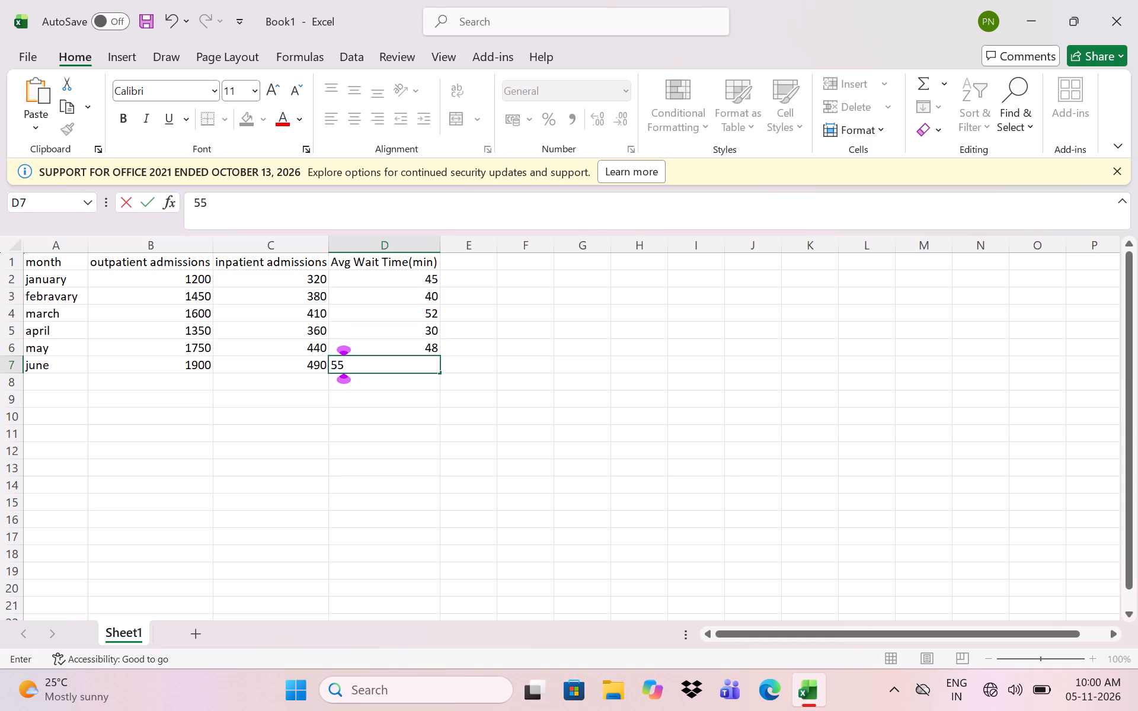
left_click(482, 268)
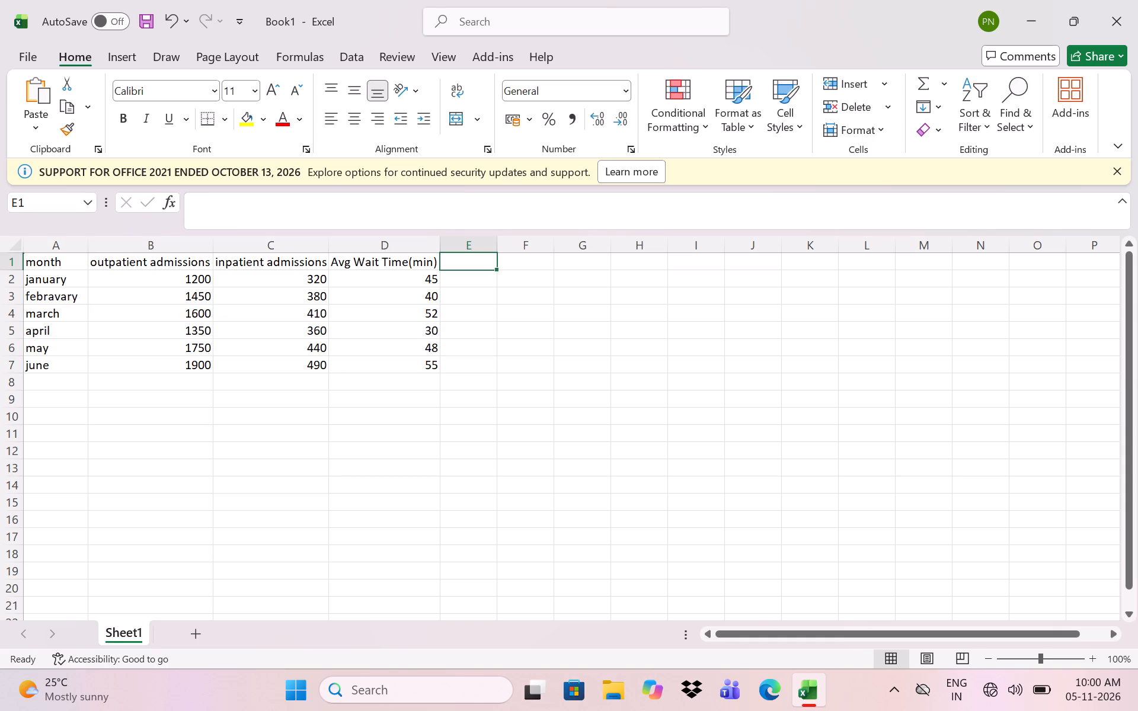
Apply All Borders to the whole data table in A1:D7.
left_click_drag(25, 257, 55, 270)
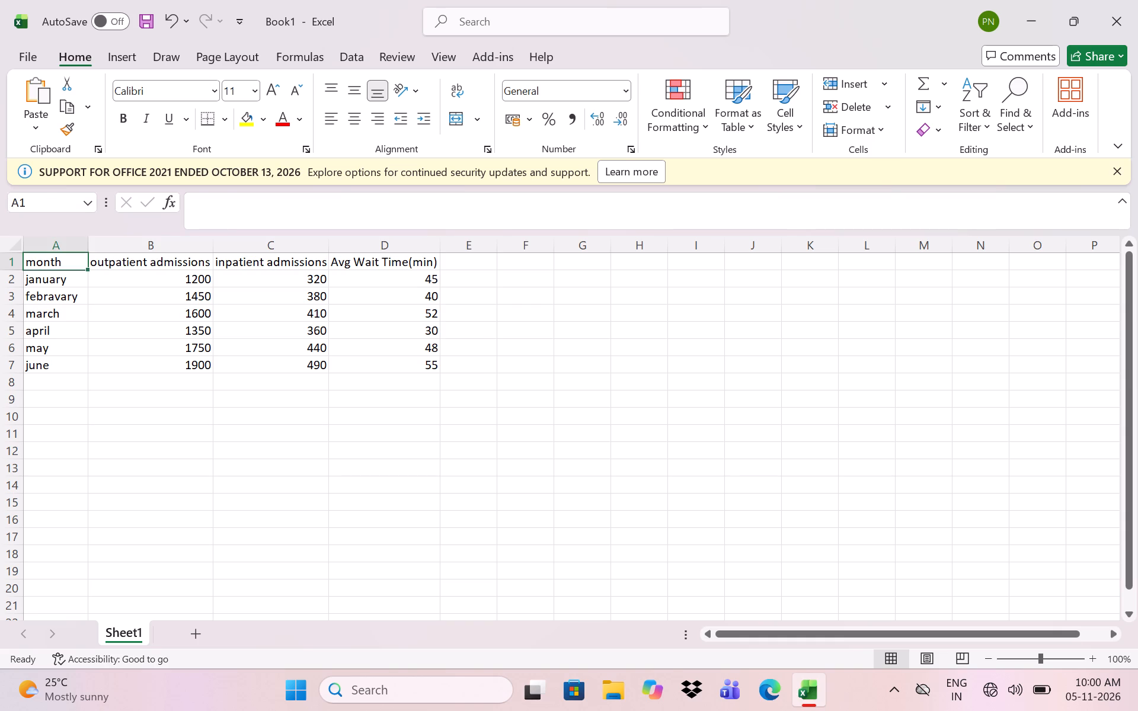
left_click_drag(55, 270, 382, 363)
left_click(207, 120)
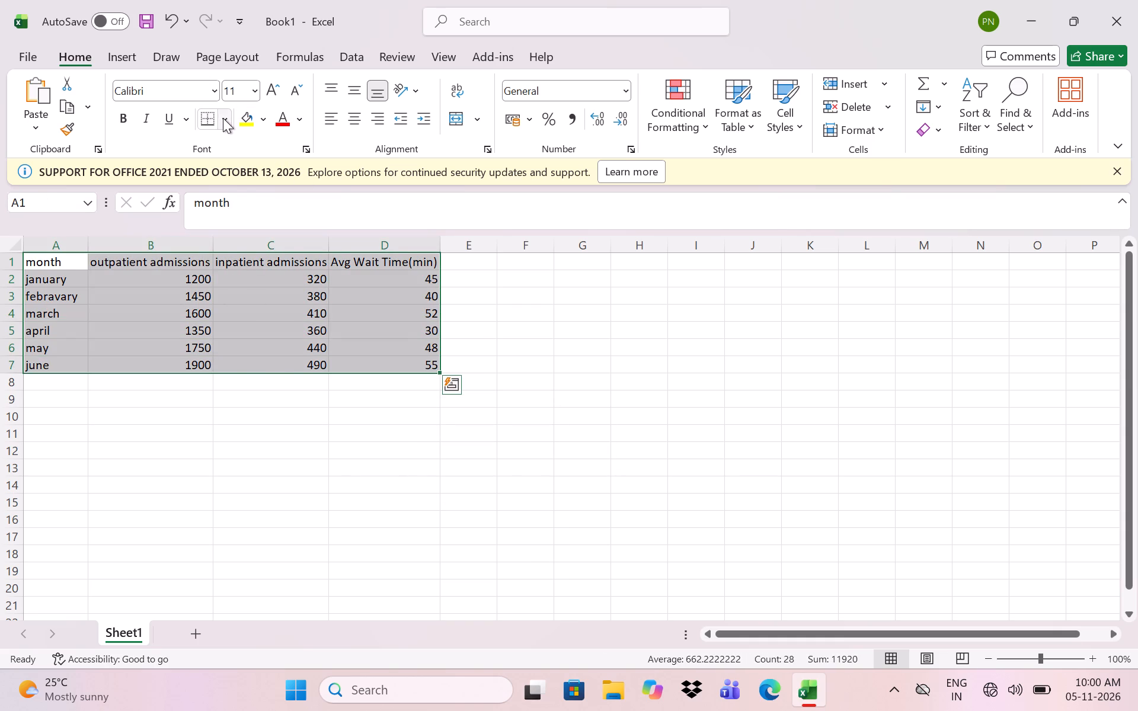
left_click(223, 118)
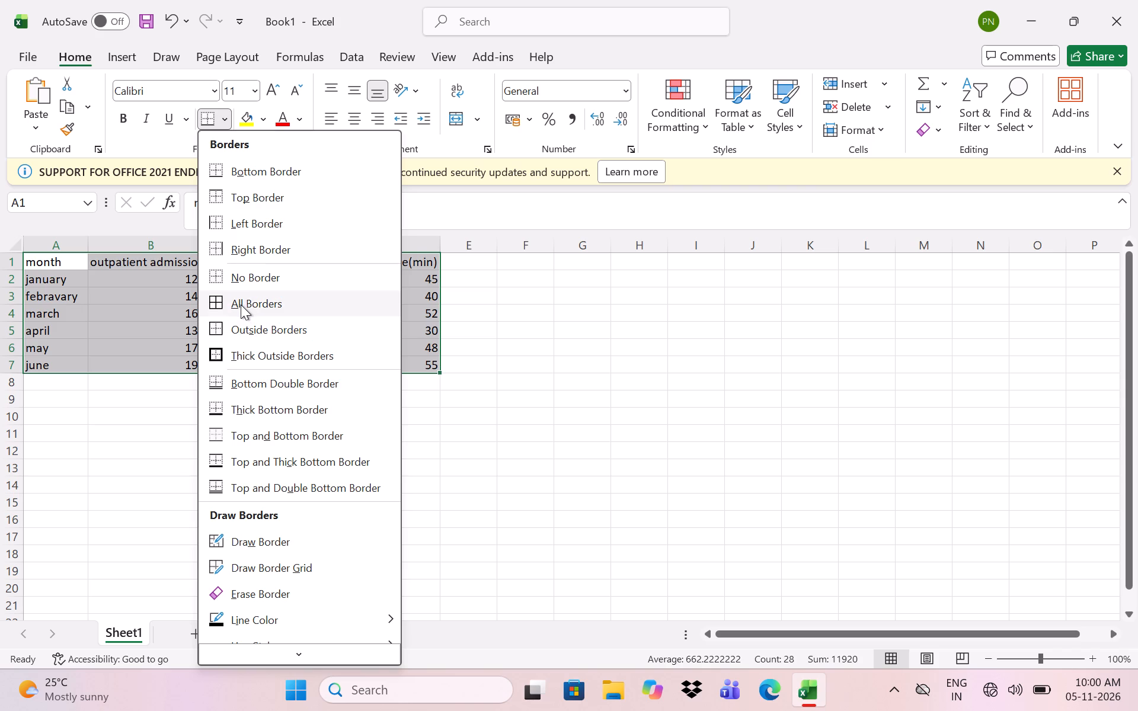
left_click(241, 304)
left_click(519, 488)
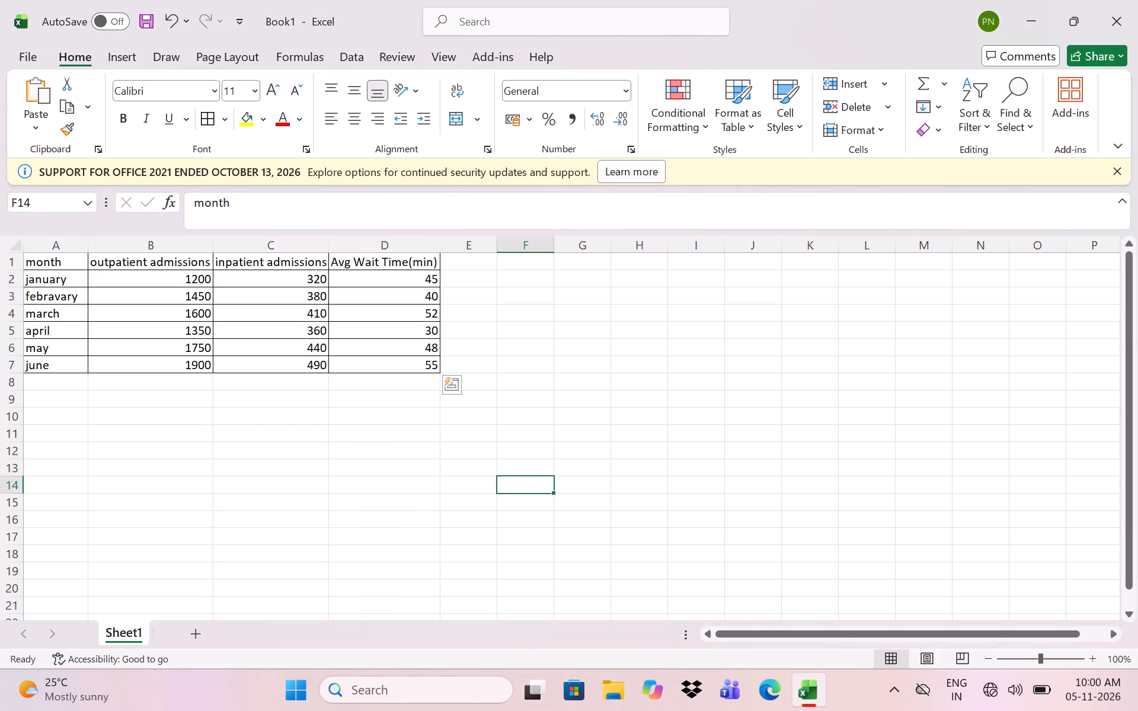
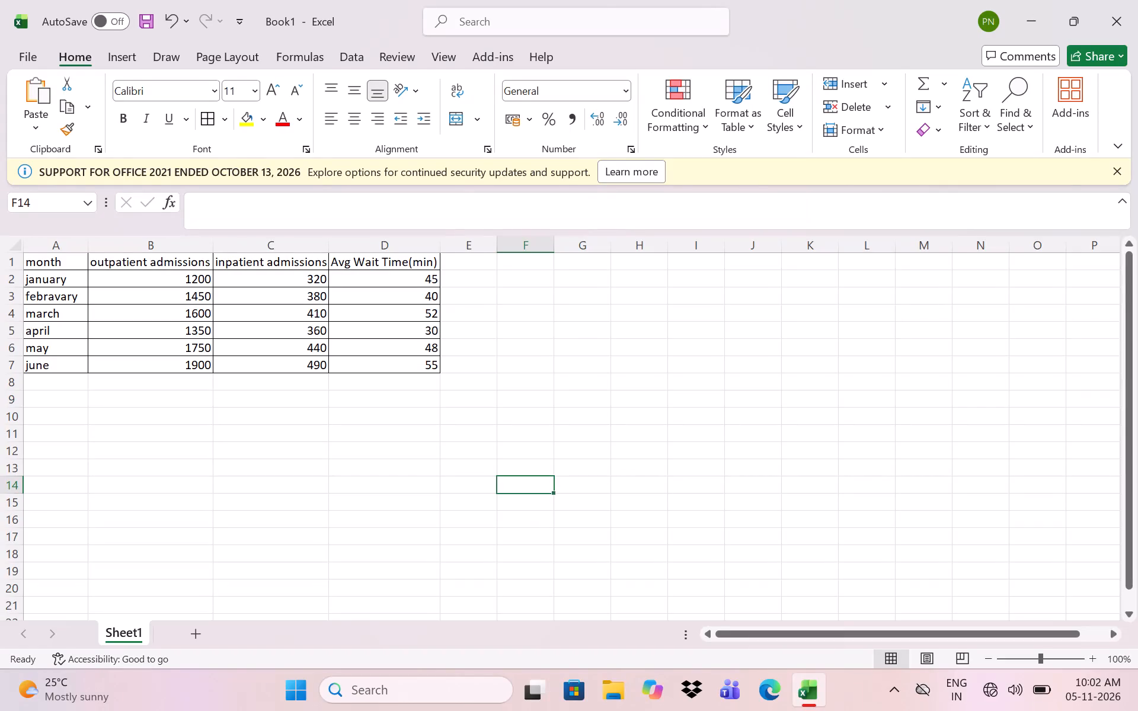
Add the column header totalpatients in E1 and widen column E to fit it.
left_click(462, 261)
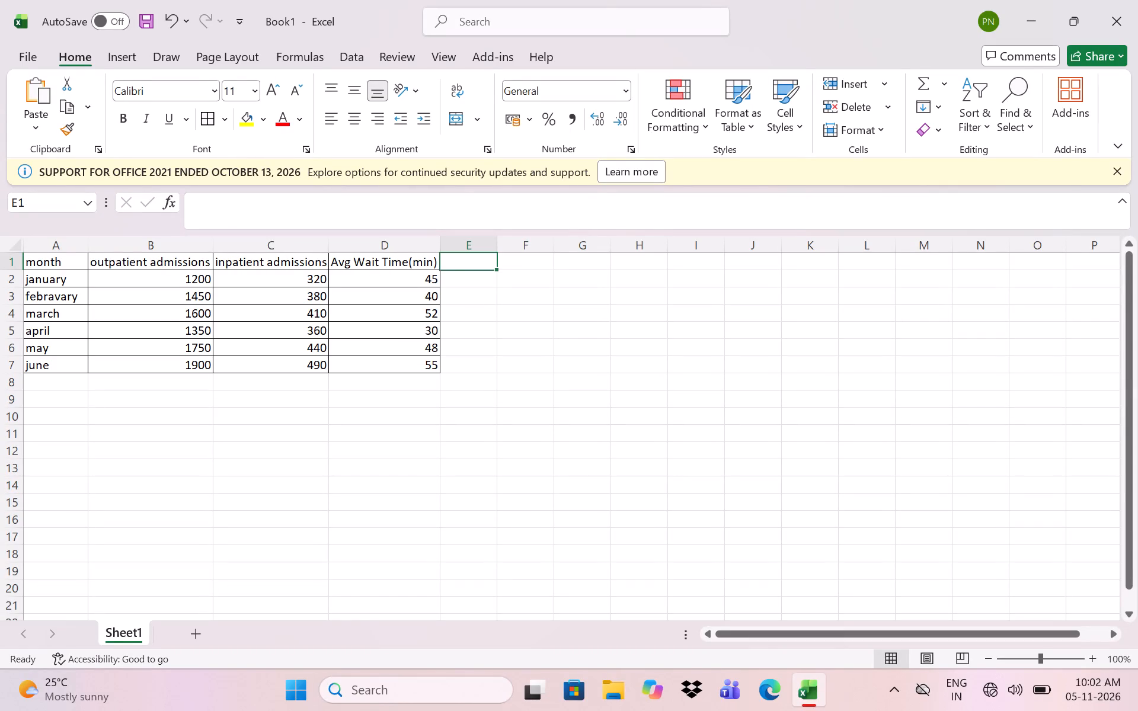
type("total")
type("pa")
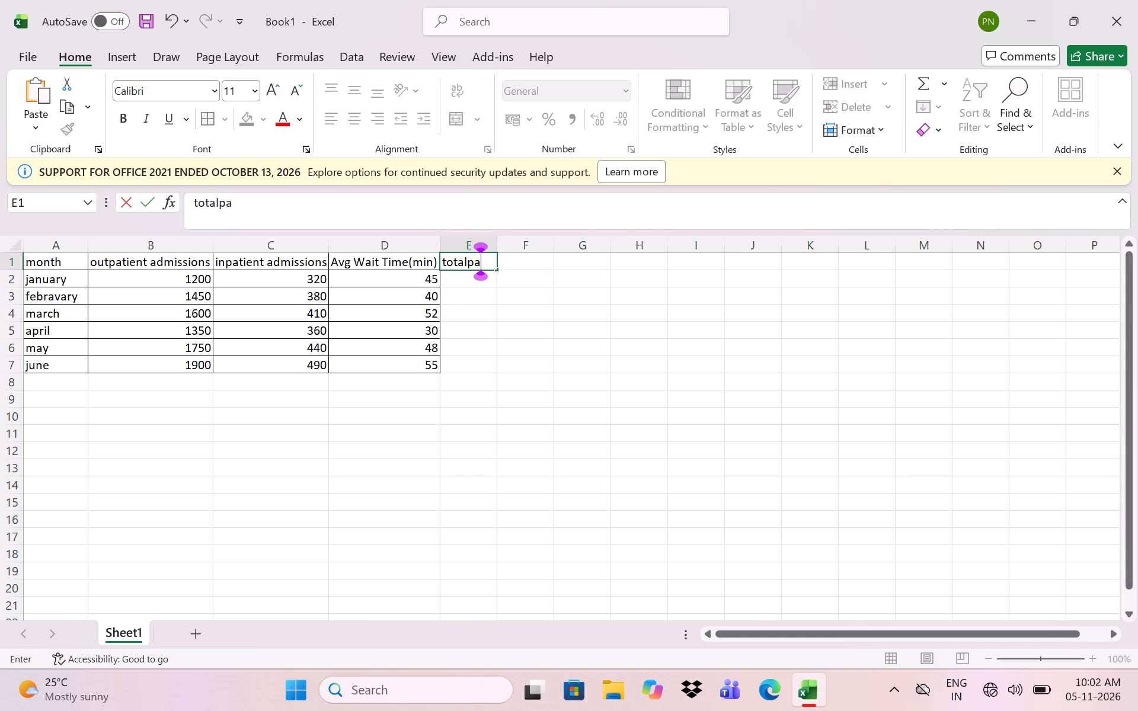
type("ti")
type("ents")
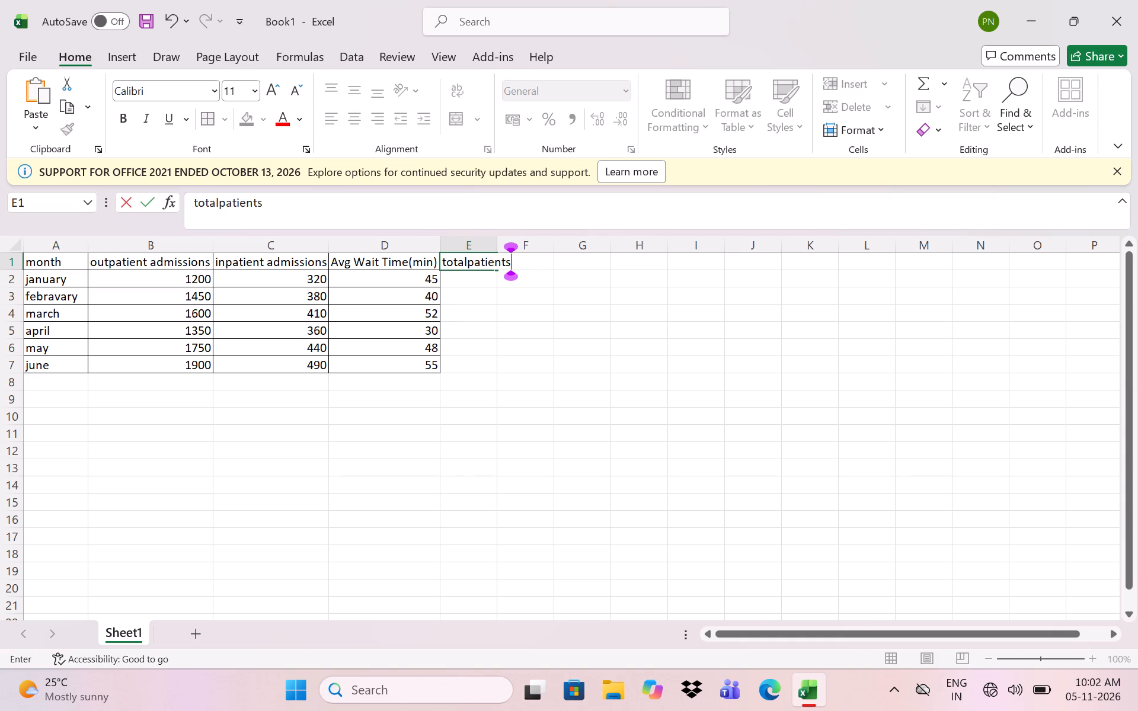
left_click(493, 294)
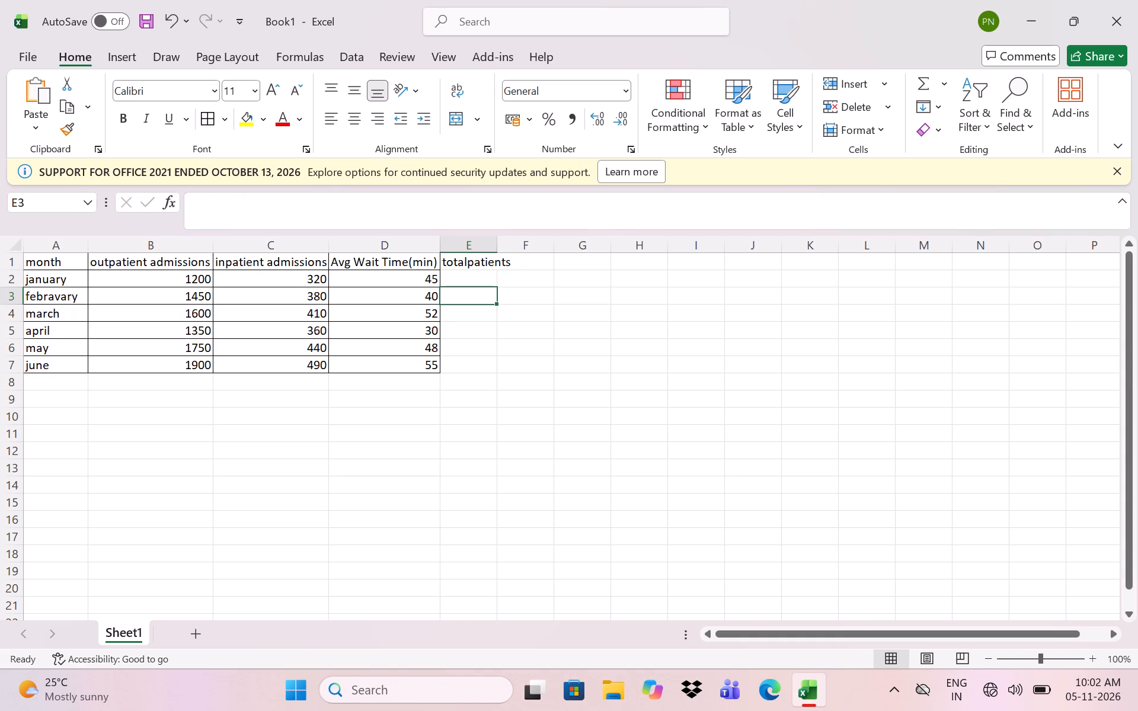
left_click_drag(497, 245, 512, 247)
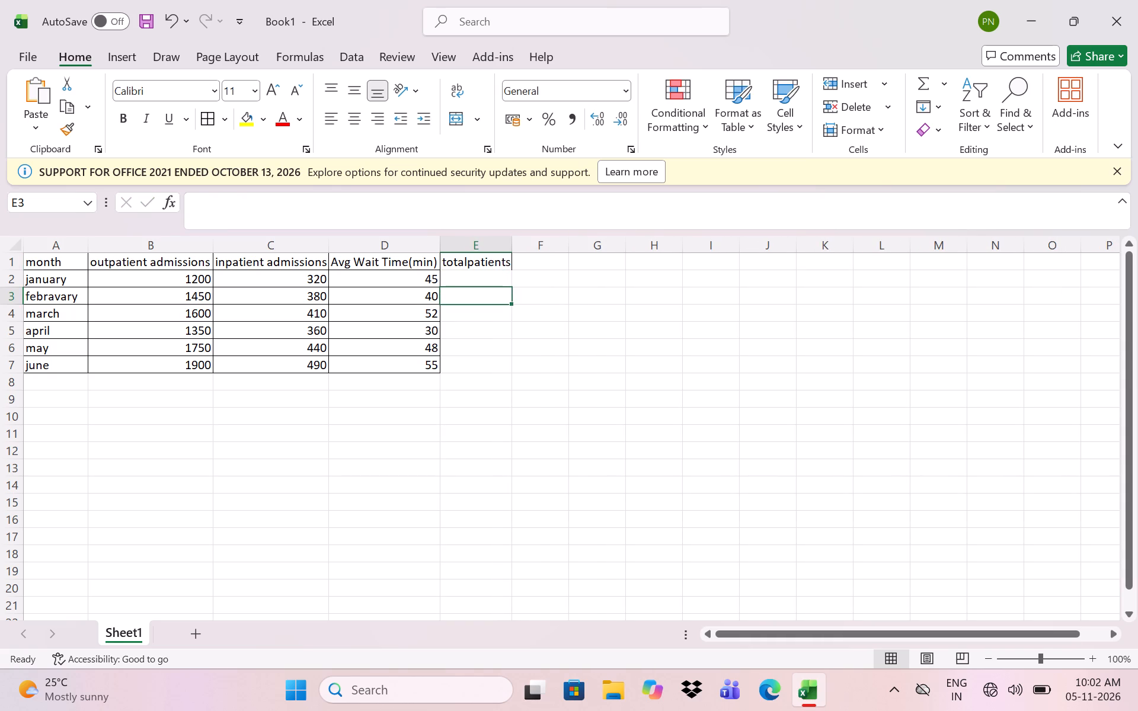
Enter 1520 in E2 as the total patients for january.
left_click(475, 278)
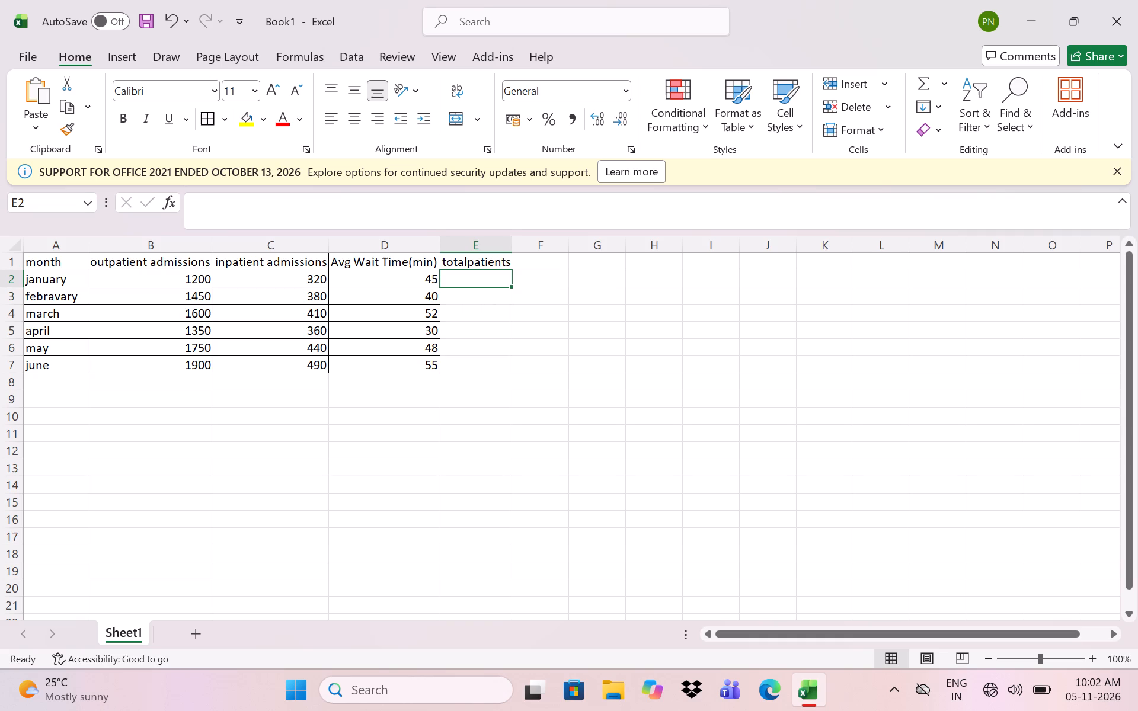
left_click(456, 274)
type("1550")
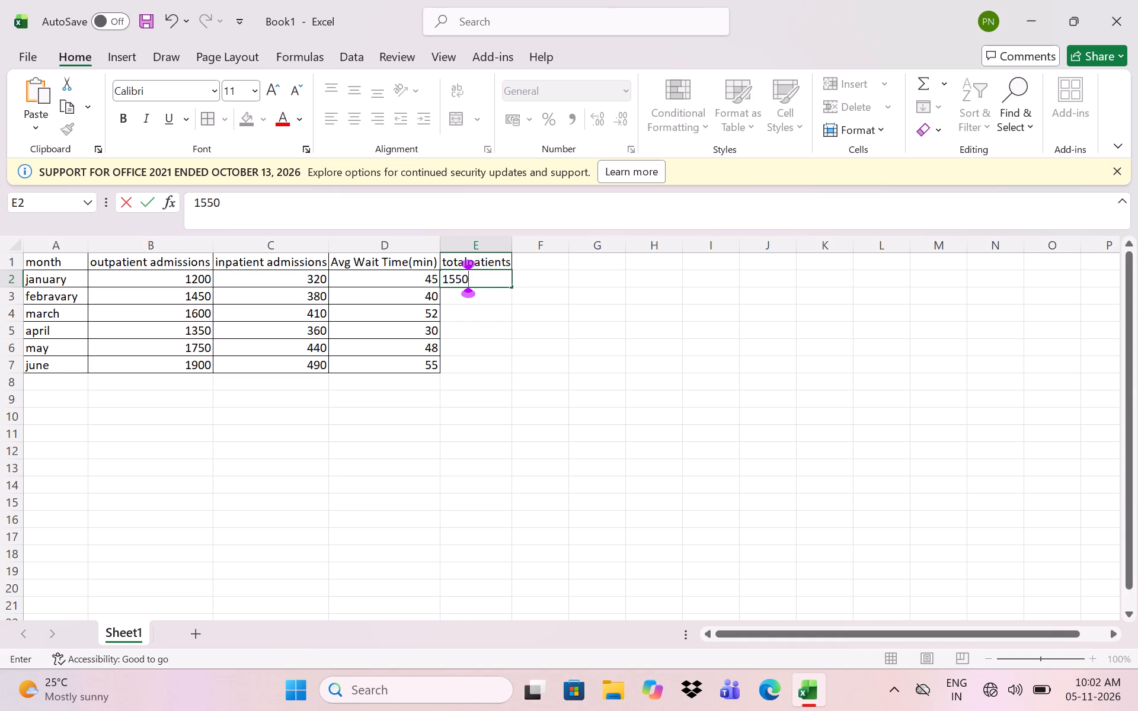
left_click(478, 277)
key("BackSpace")
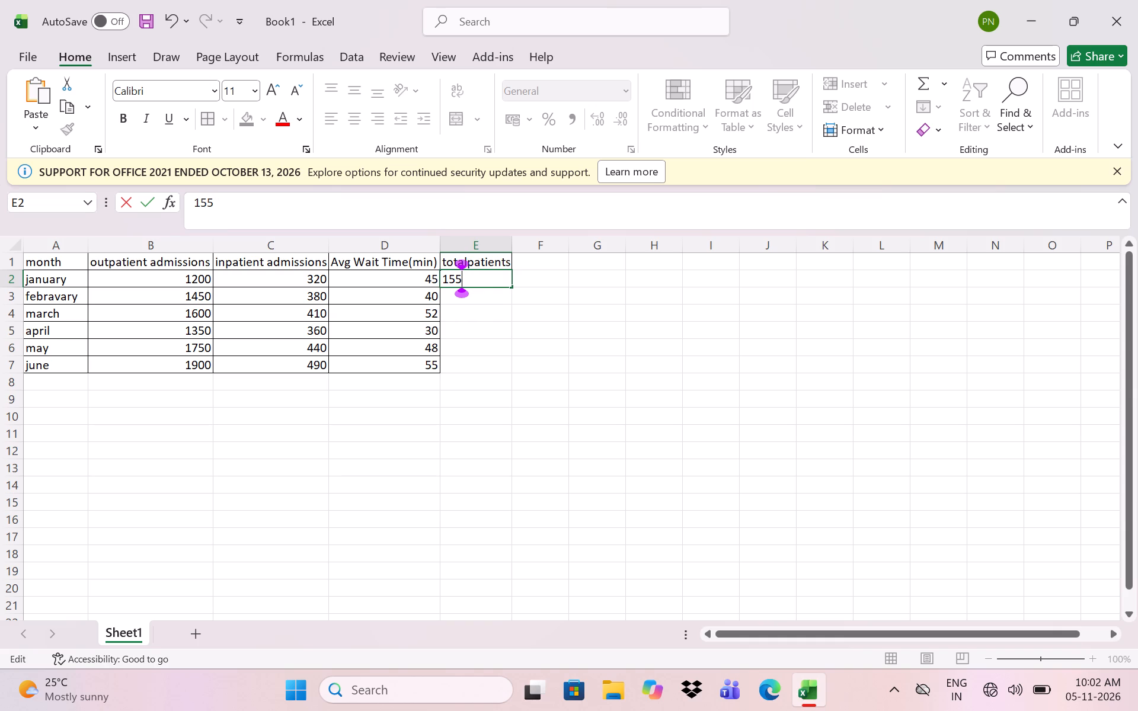
key("BackSpace")
type("20")
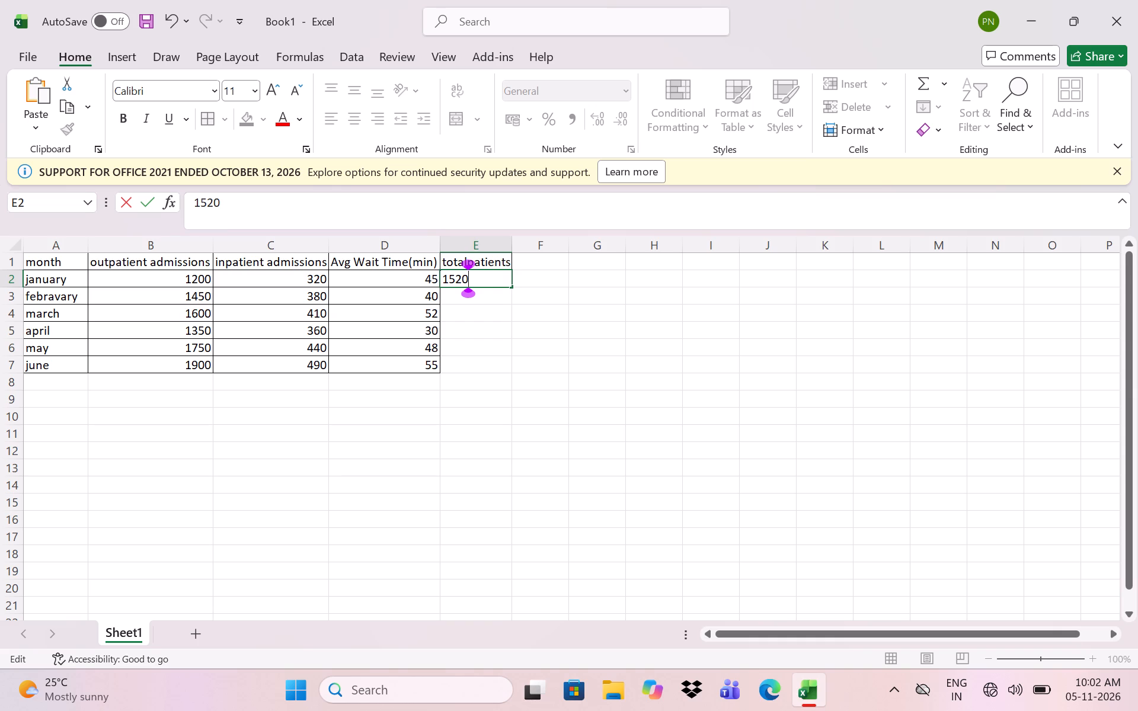
left_click(452, 298)
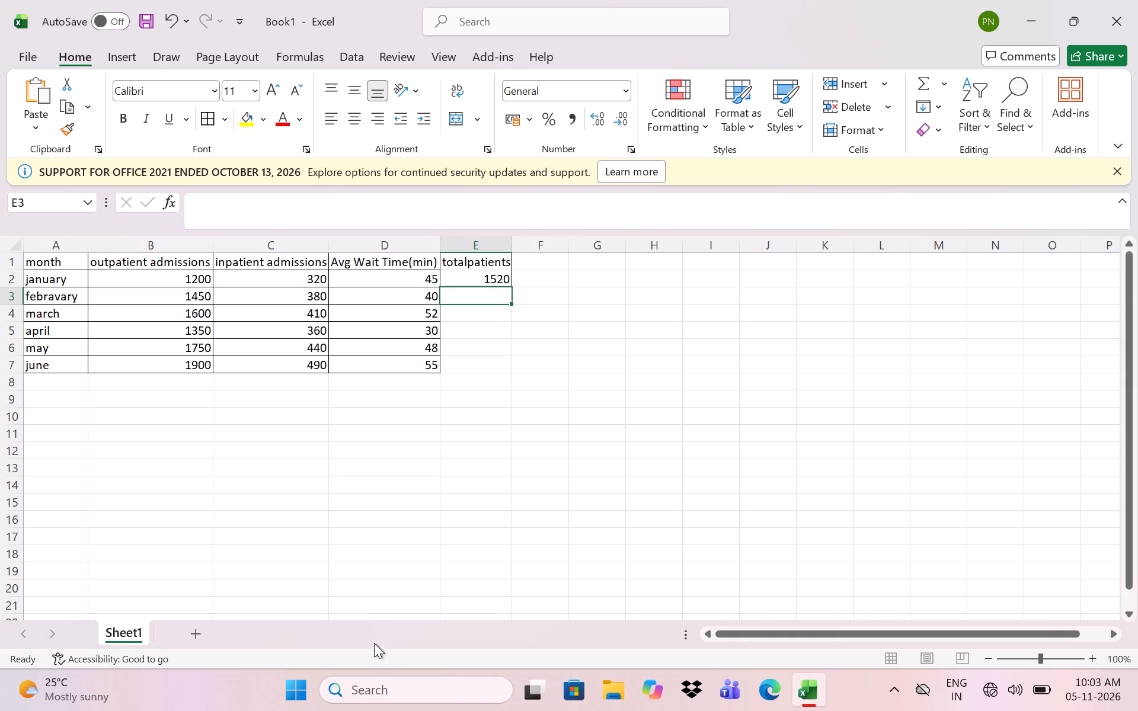
Open the Calculator app and snap it side by side with the Excel workbook.
left_click(303, 683)
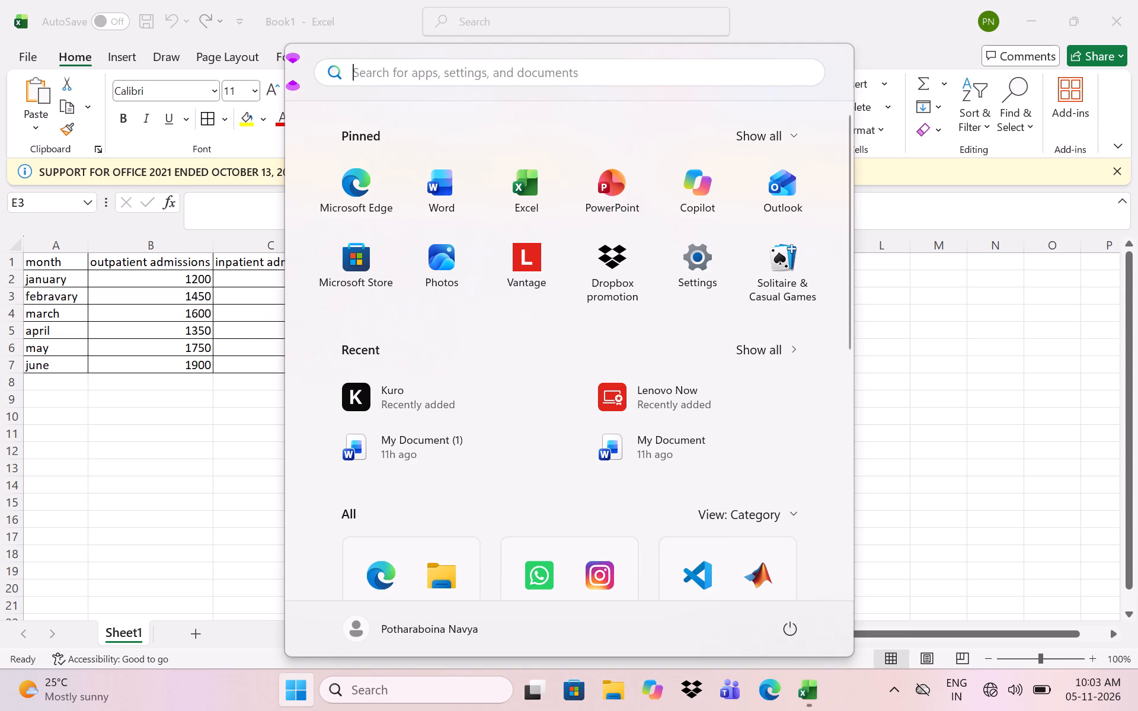
left_click(491, 78)
type("cal")
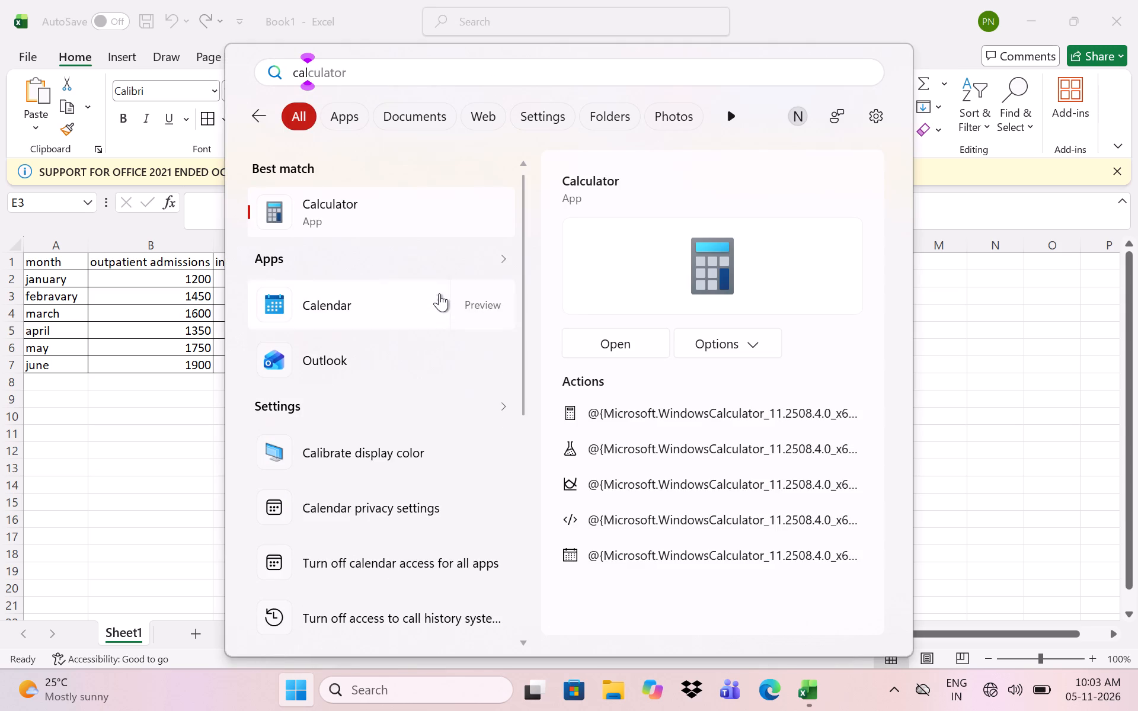
left_click(416, 218)
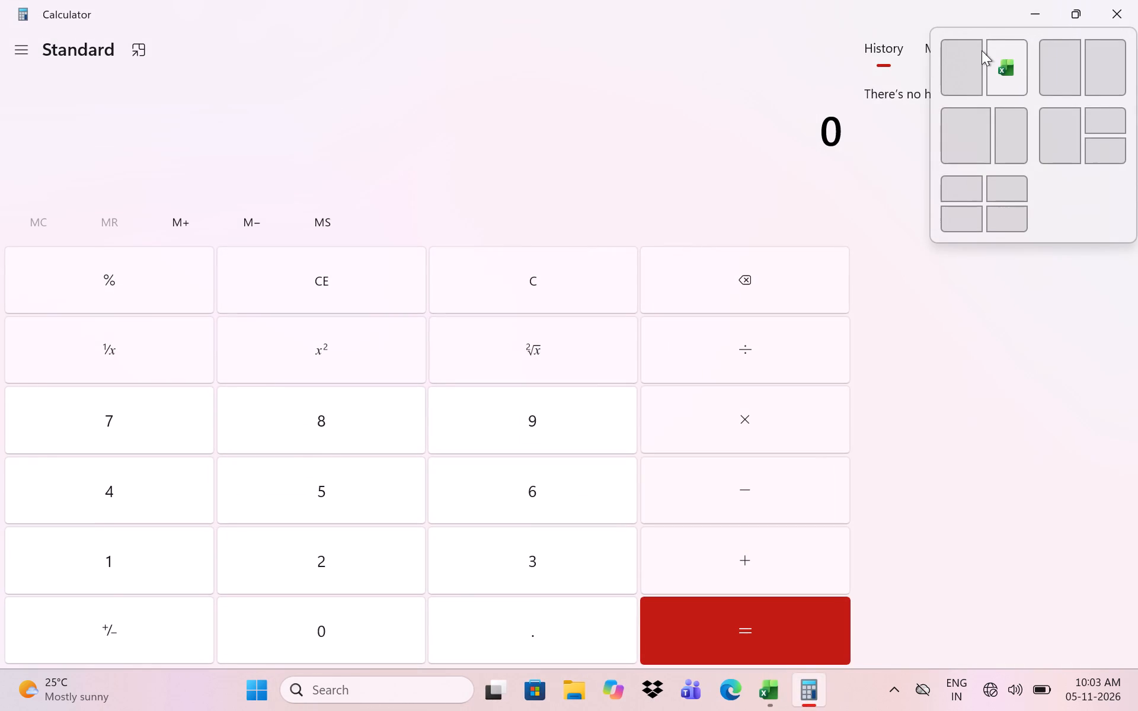
left_click(982, 50)
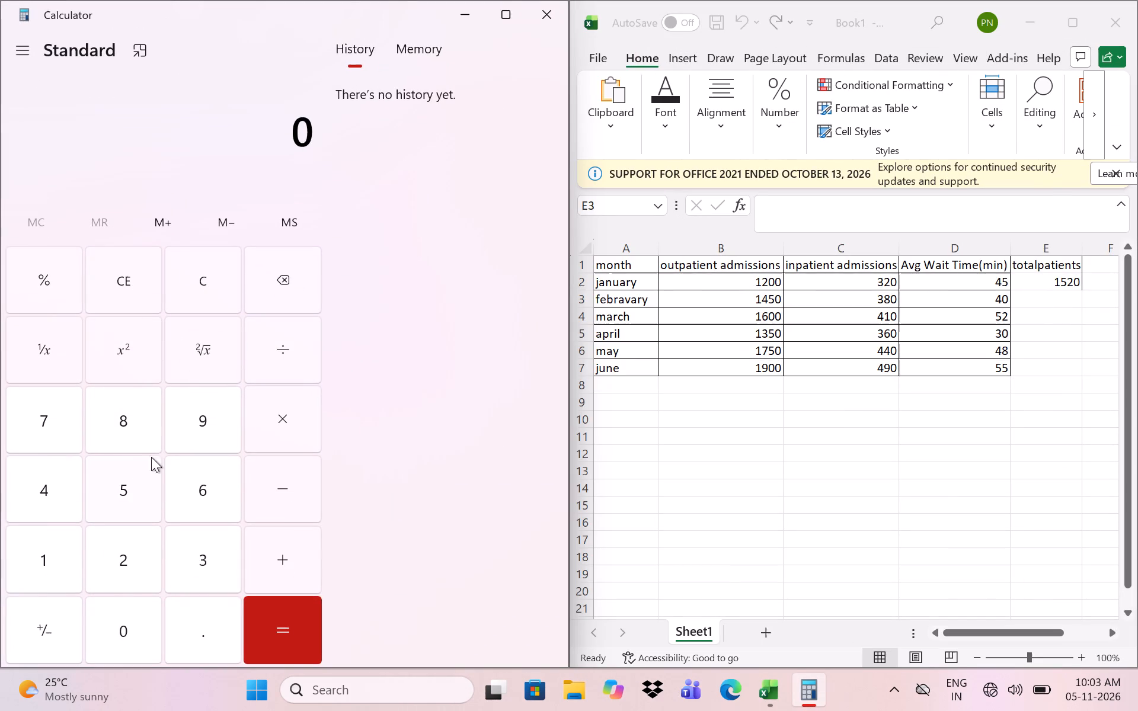
Calculate 1450 + 380 in Calculator for the second month's outpatient and inpatient admissions.
left_click_drag(46, 543, 46, 549)
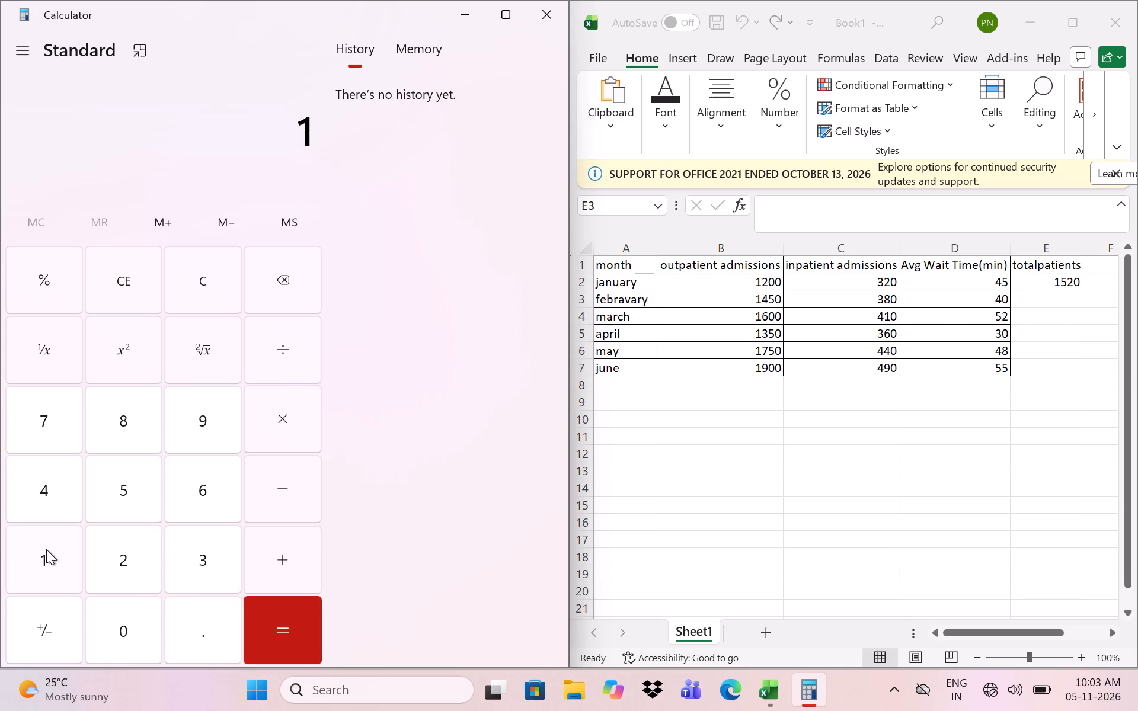
left_click(40, 495)
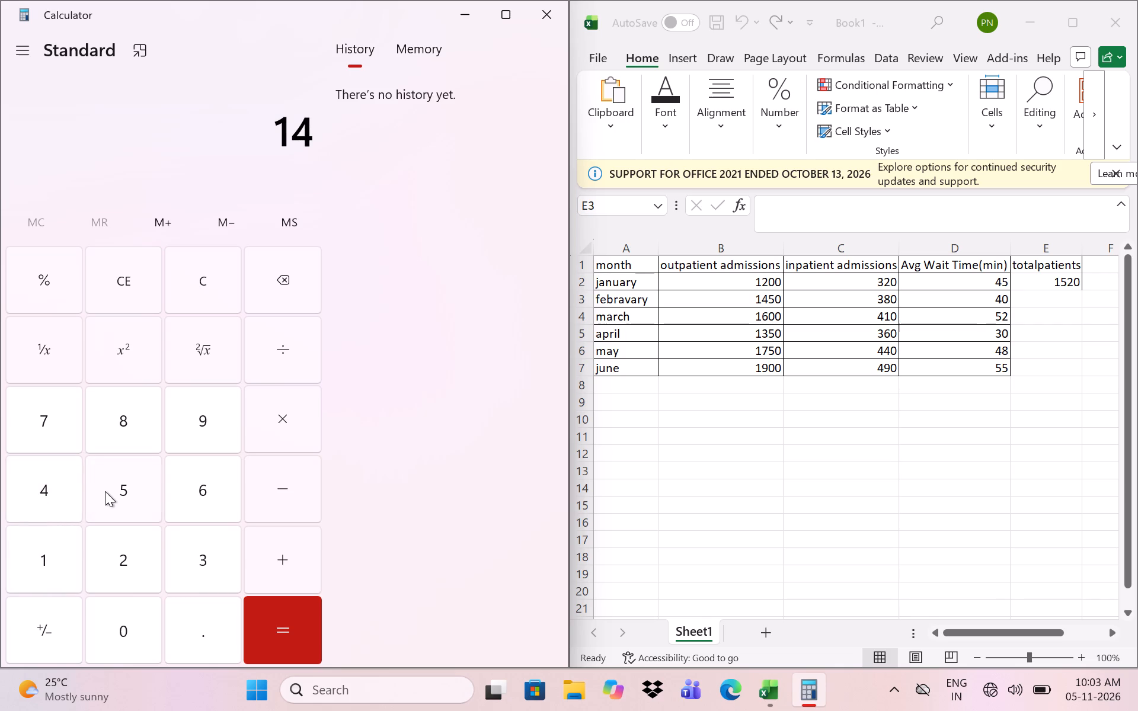
left_click(105, 491)
left_click(124, 615)
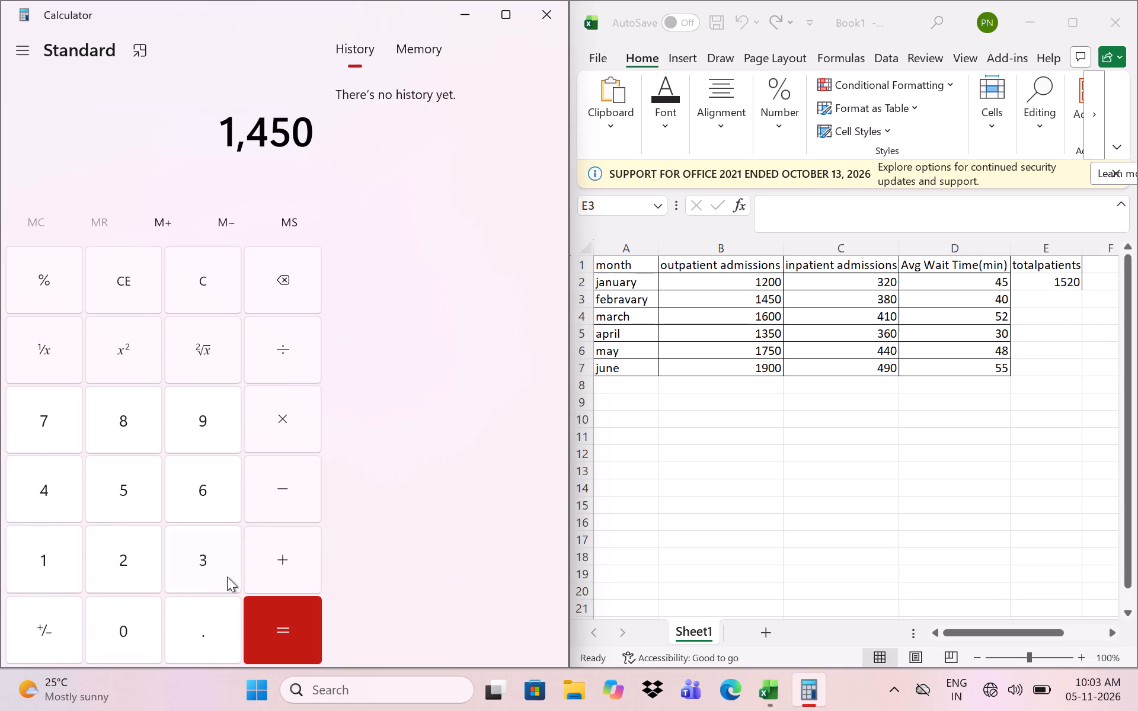
left_click(278, 559)
left_click(186, 543)
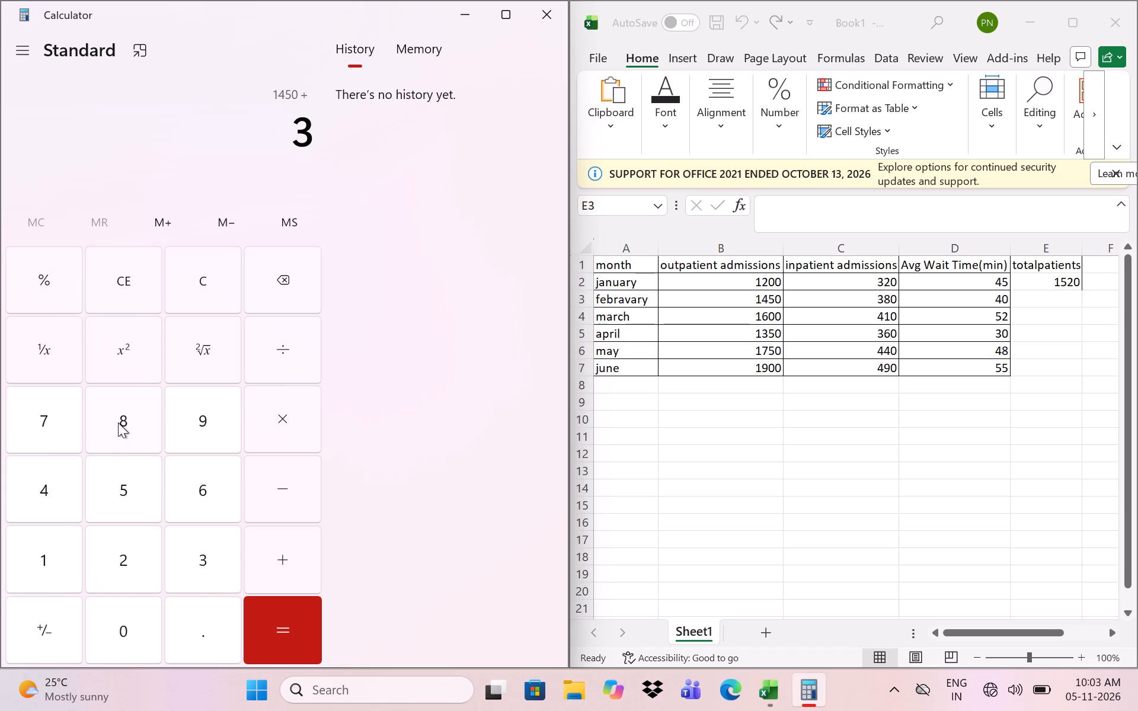
left_click(117, 424)
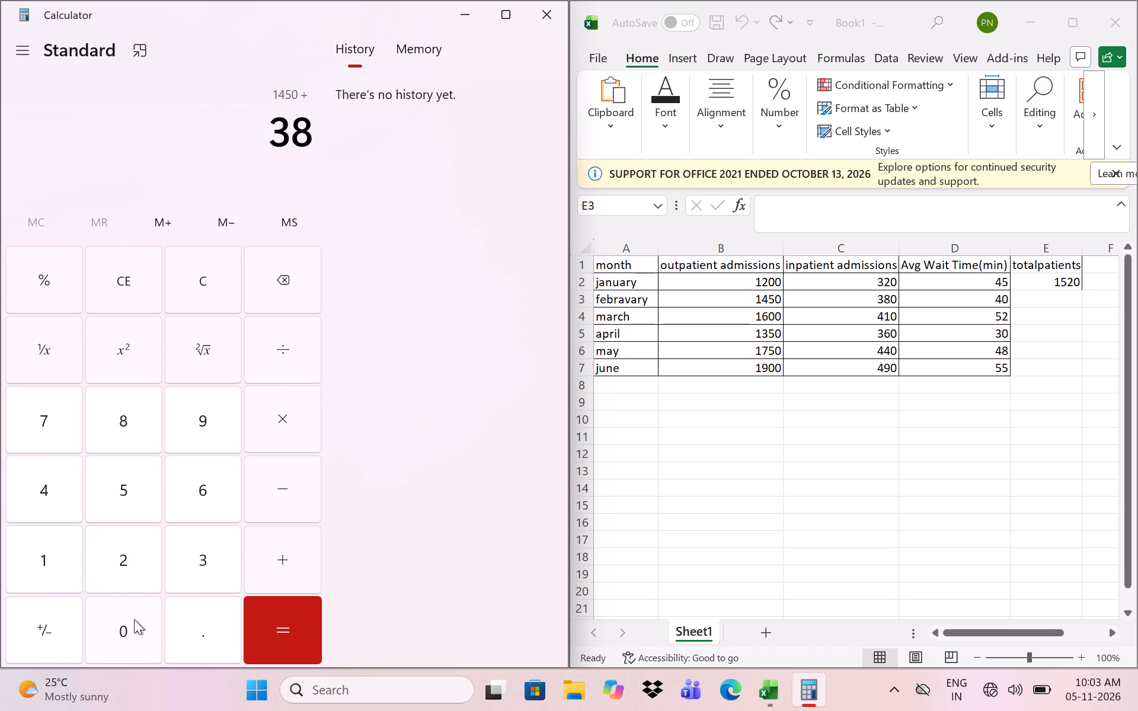
left_click(134, 619)
left_click(312, 632)
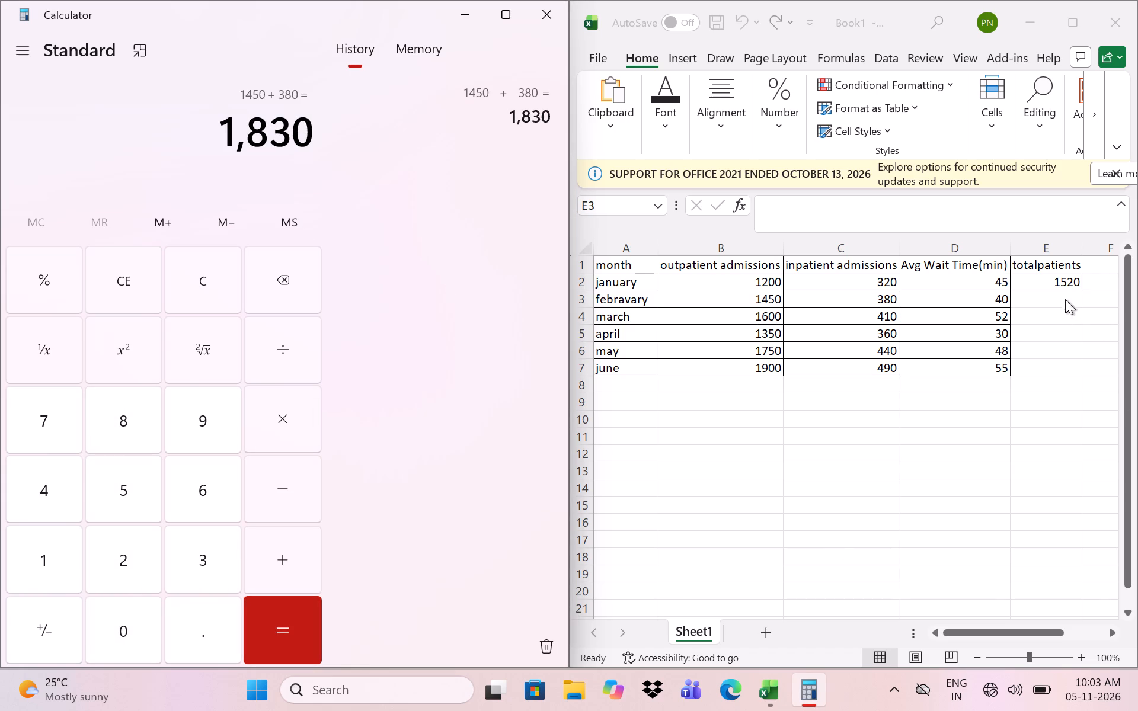
Switch to the Excel workbook and enter 1830 in E3 as the second month's total patients.
left_click(1051, 289)
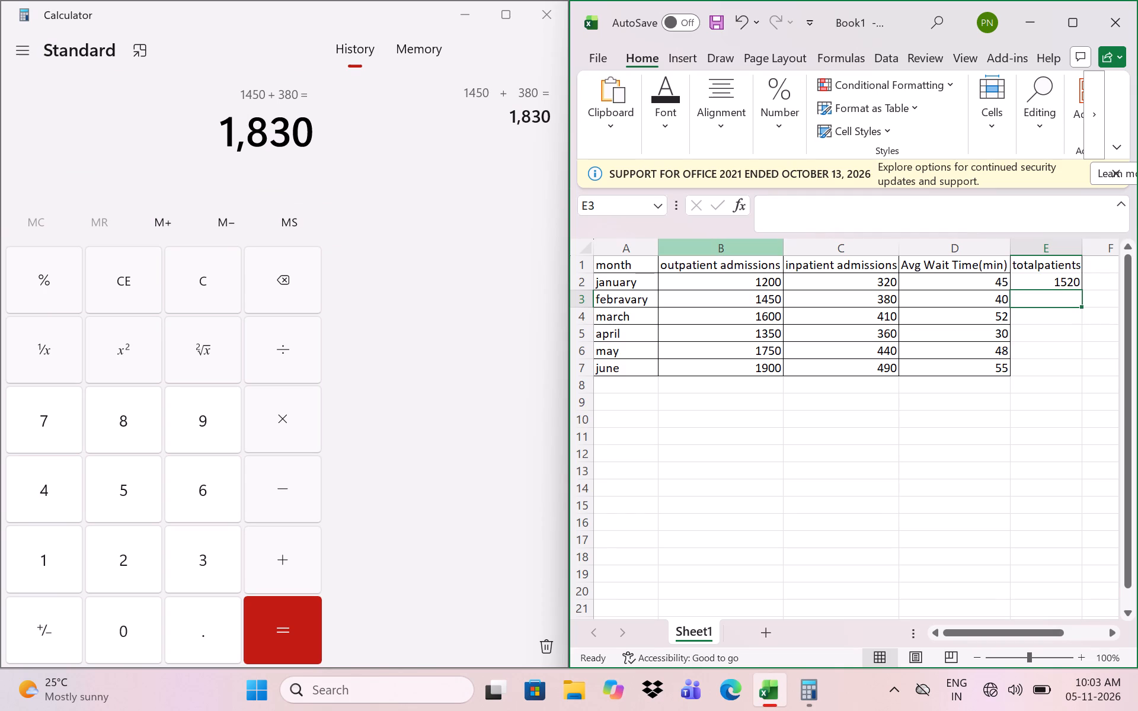
type("15")
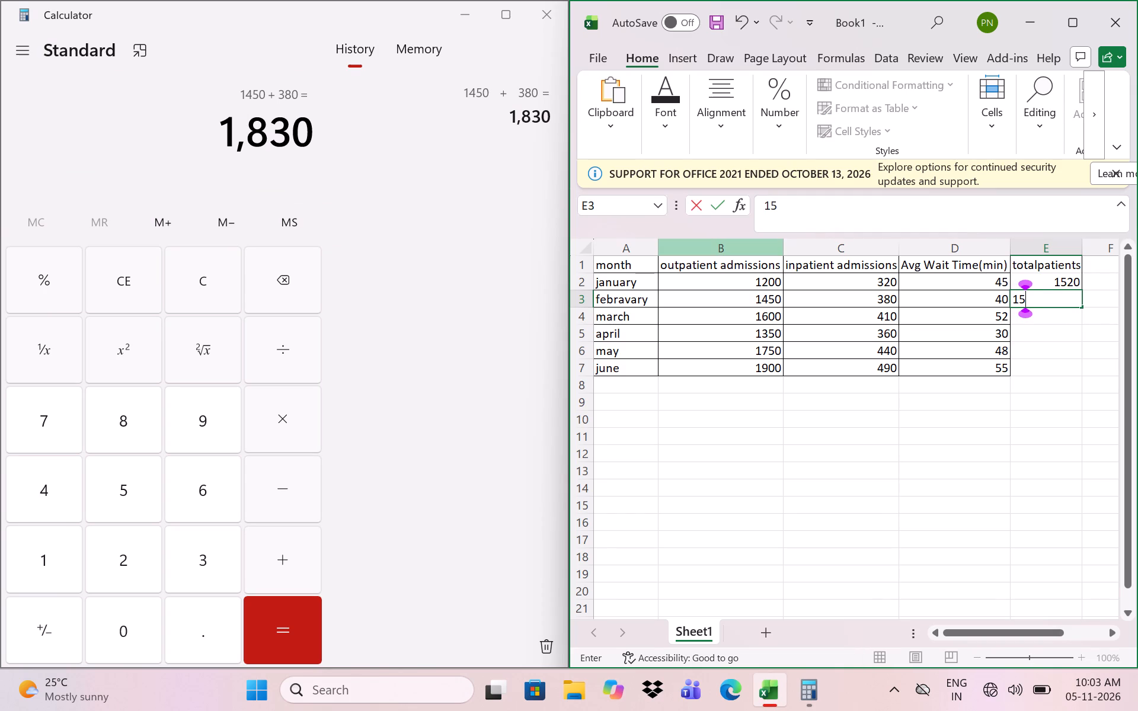
key("BackSpace")
type("830")
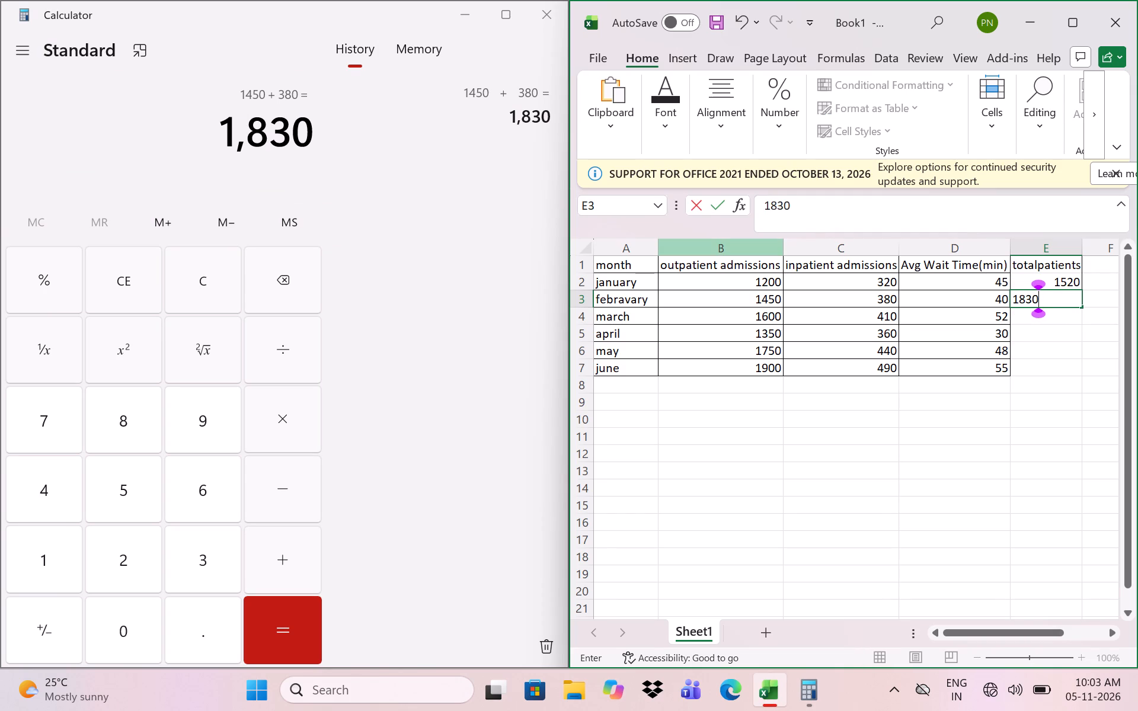
left_click(1024, 318)
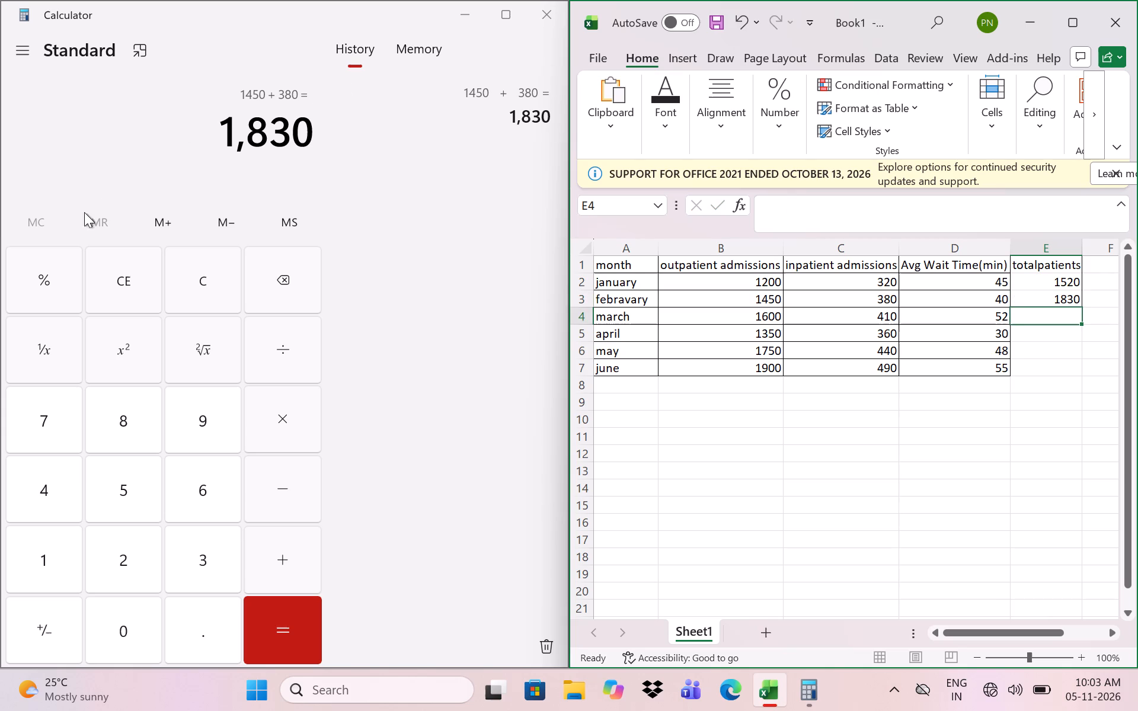
Clear the current result from the display in Calculator.
left_click(31, 213)
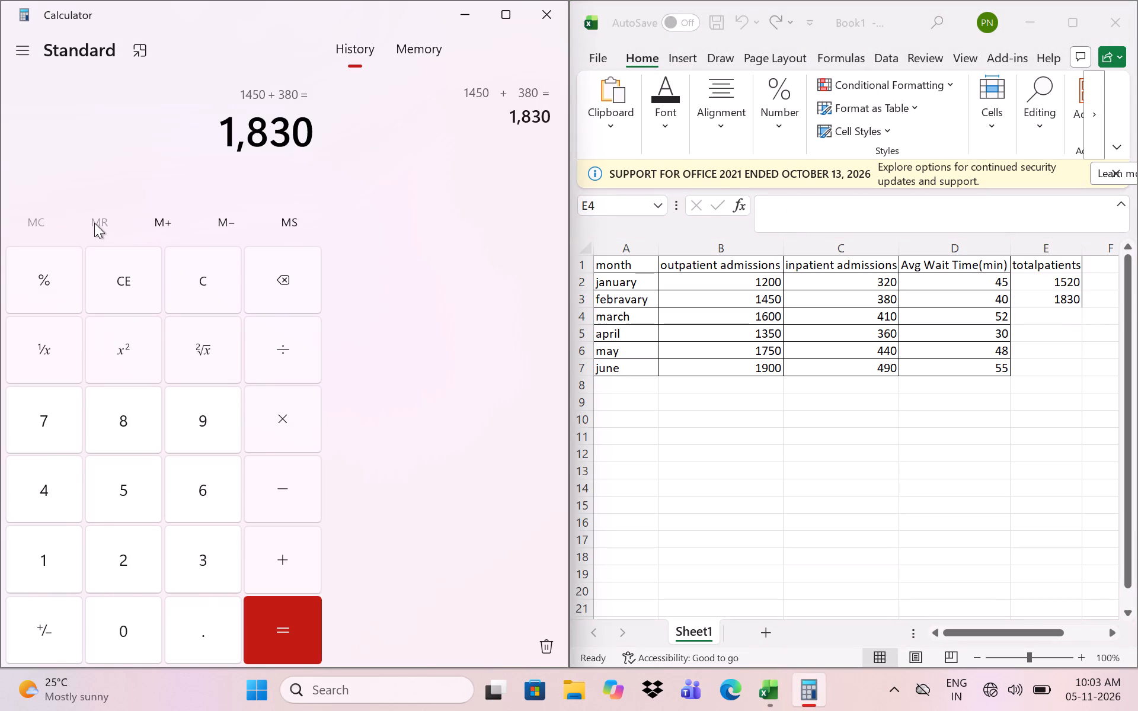
left_click(94, 223)
left_click(293, 123)
left_click(117, 264)
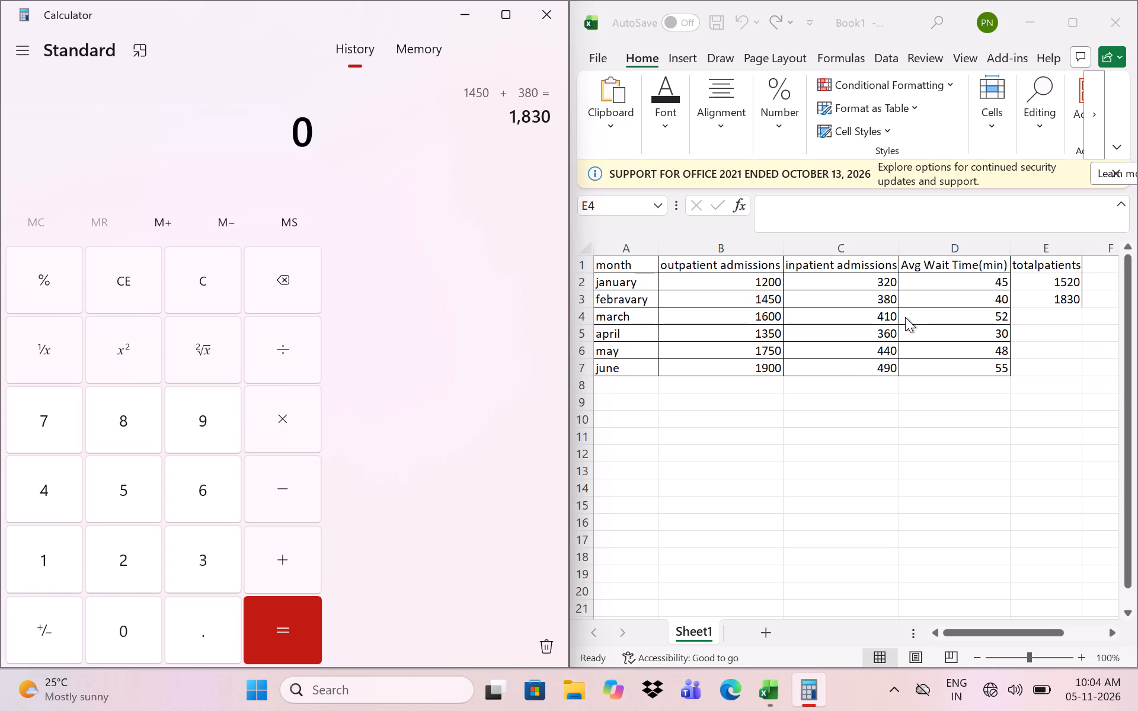
Switch to the Excel workbook, set D4 to 0 and enter 2010 in E4 as march's total patients.
left_click(1016, 307)
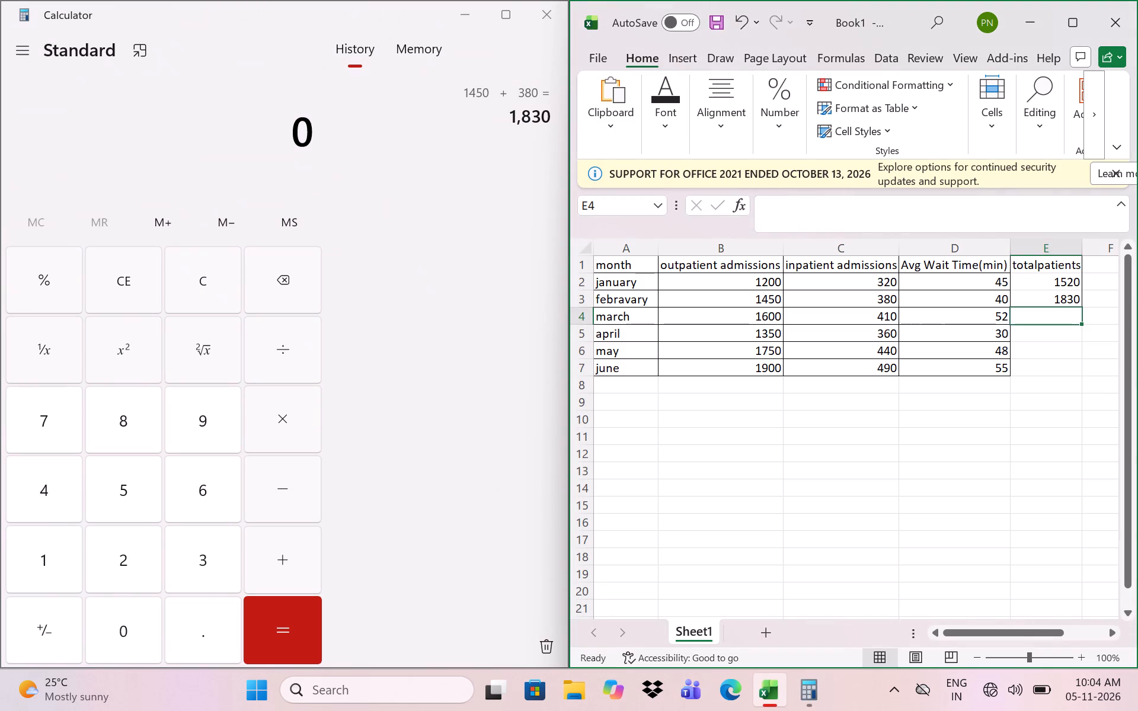
type("22")
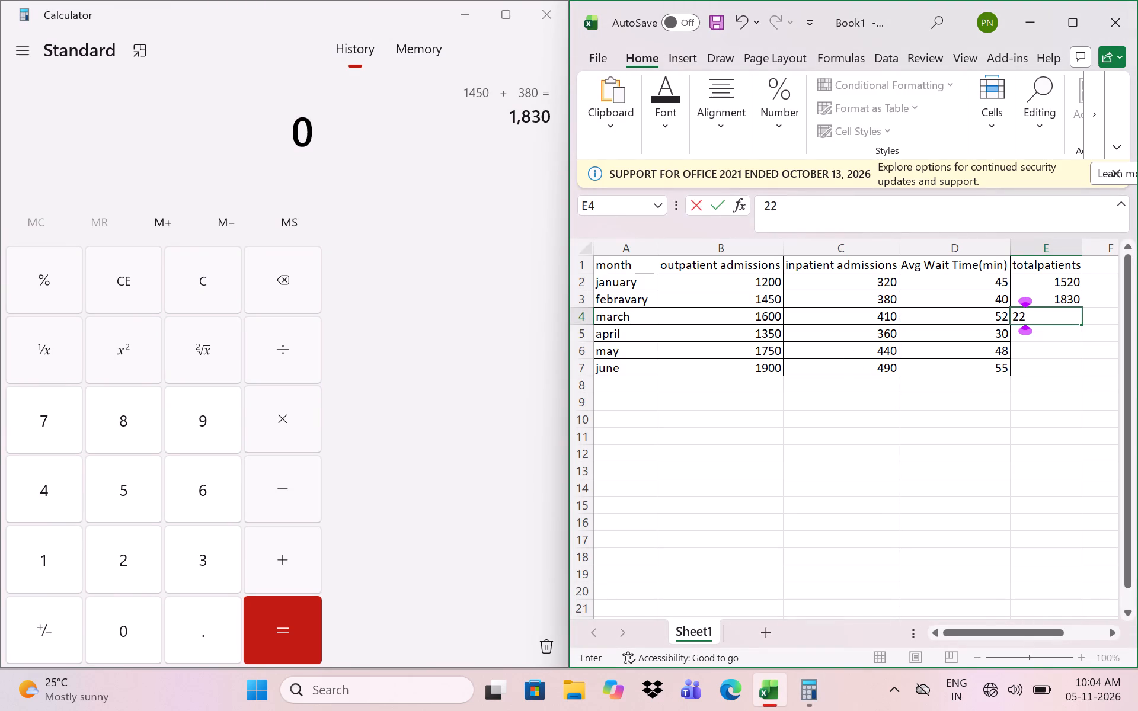
key("BackSpace")
key("1")
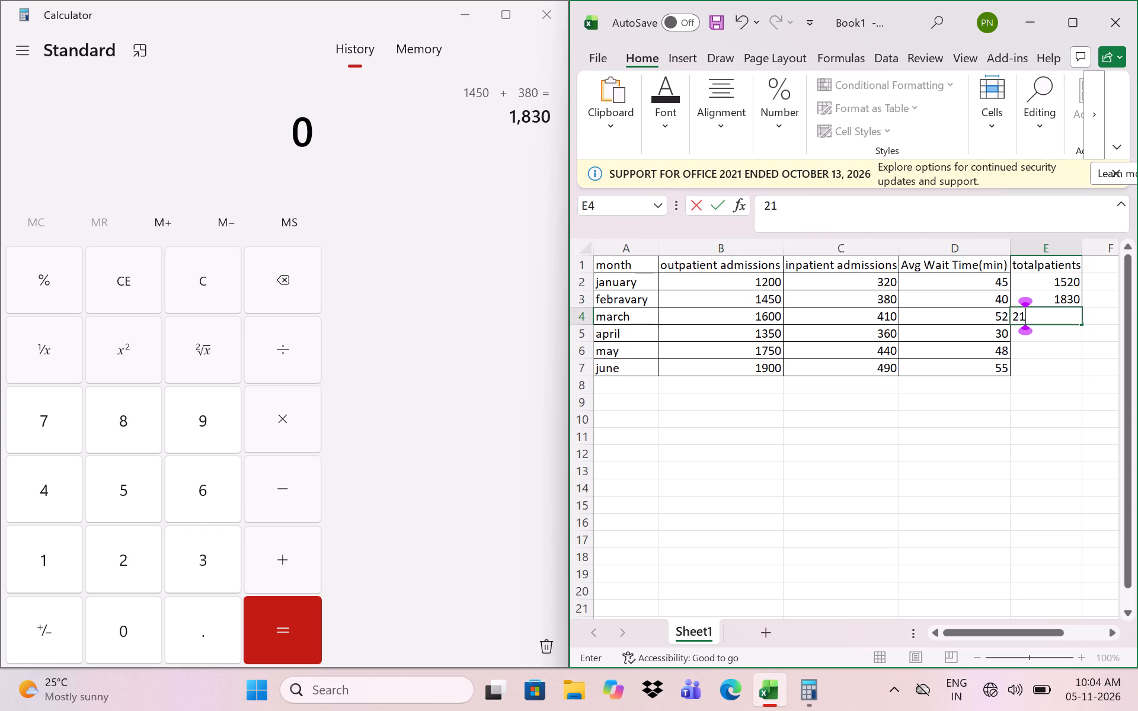
key("Left")
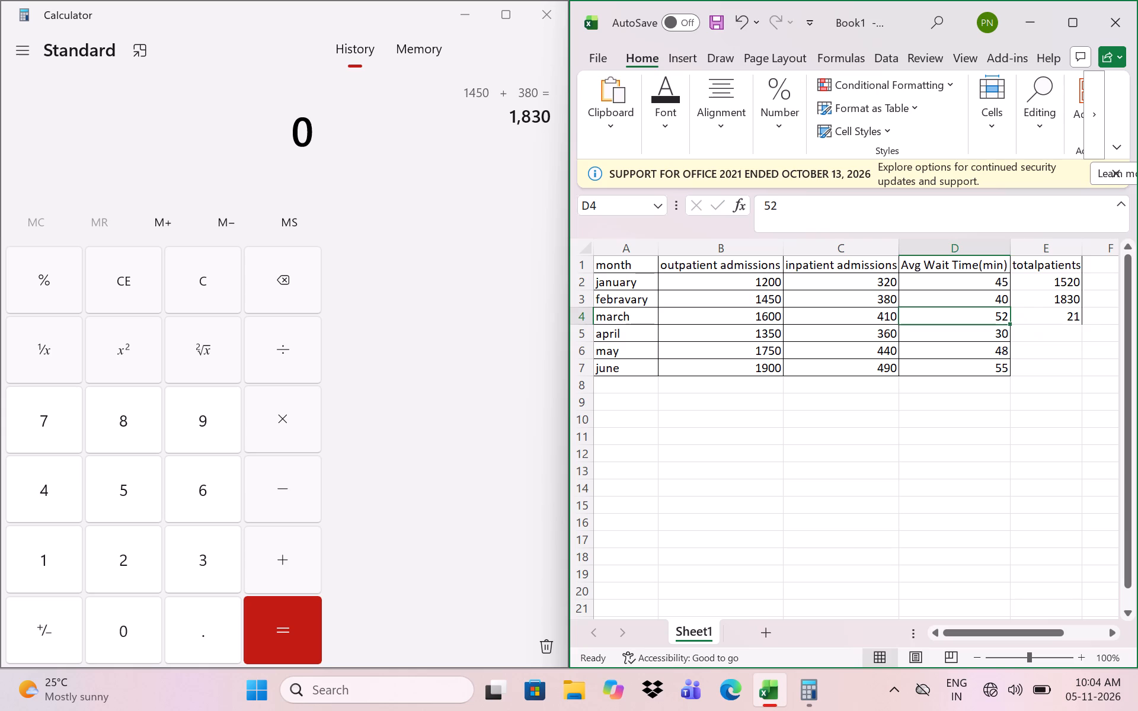
key("0")
key("Right")
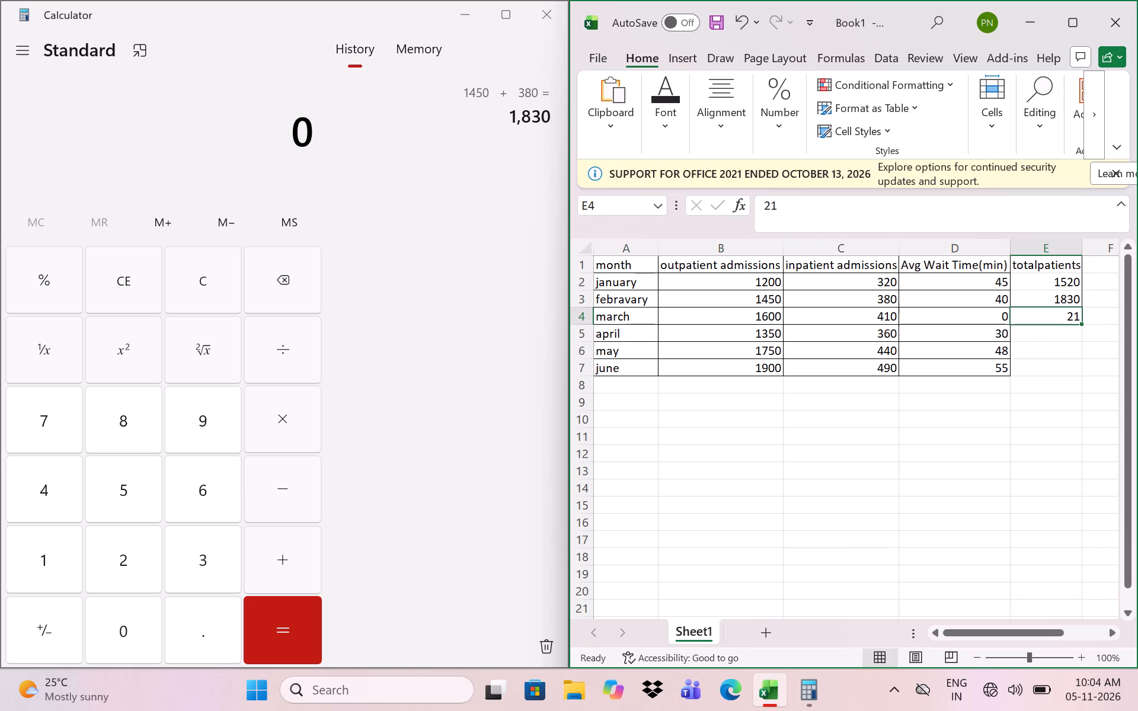
key("BackSpace")
type("2010")
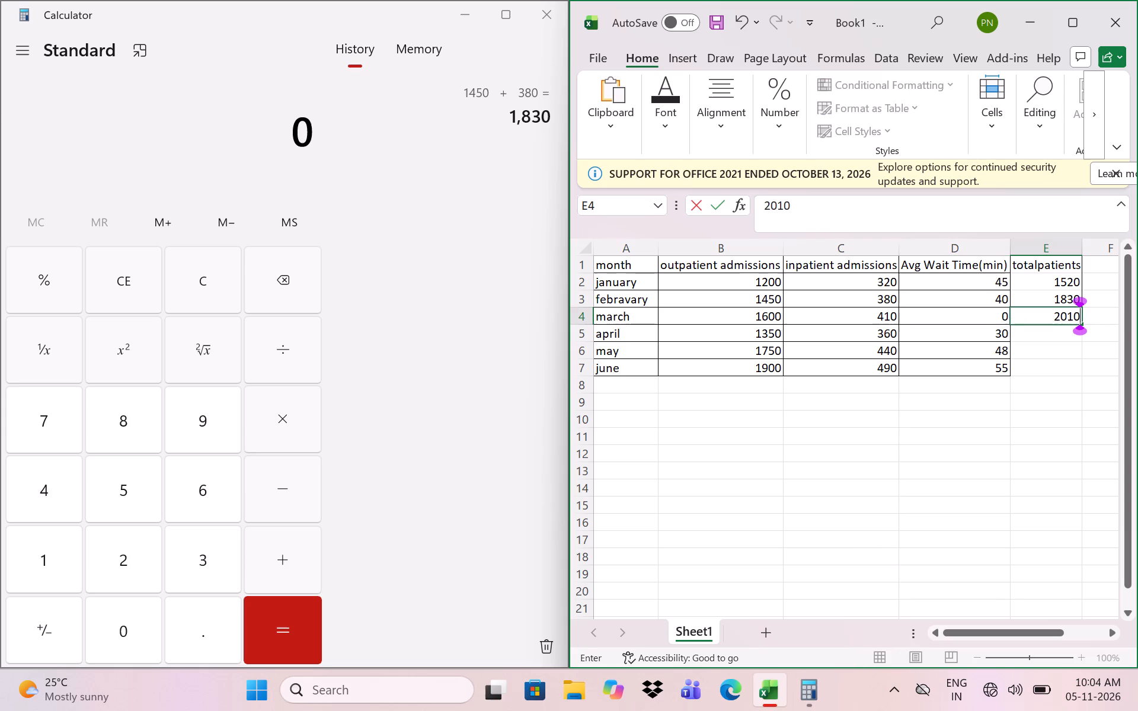
left_click(1029, 334)
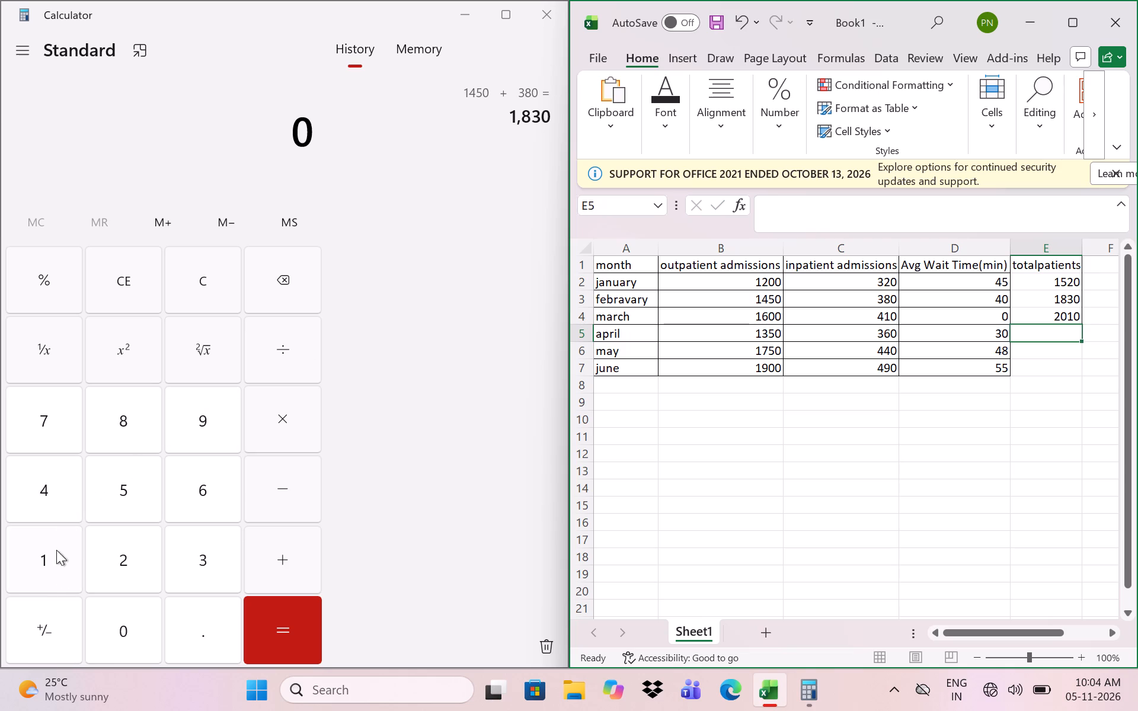
Switch to Calculator and calculate 1350 + 360 for april's outpatient and inpatient admissions.
left_click(56, 565)
left_click(212, 558)
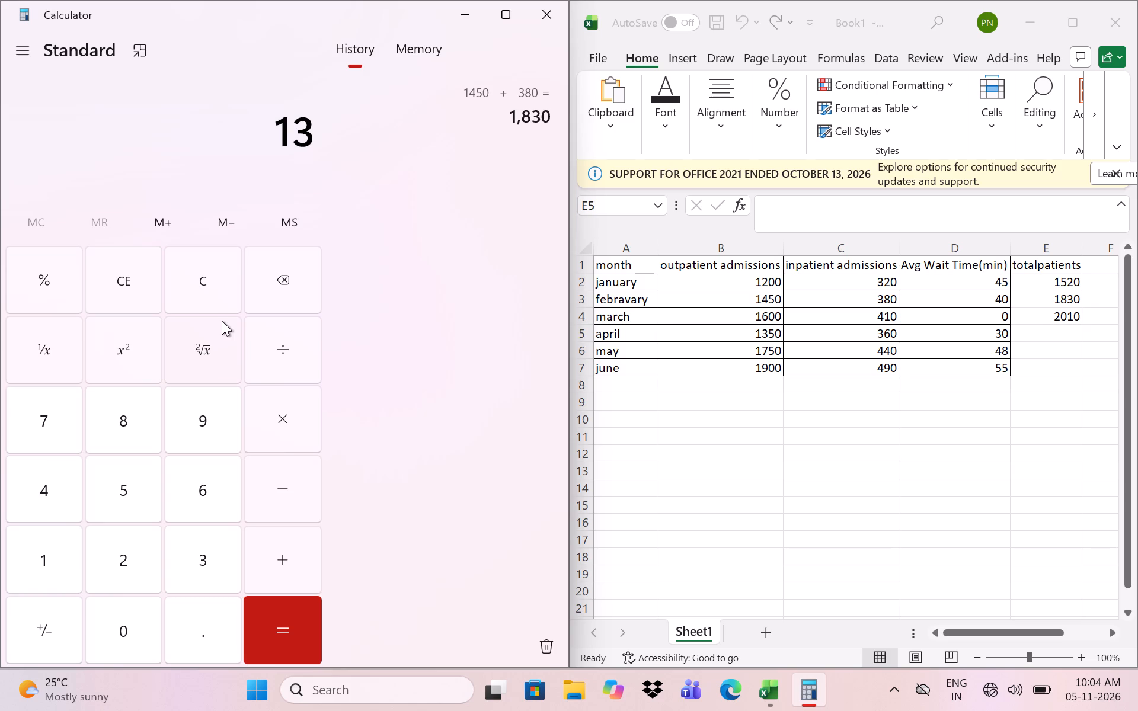
left_click(115, 502)
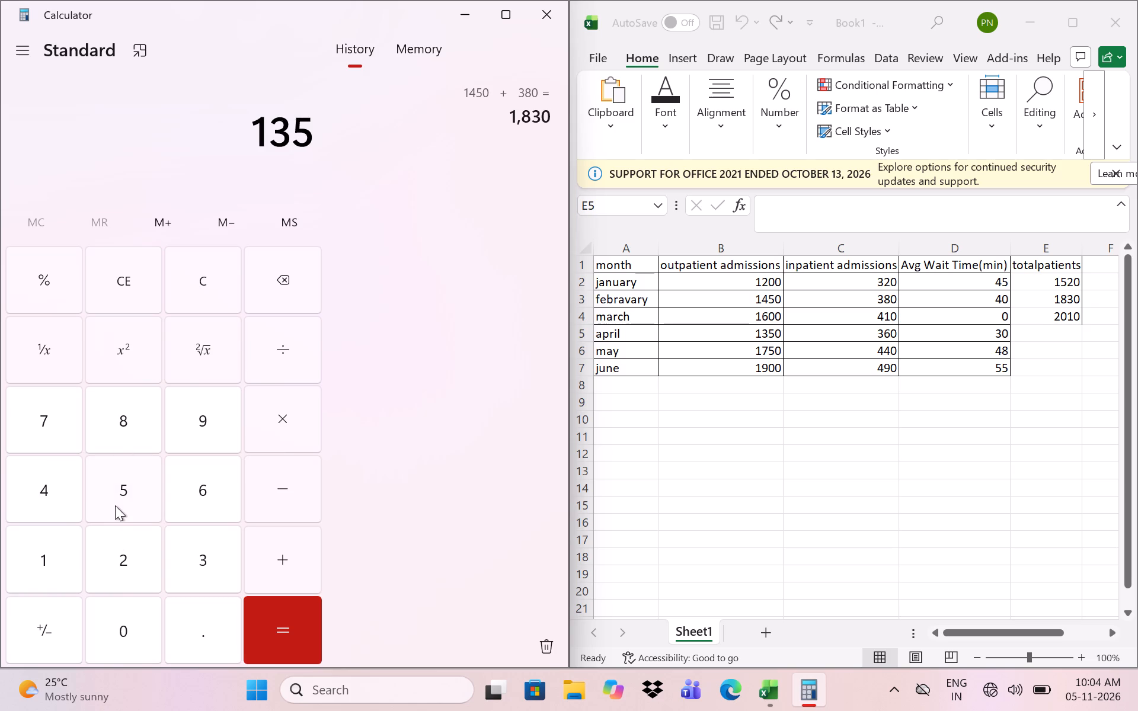
left_click(131, 639)
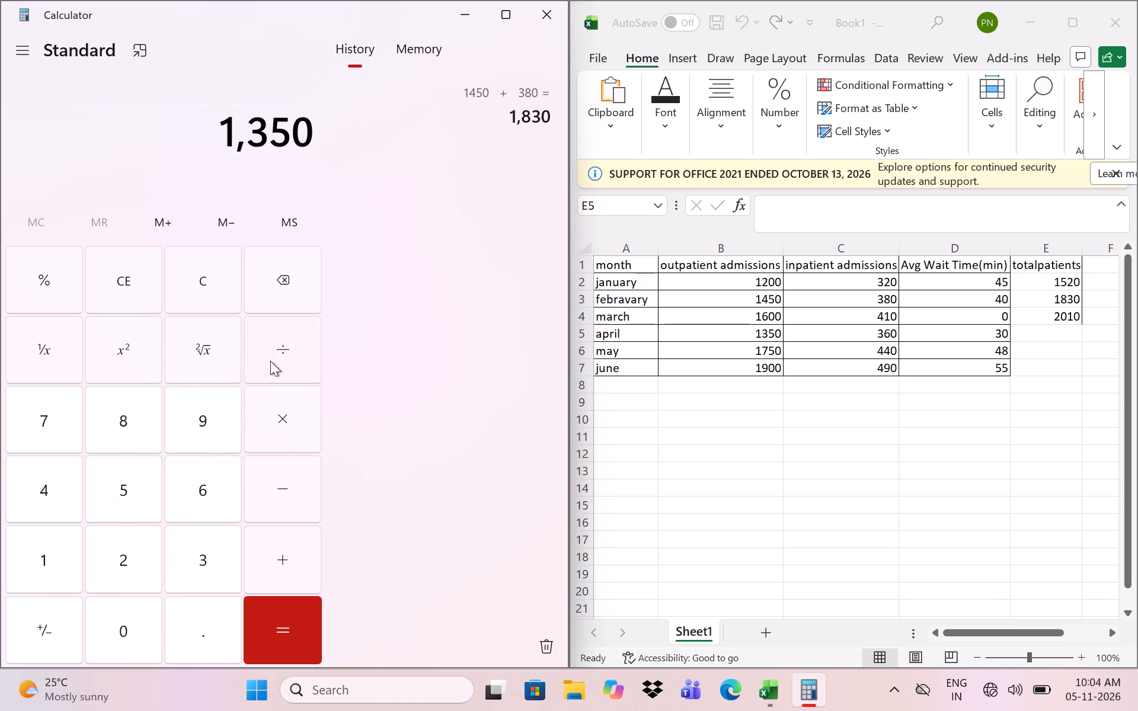
left_click(295, 547)
left_click(213, 543)
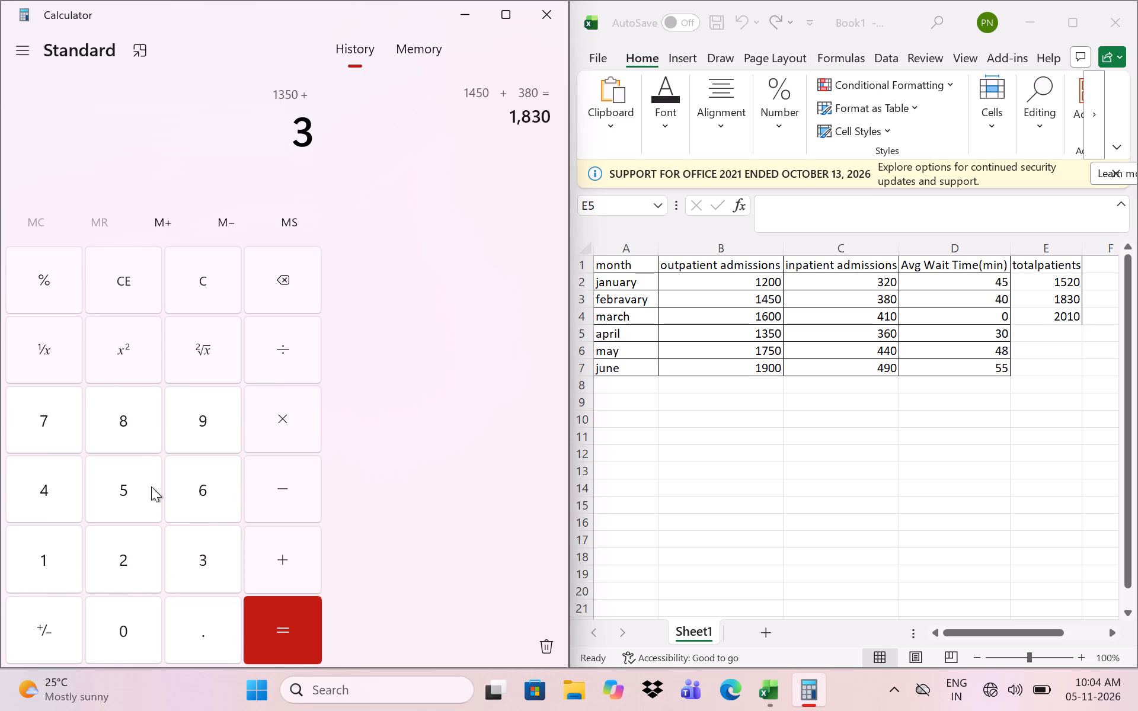
left_click(206, 487)
left_click(148, 610)
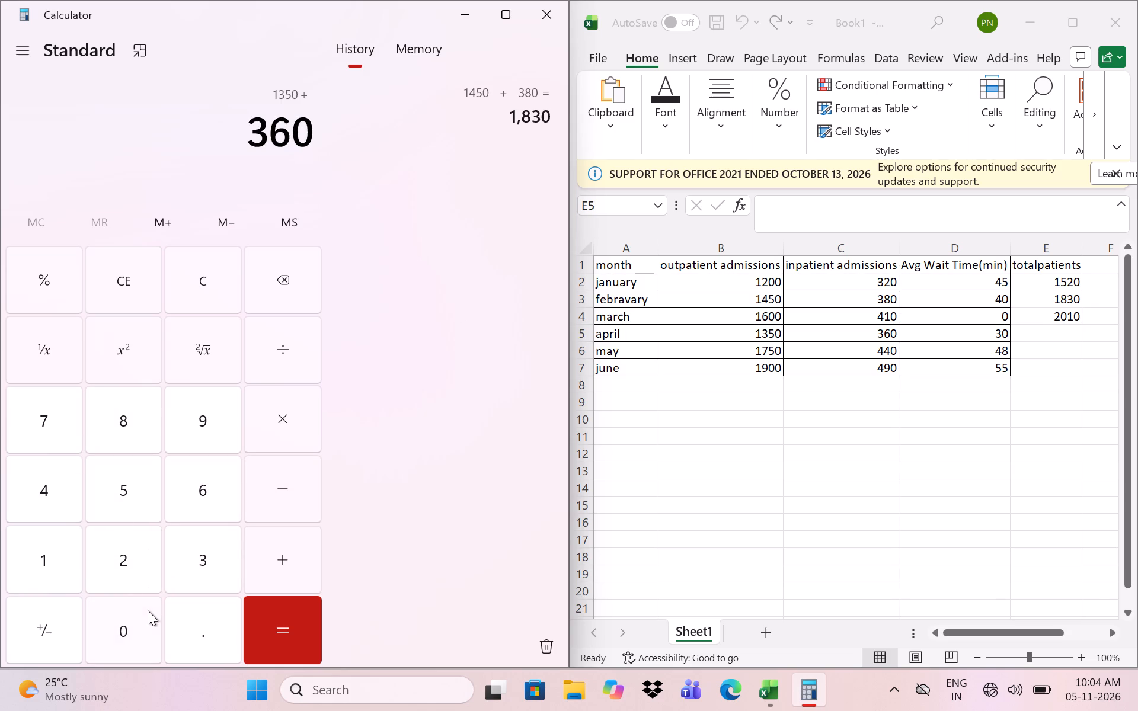
left_click(258, 628)
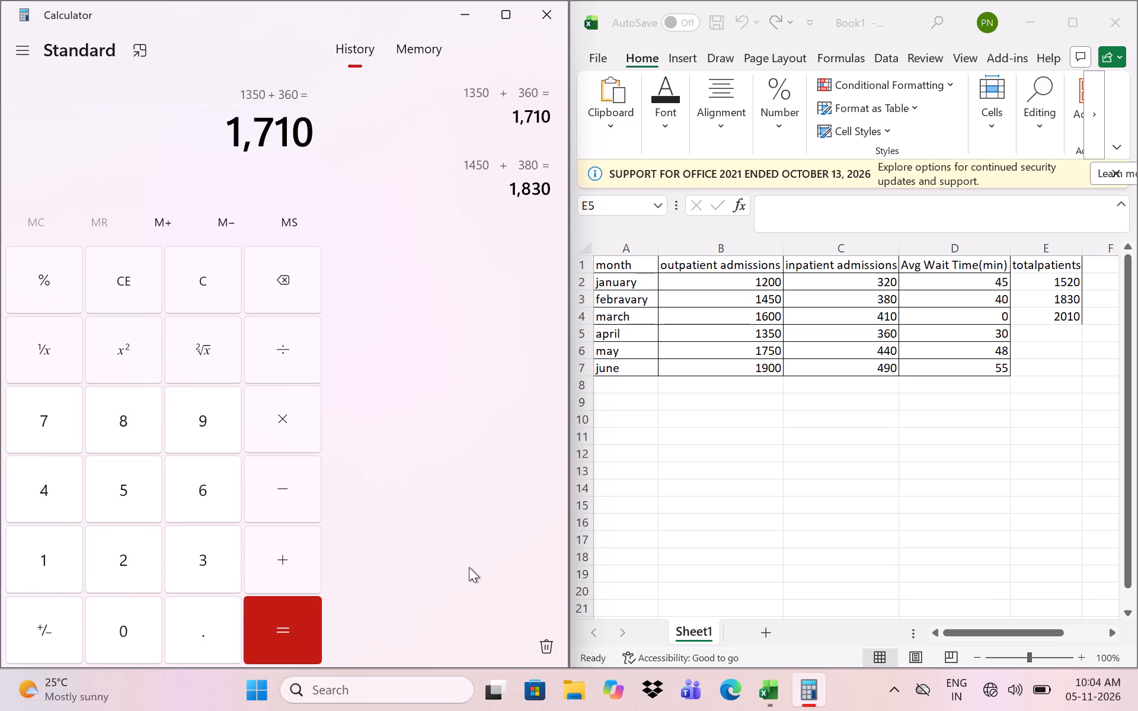
Switch to the Excel workbook and enter 1710 in E5 as april's total patients.
left_click(1044, 328)
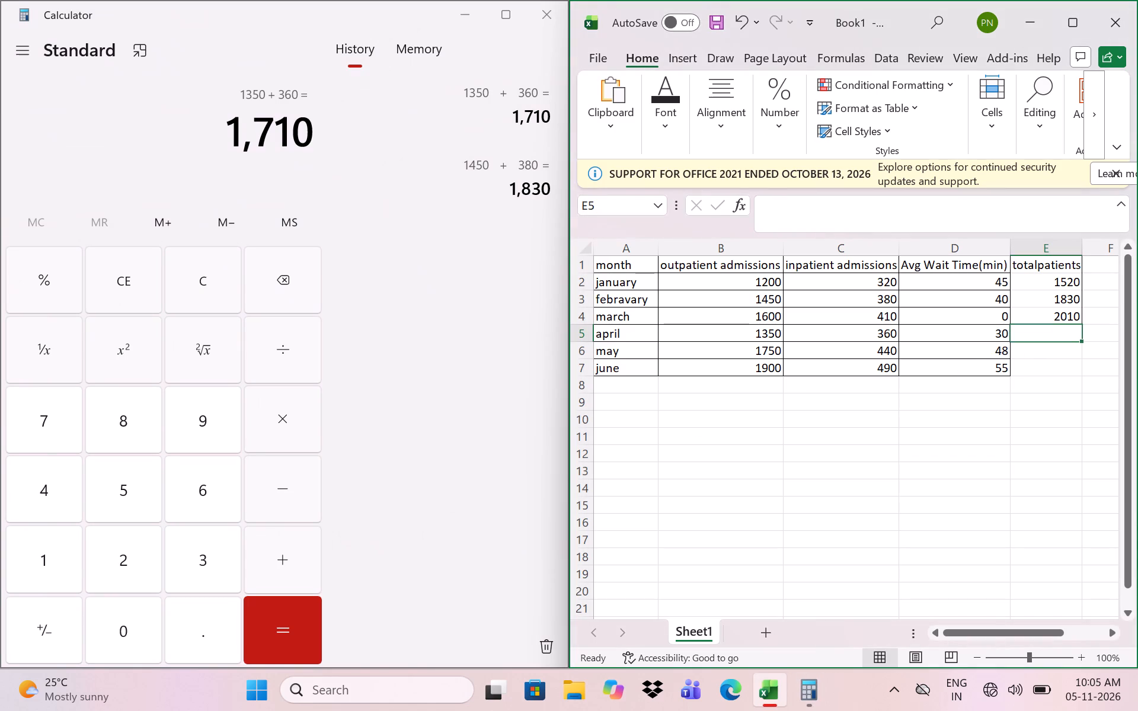
type("18")
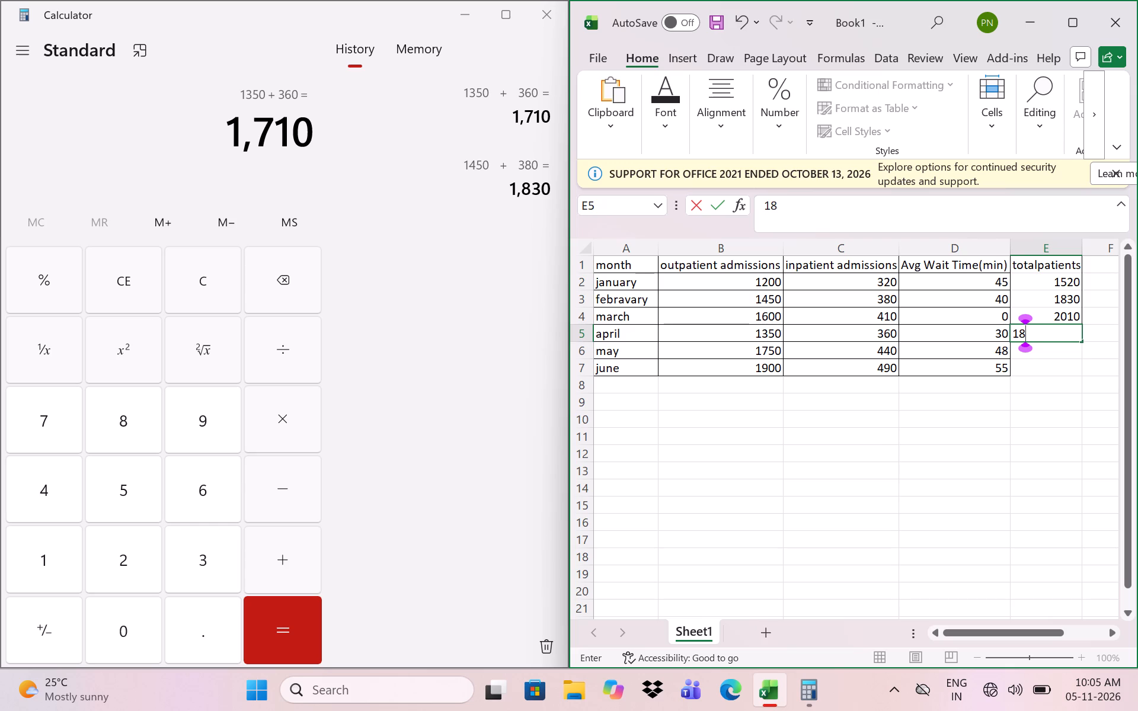
key("BackSpace")
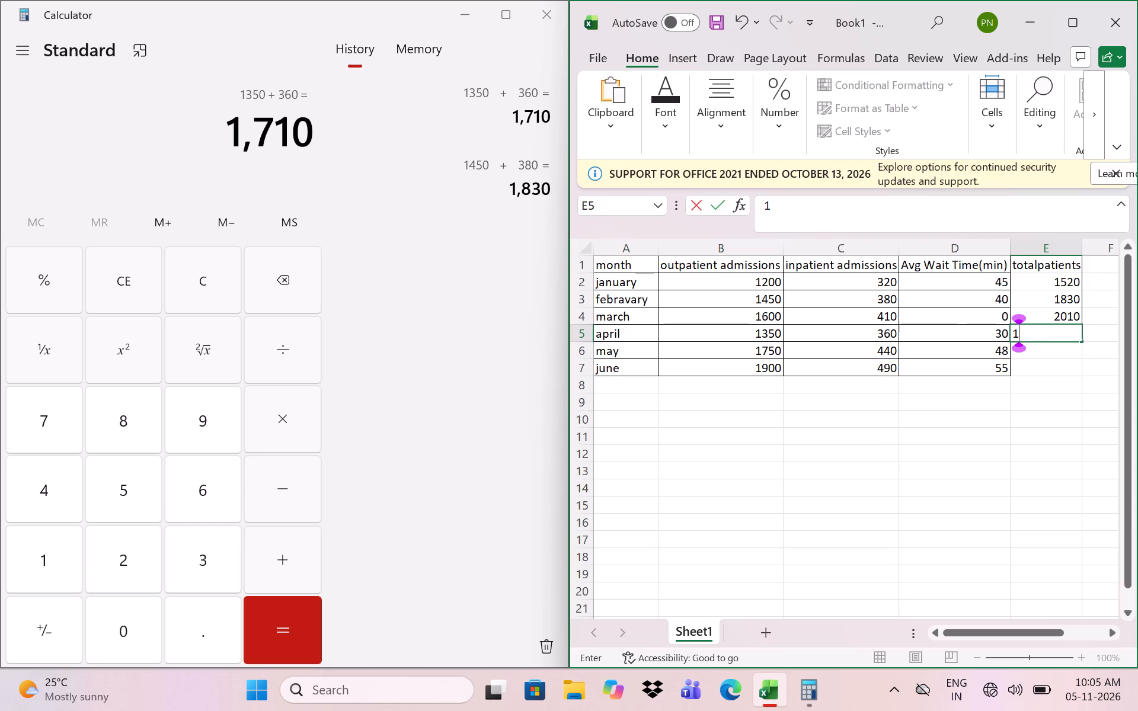
key("7")
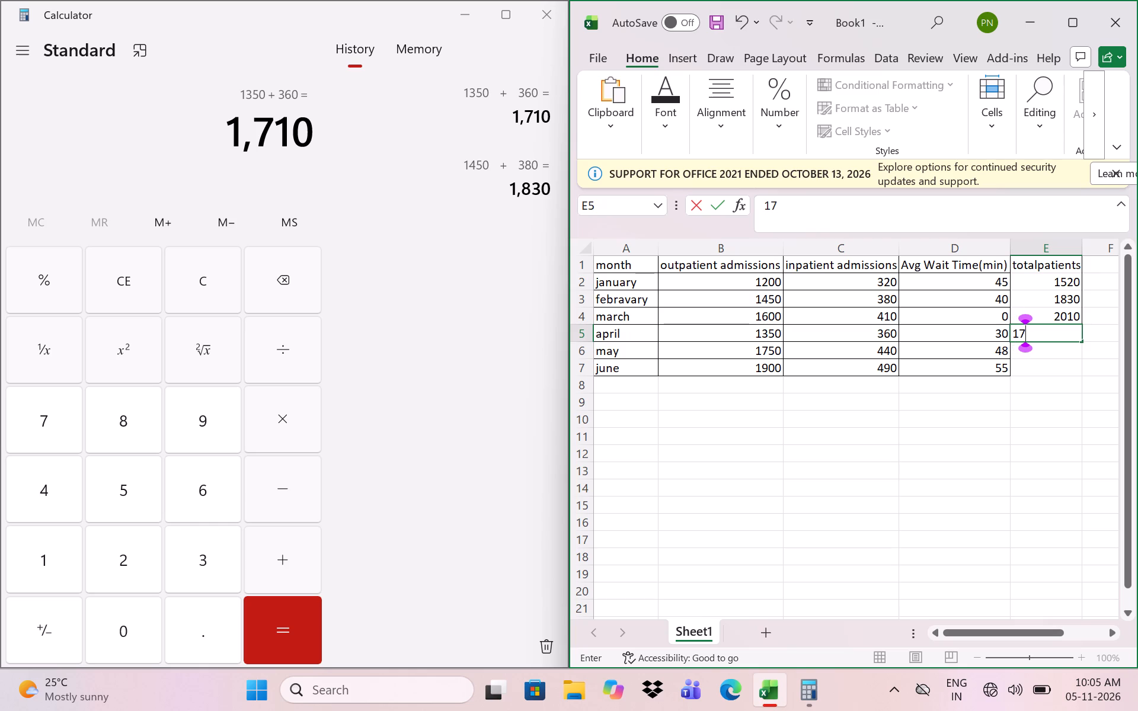
type("10")
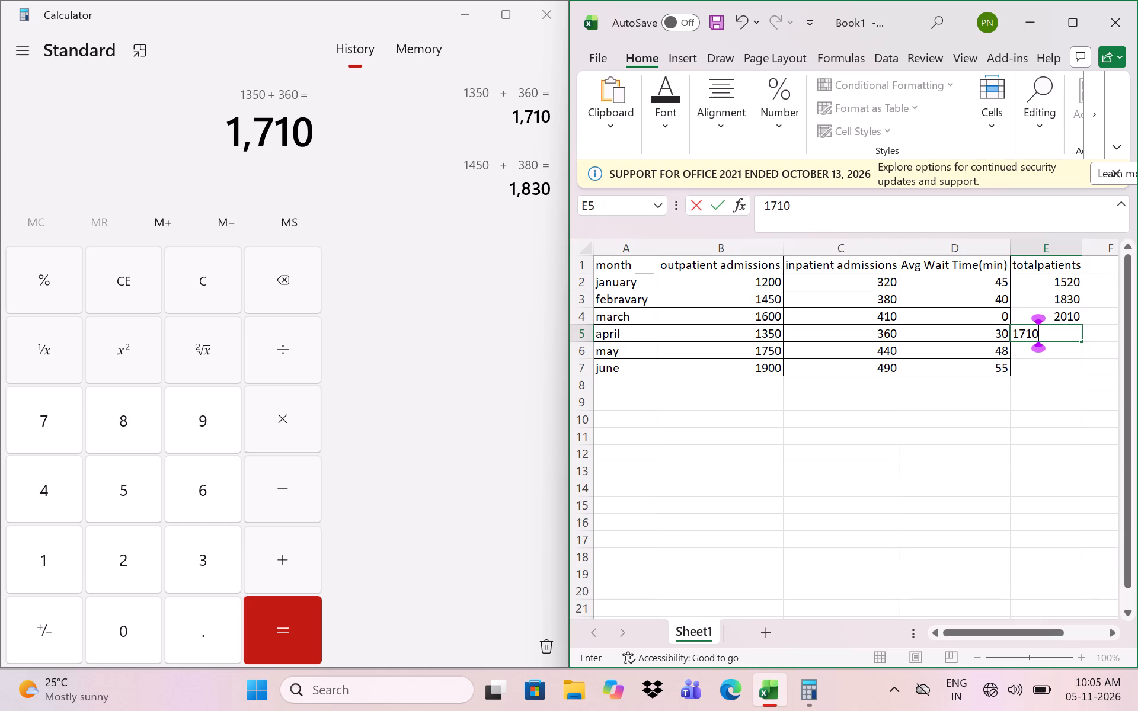
left_click(1018, 352)
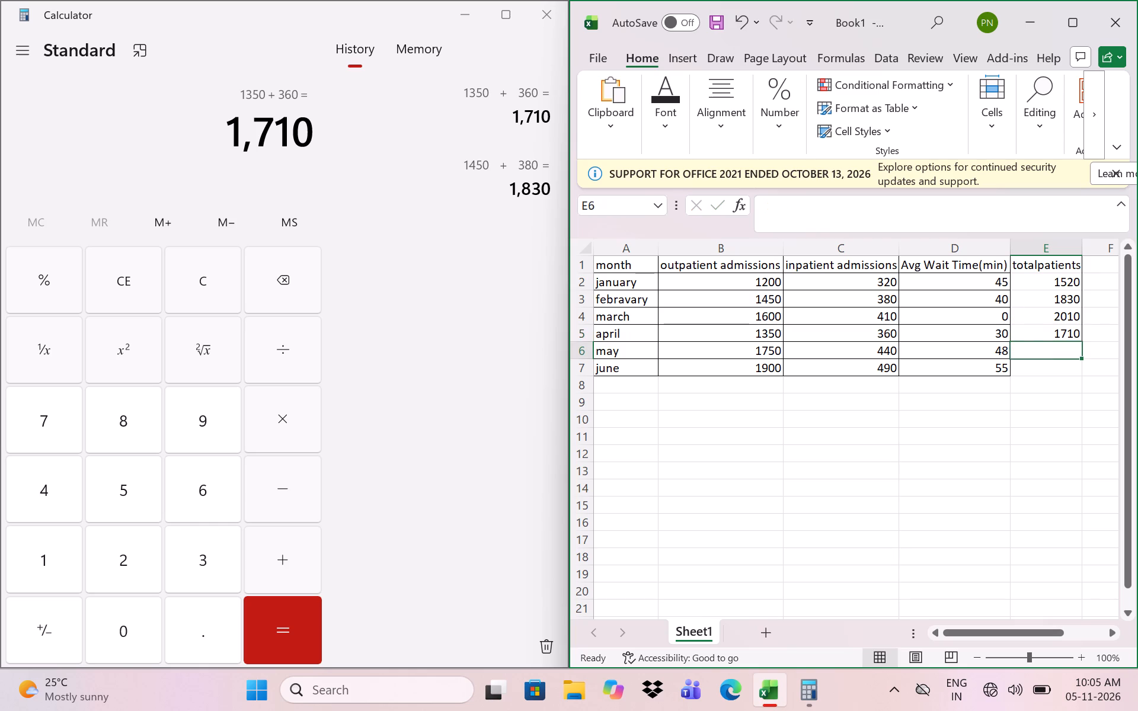
Switch to Calculator, clear the previous result and calculate 1750 + 440 for may's outpatient and inpatient admissions.
left_click(154, 271)
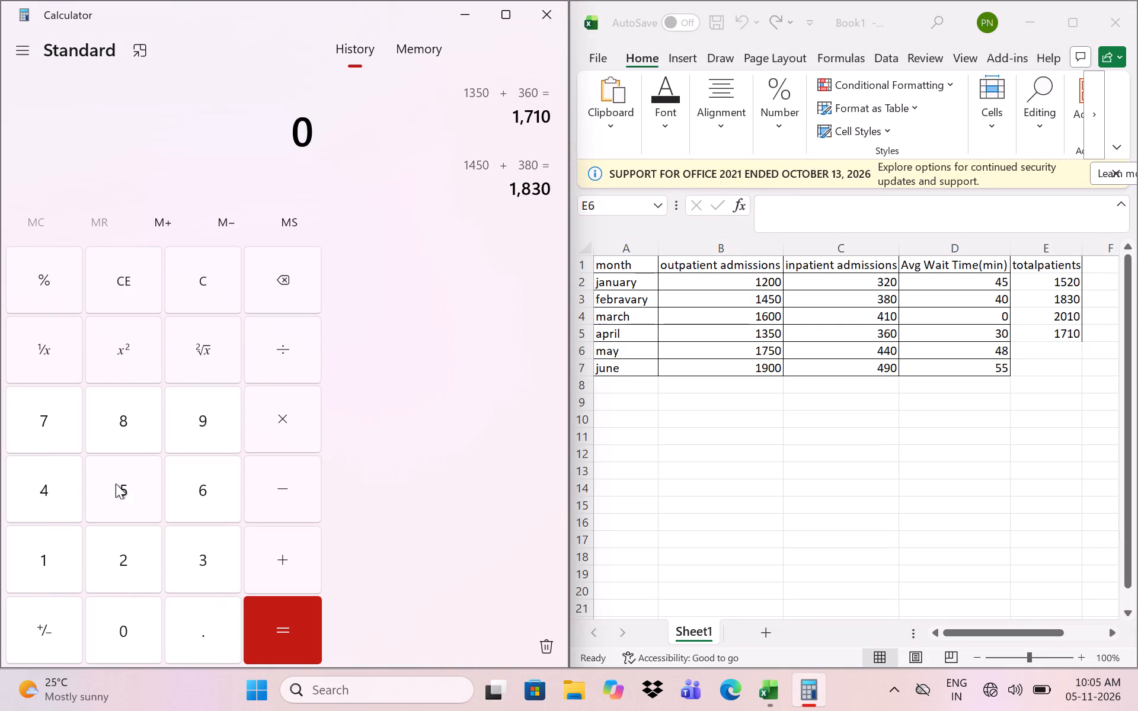
left_click_drag(66, 568, 12, 407)
left_click_drag(12, 407, 20, 419)
left_click(54, 538)
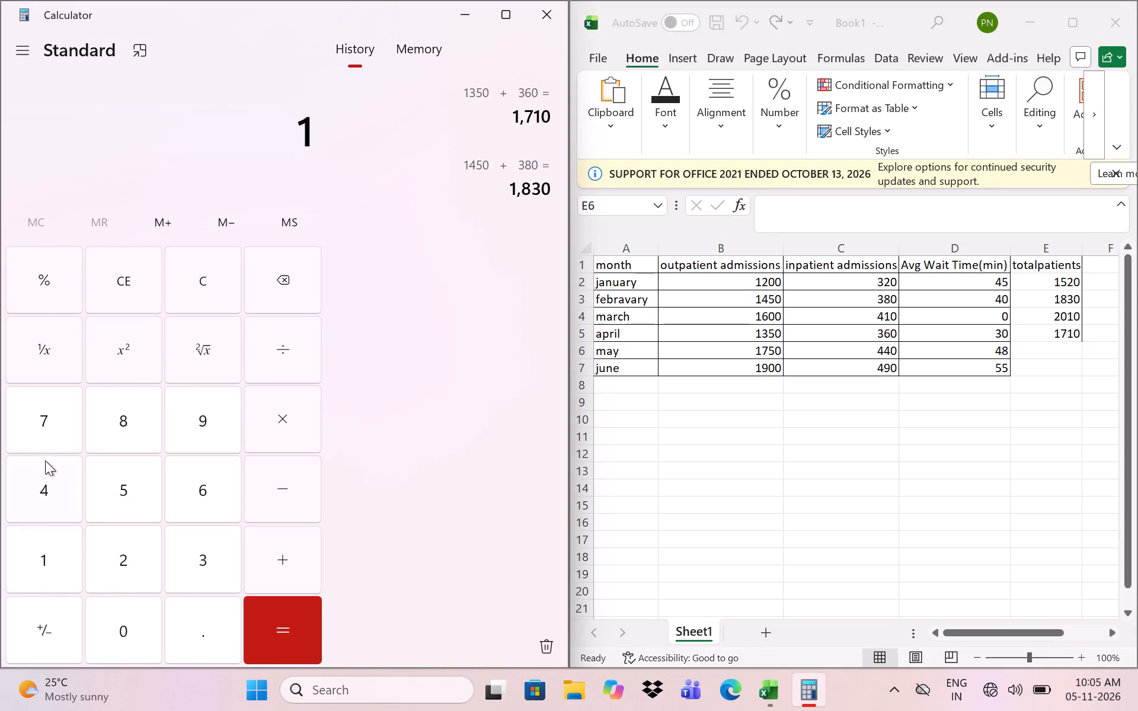
left_click(39, 424)
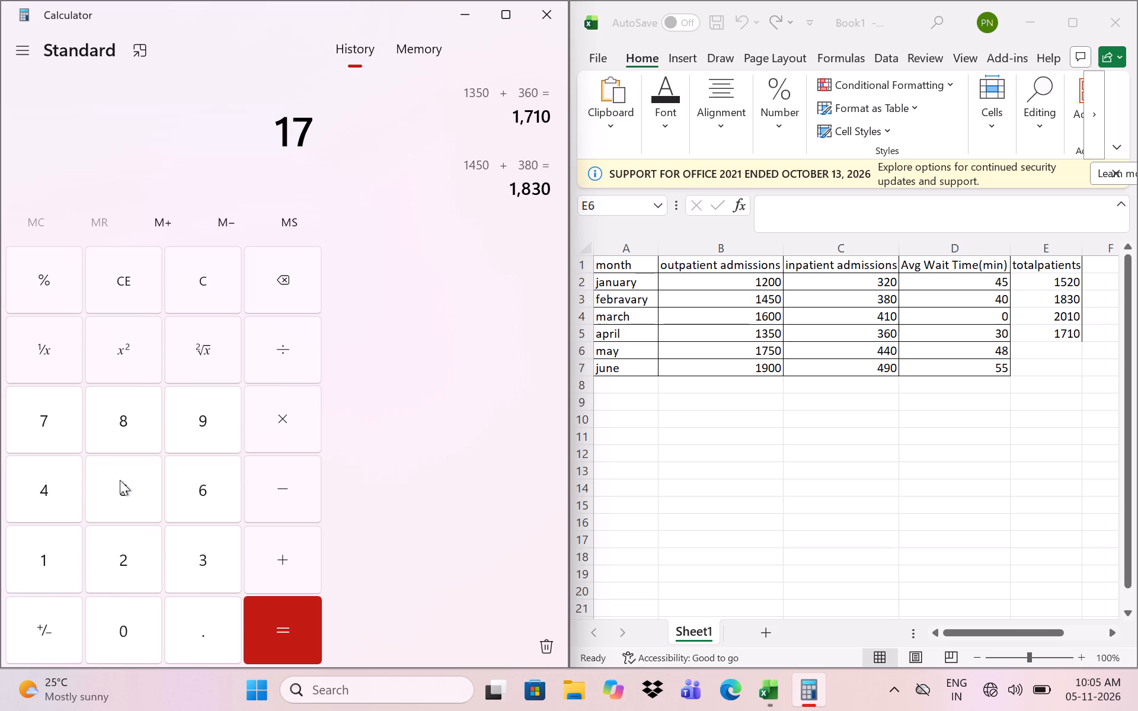
left_click(120, 480)
left_click(120, 636)
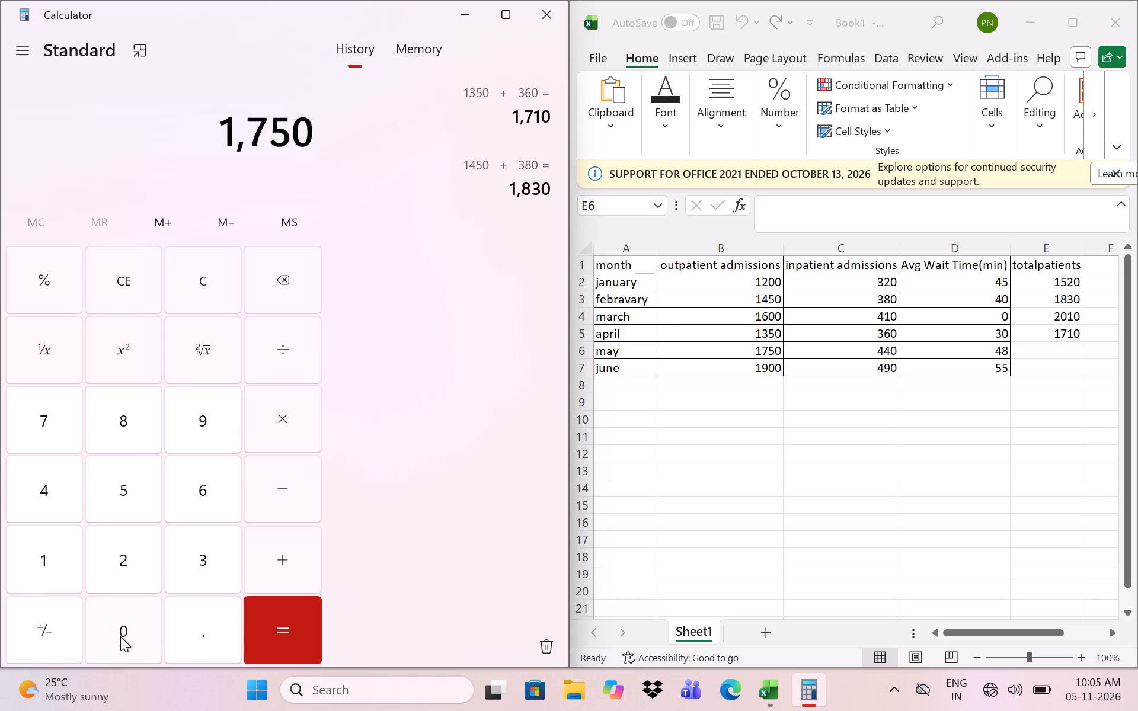
left_click(270, 550)
double_click(54, 474)
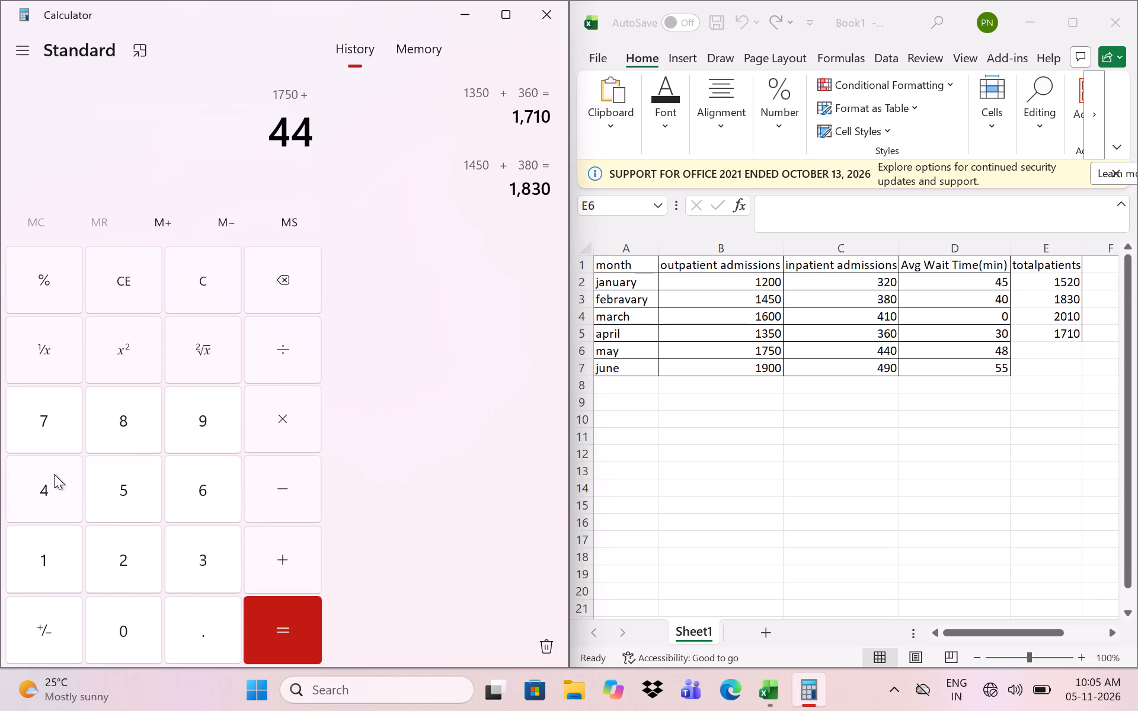
left_click(120, 623)
left_click(248, 623)
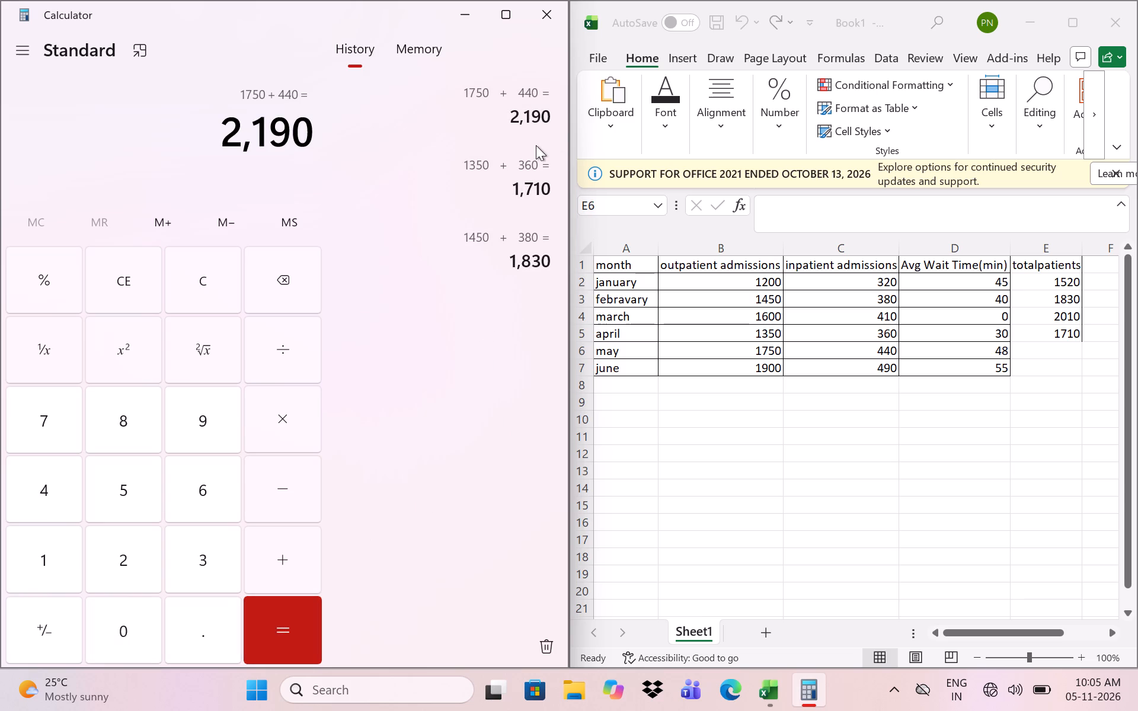
Switch to the Excel workbook and enter 2190 in E6 as may's total patients.
left_click(1027, 345)
type("21")
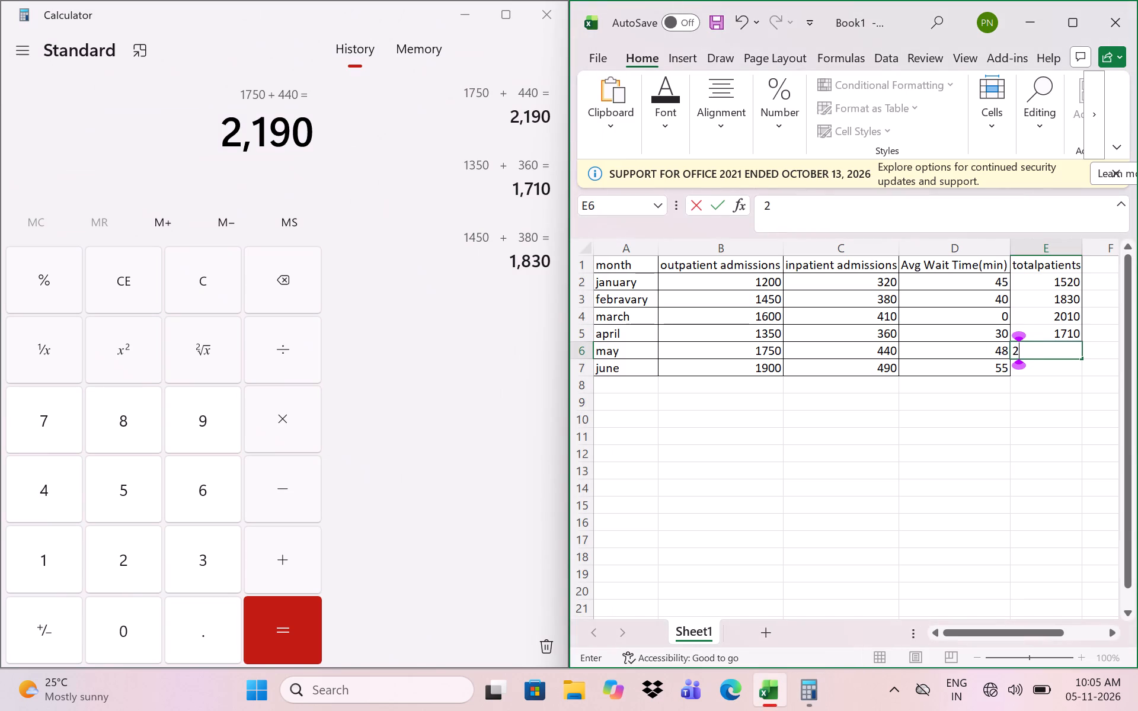
type("90")
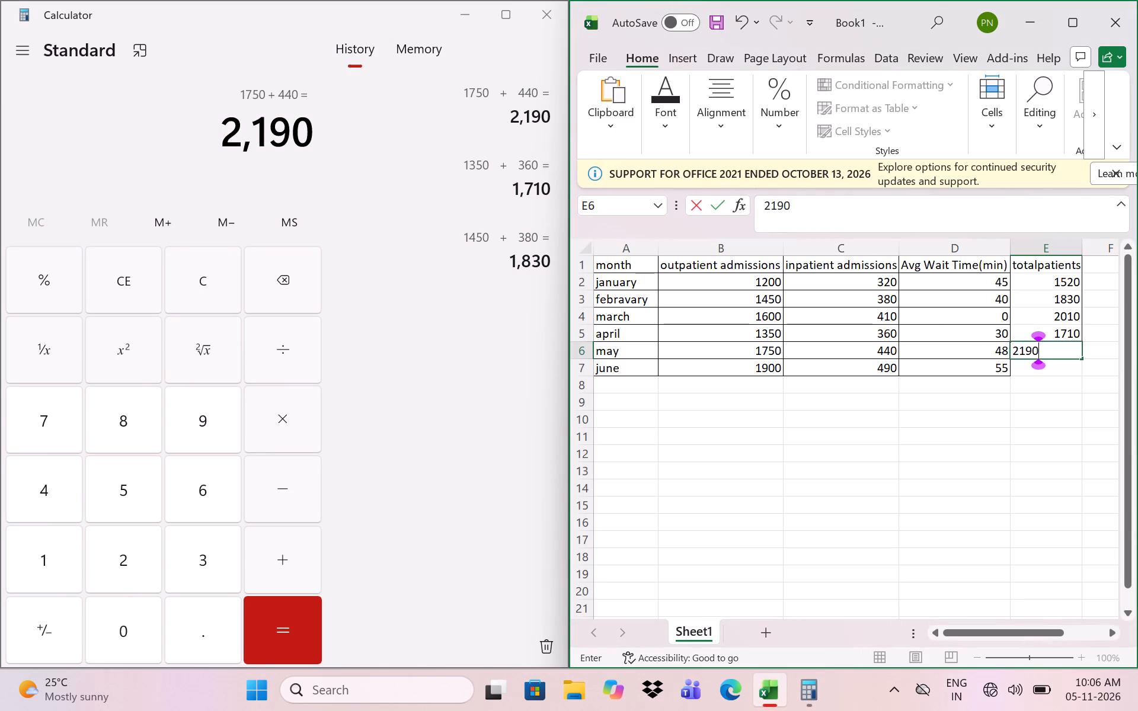
left_click(1070, 373)
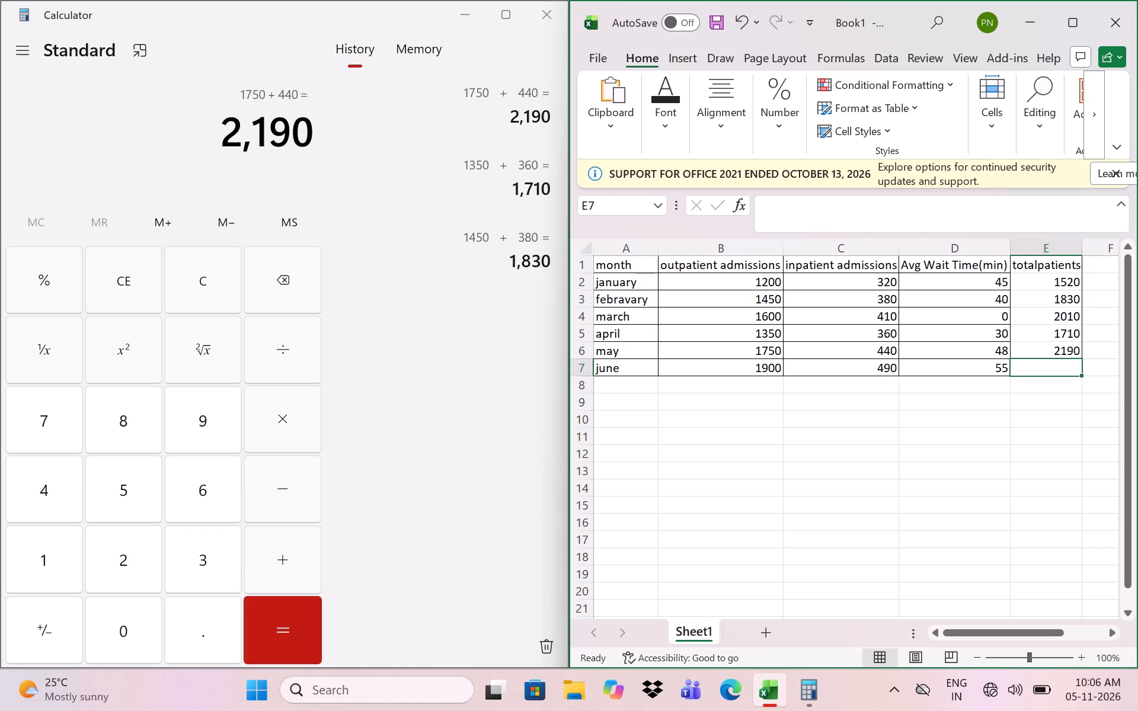
Switch to Calculator, clear the previous result and calculate 1990 + 490 for june's total patients.
left_click(124, 280)
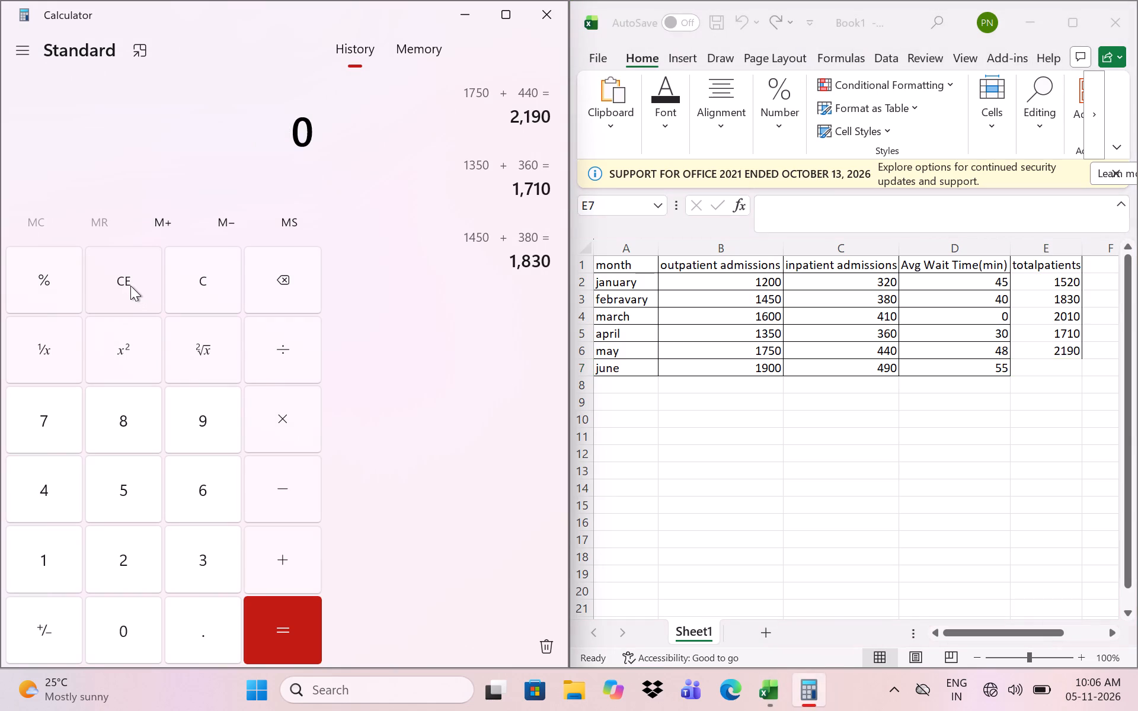
key("1")
type("990")
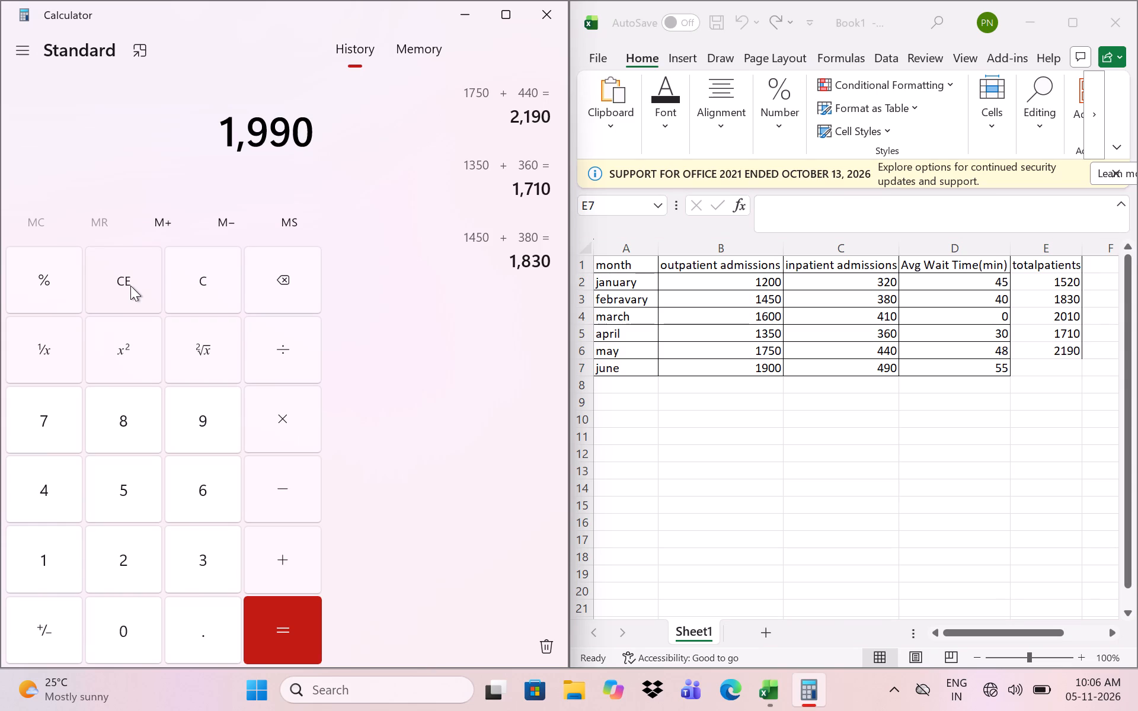
key("shift+plus")
type("490")
key("equal")
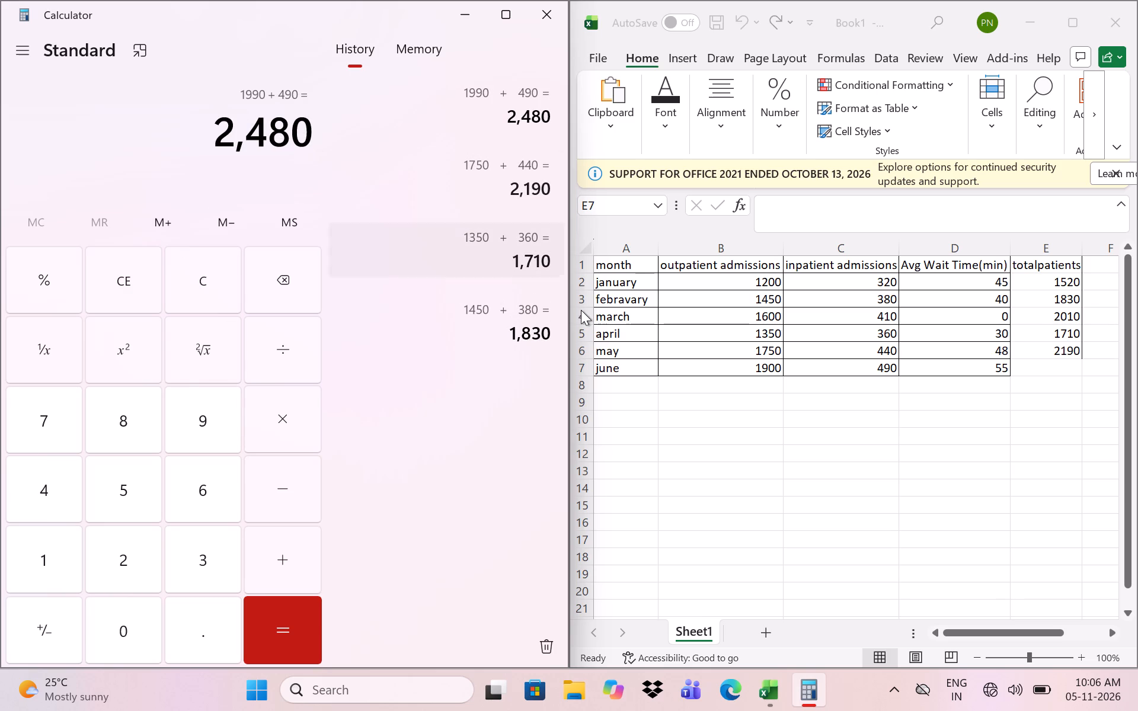
Switch to the Excel workbook and enter 2480 in E7 as june's total patients.
left_click(1022, 362)
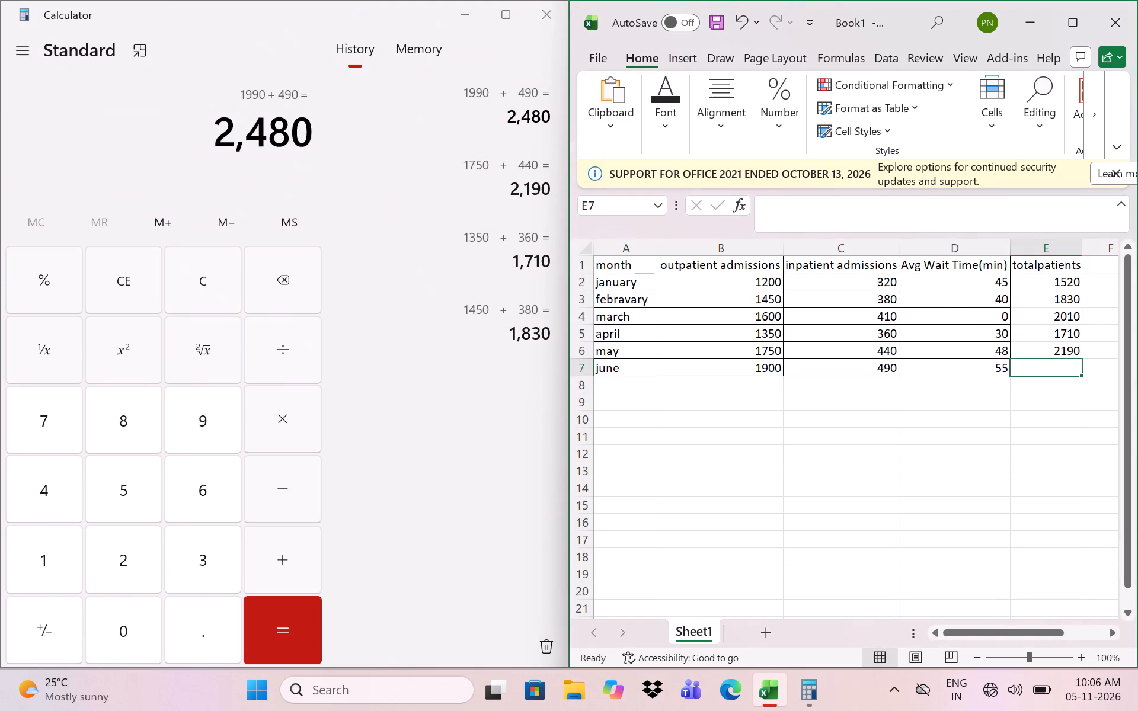
type("24")
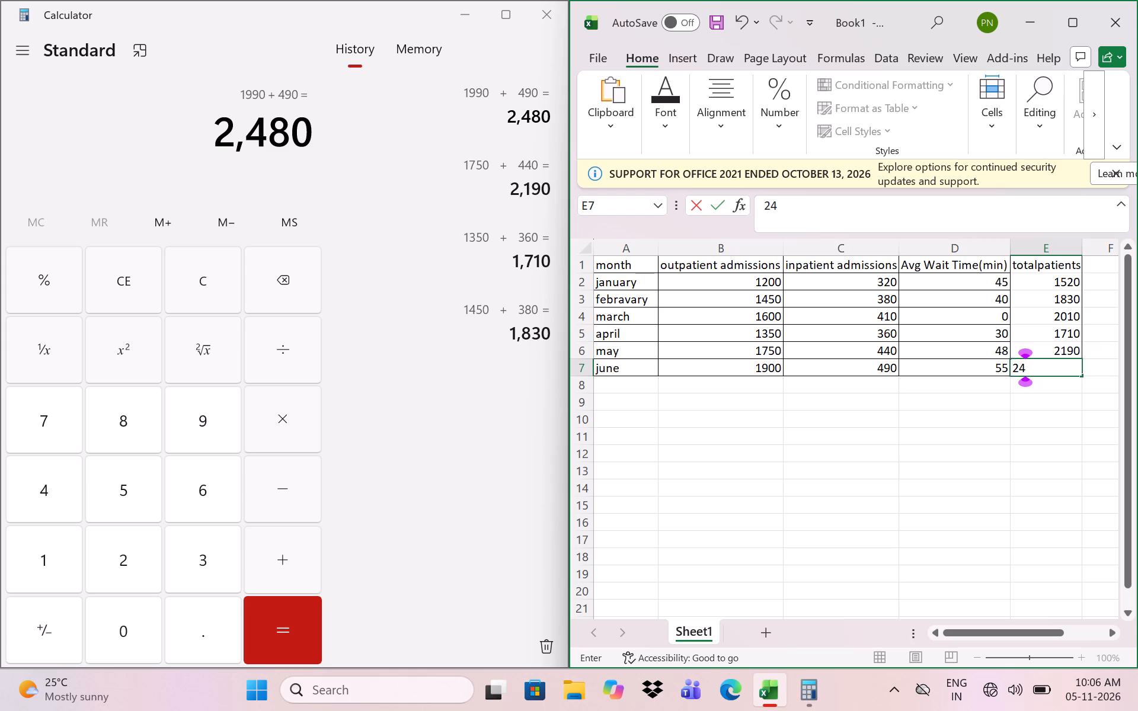
key("8")
key("0")
Maximize the workbook window and apply all borders to the whole table, A1:E7.
left_click(1057, 21)
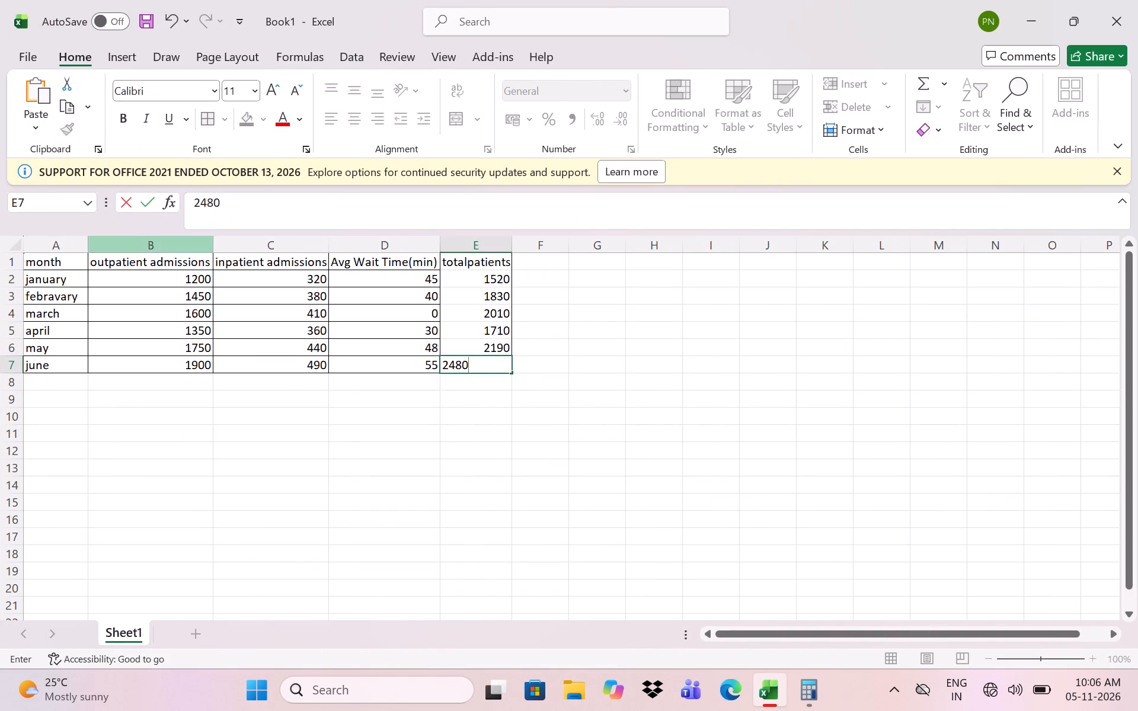
left_click_drag(54, 196, 30, 257)
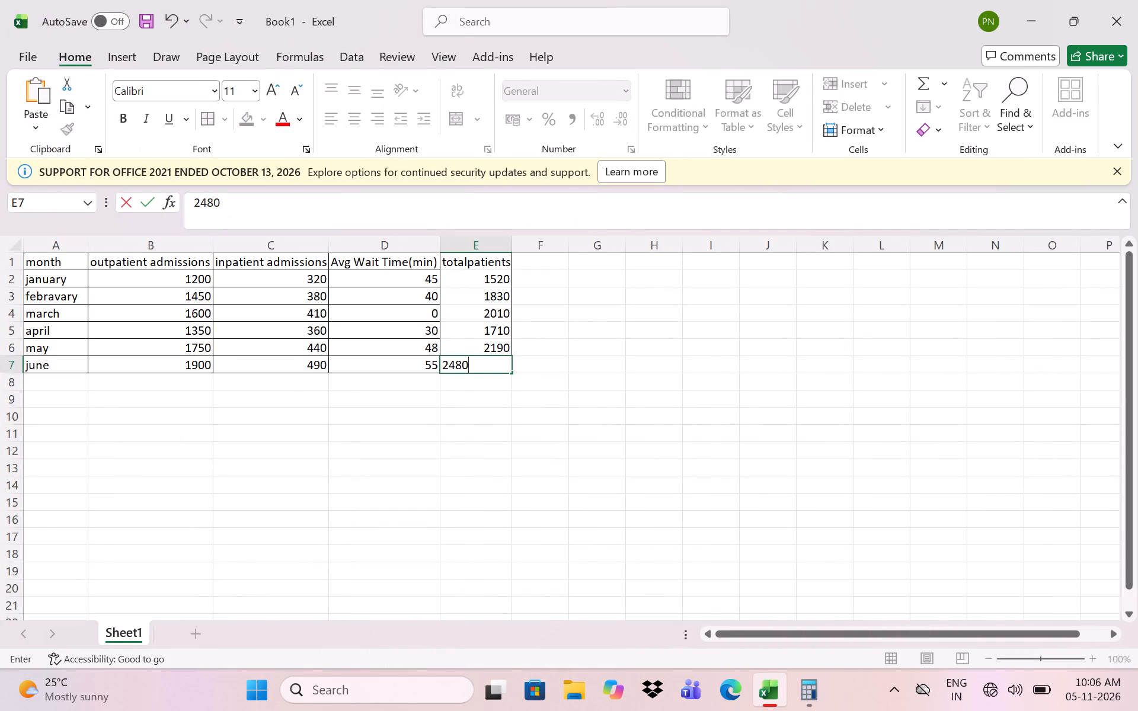
left_click_drag(30, 257, 28, 258)
left_click_drag(28, 258, 478, 360)
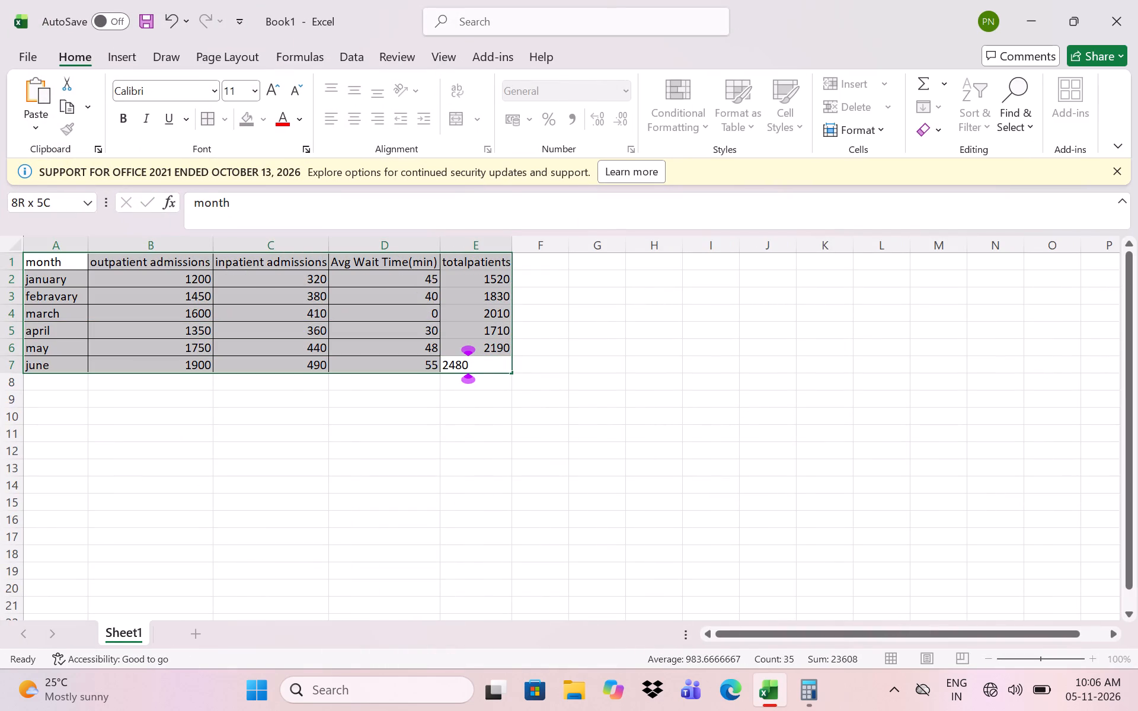
left_click_drag(478, 360, 481, 360)
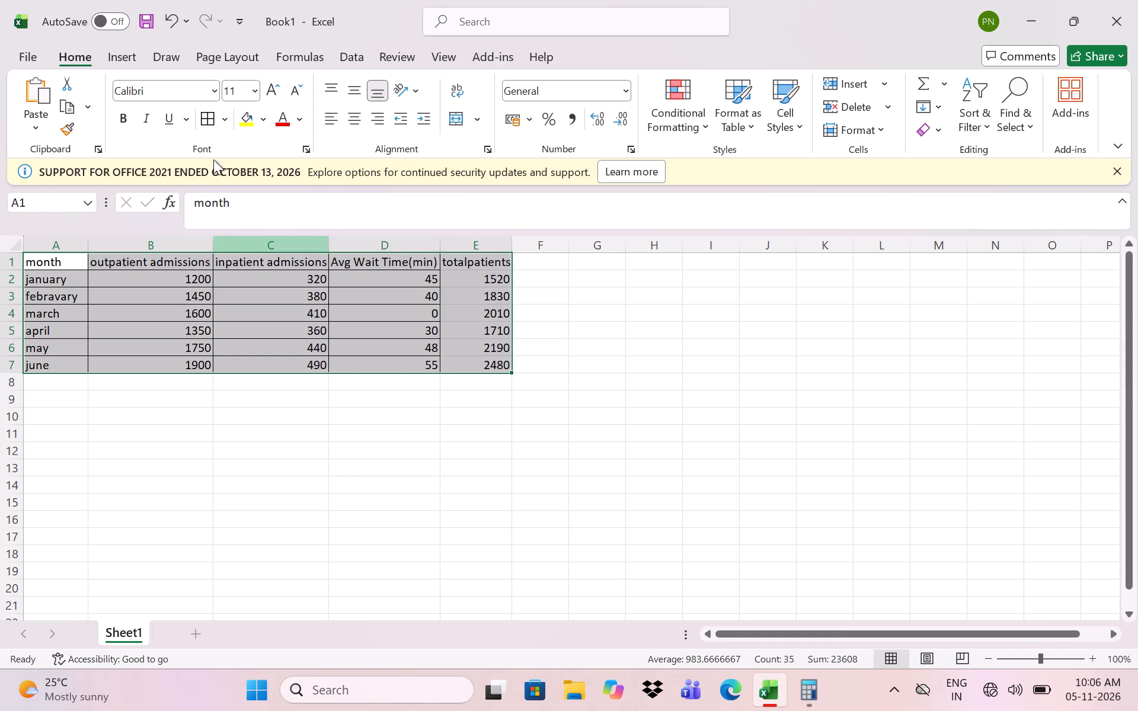
left_click(206, 122)
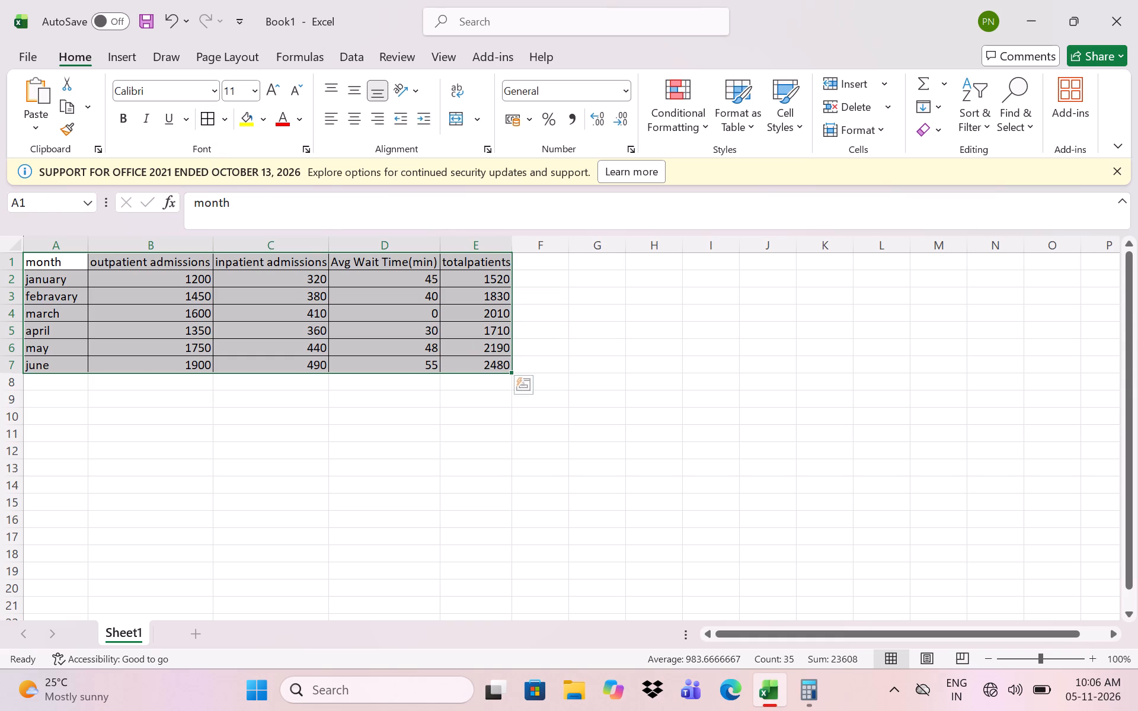
left_click(661, 313)
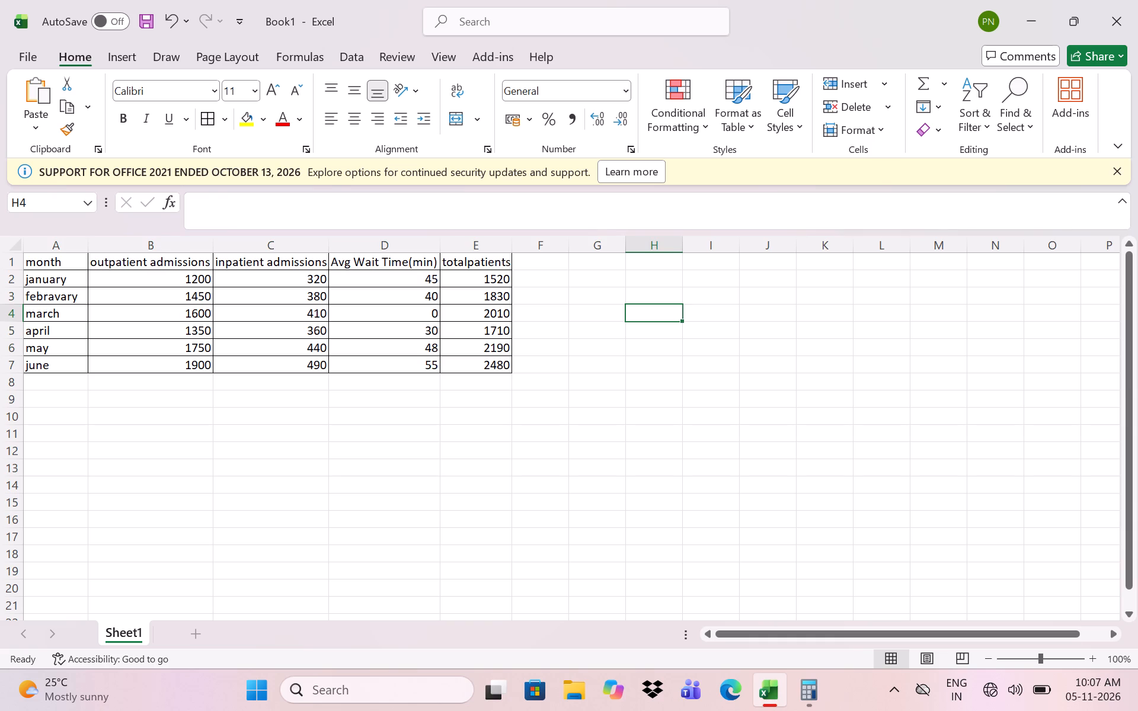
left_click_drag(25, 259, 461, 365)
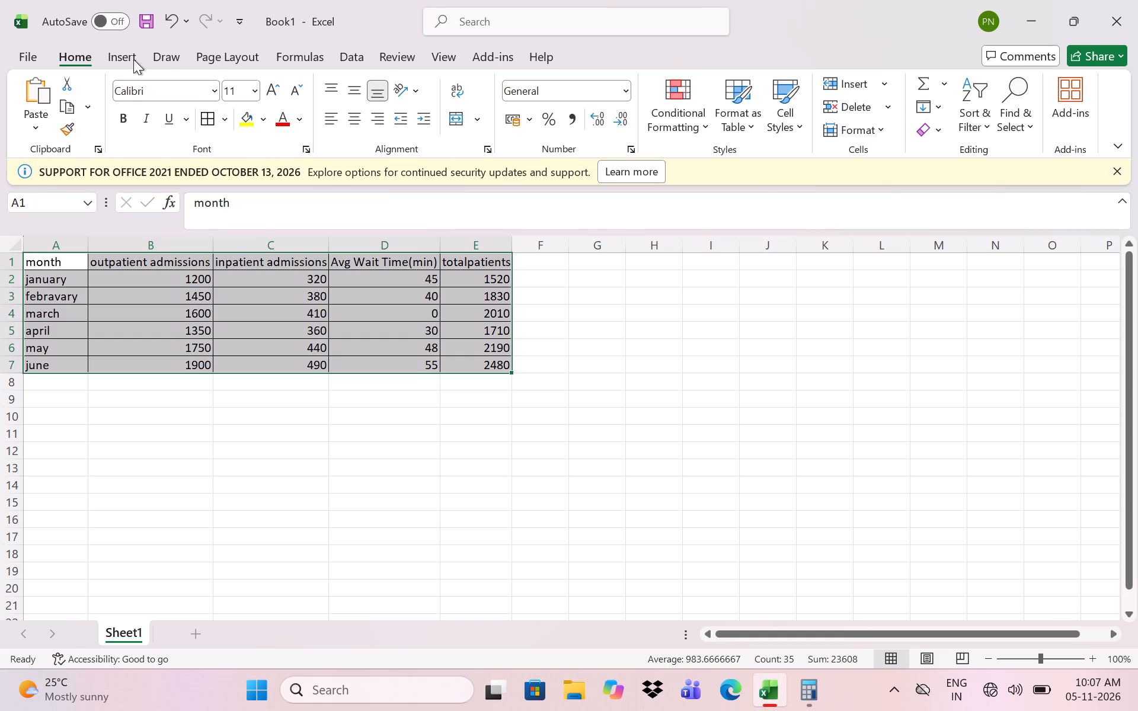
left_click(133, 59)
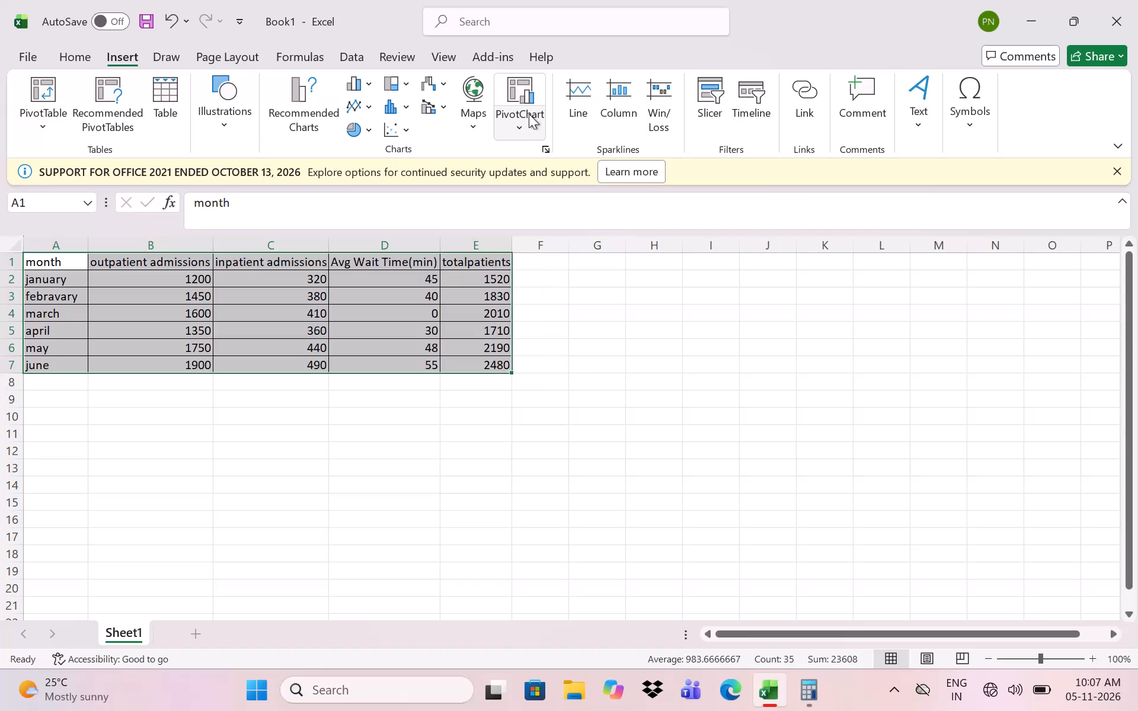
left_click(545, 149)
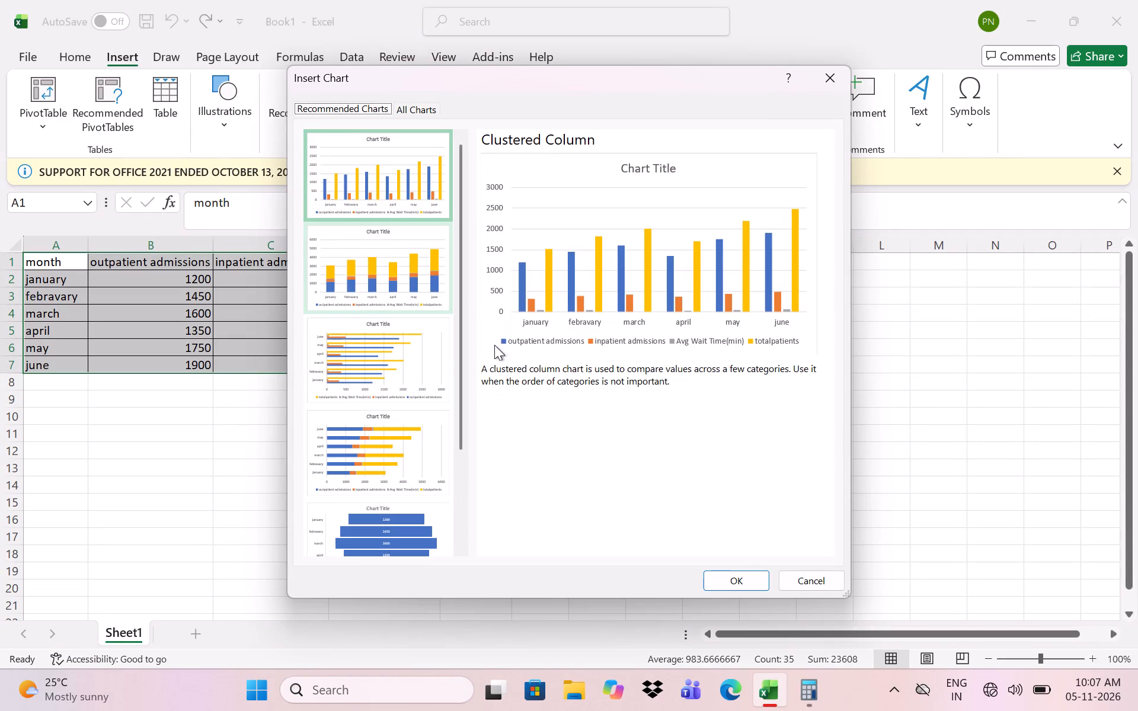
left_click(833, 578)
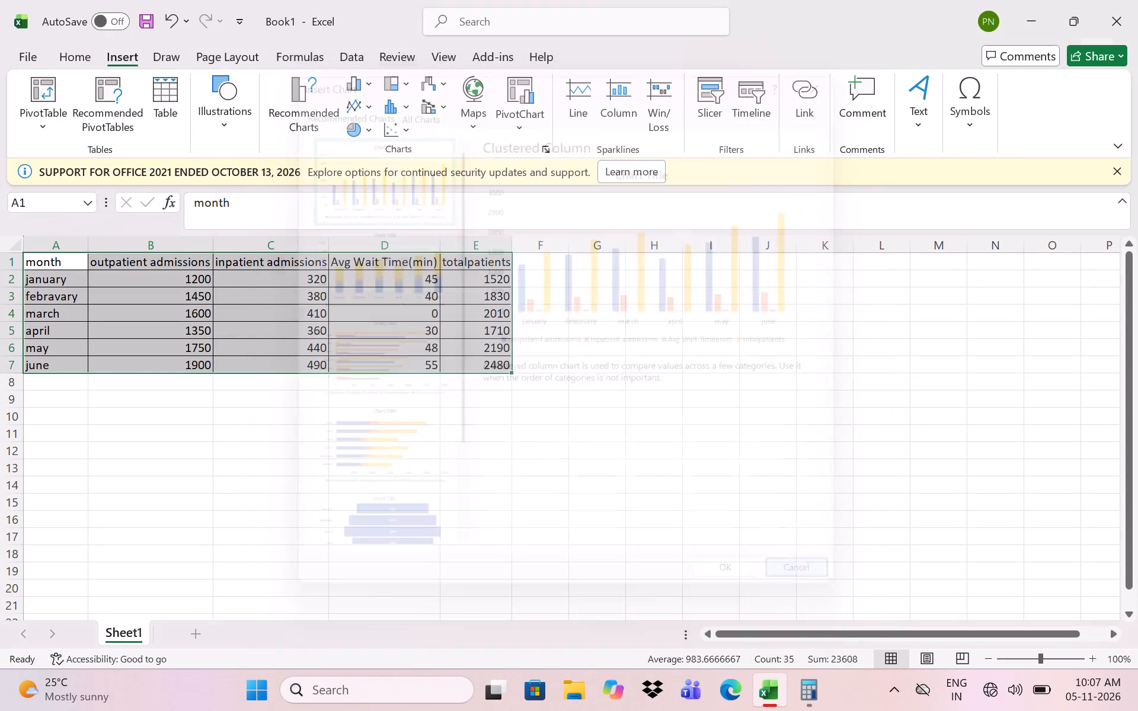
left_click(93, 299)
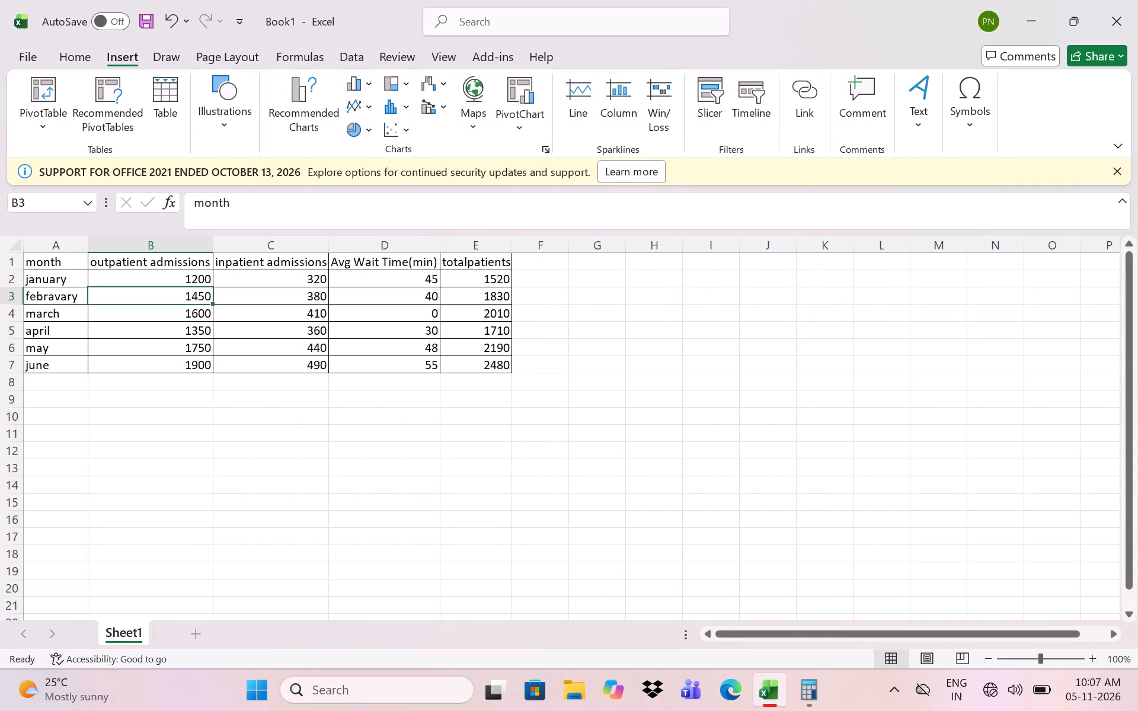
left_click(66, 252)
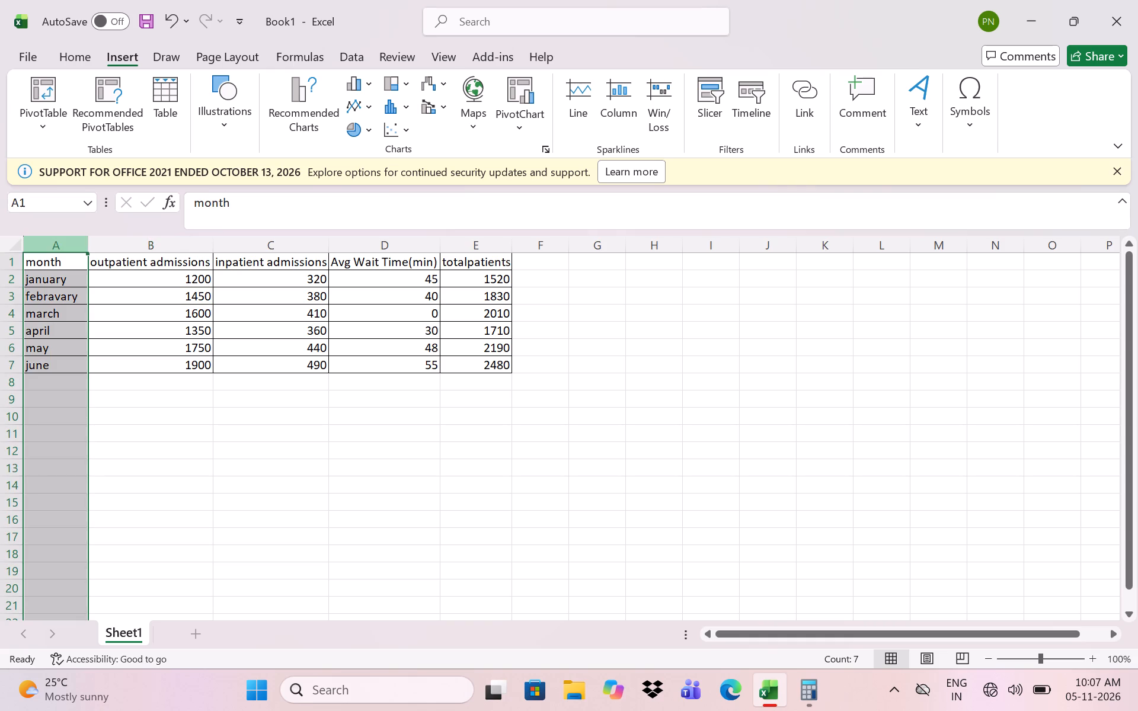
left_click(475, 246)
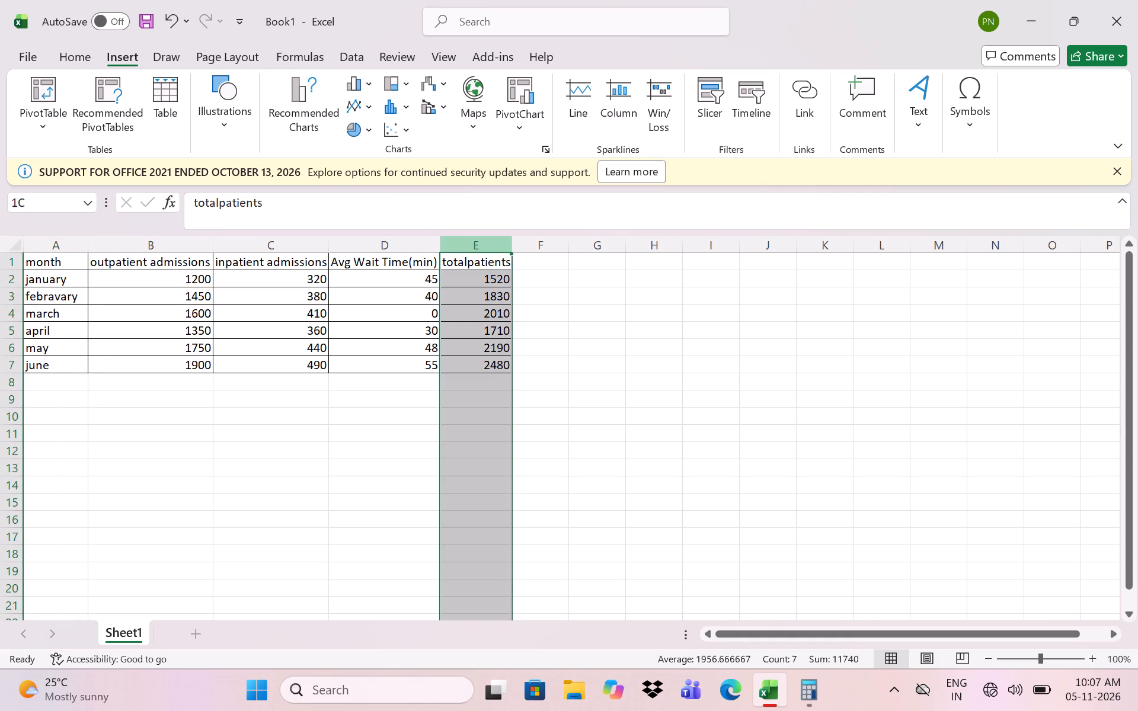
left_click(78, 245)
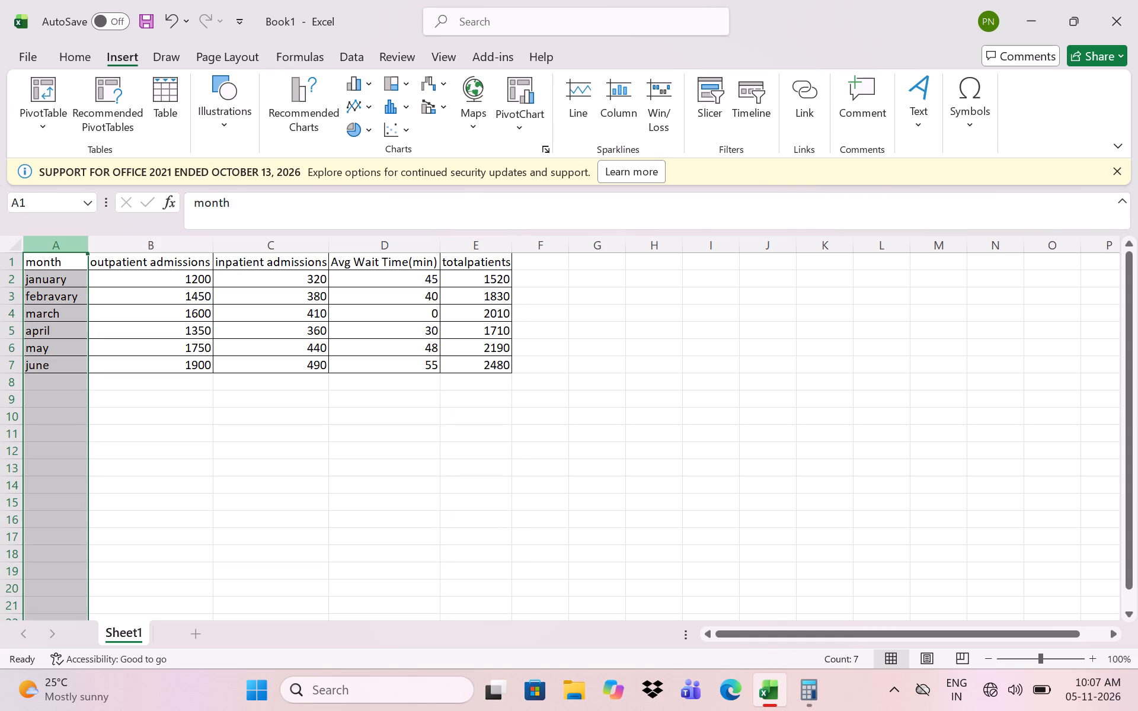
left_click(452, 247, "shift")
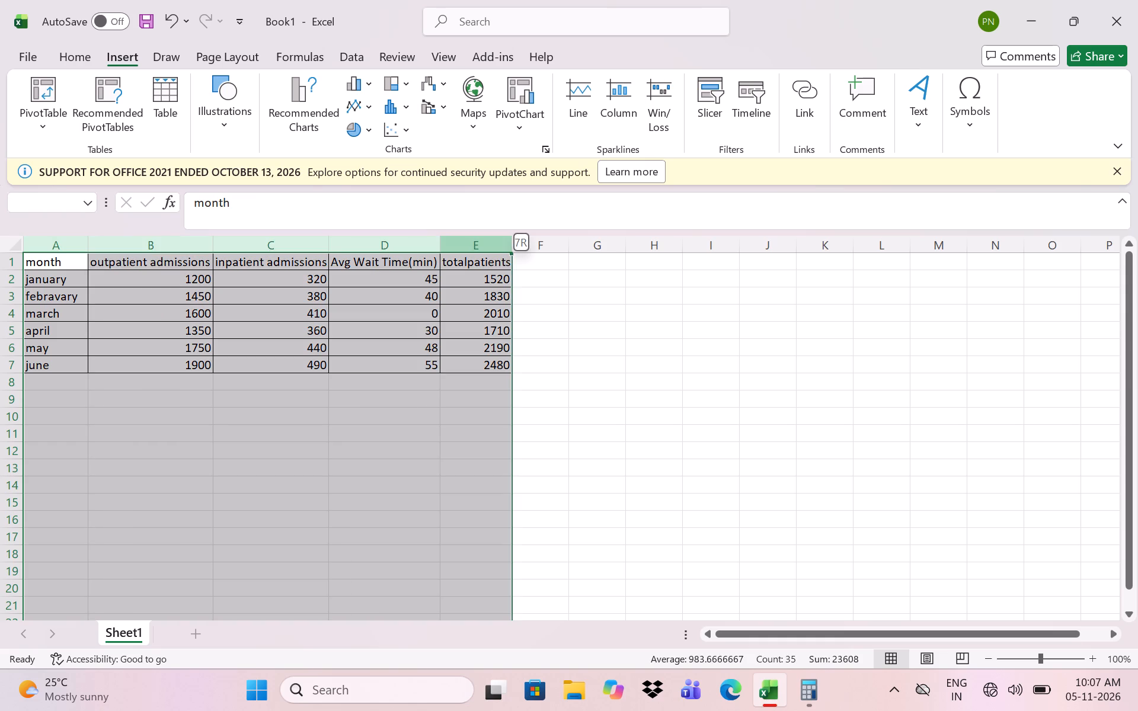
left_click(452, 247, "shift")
Insert a basic line chart of totalpatients by month, using only columns A and E as its data.
left_click(68, 246)
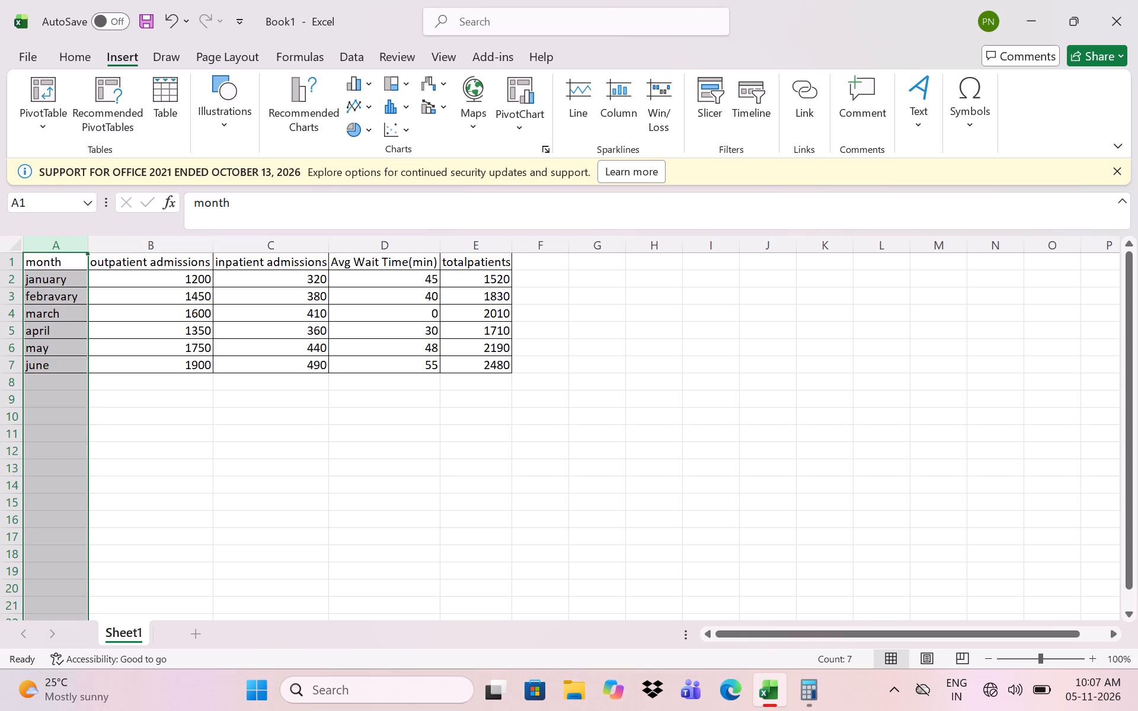
left_click(466, 246, "ctrl")
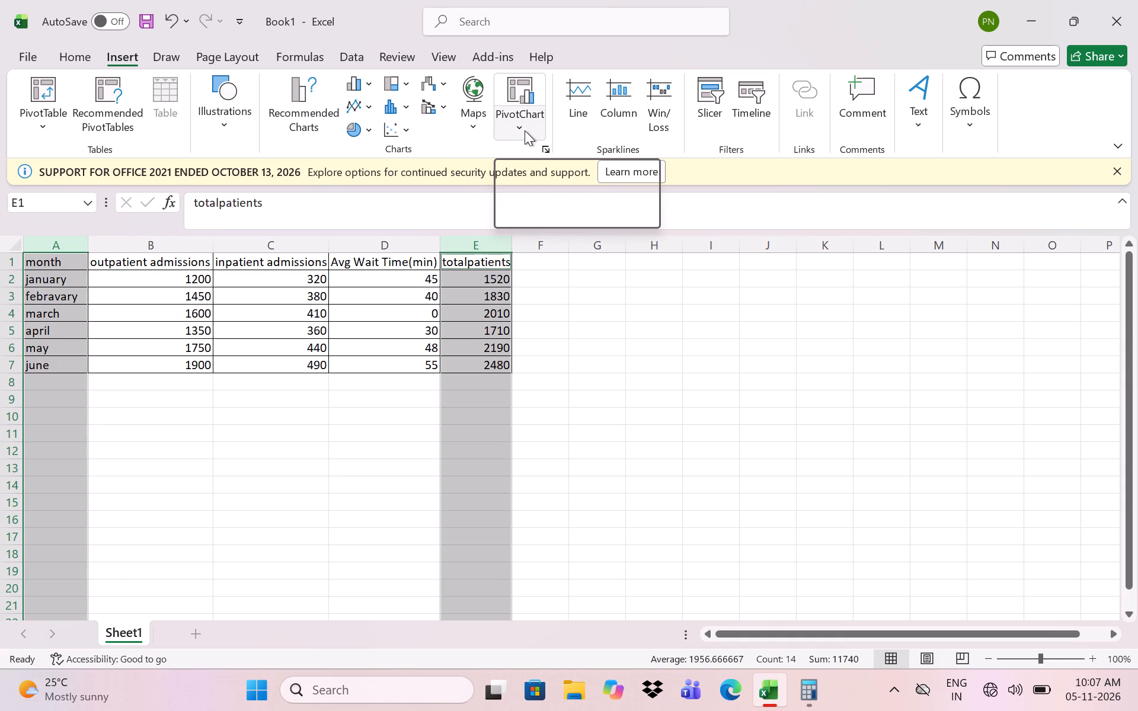
left_click(548, 148)
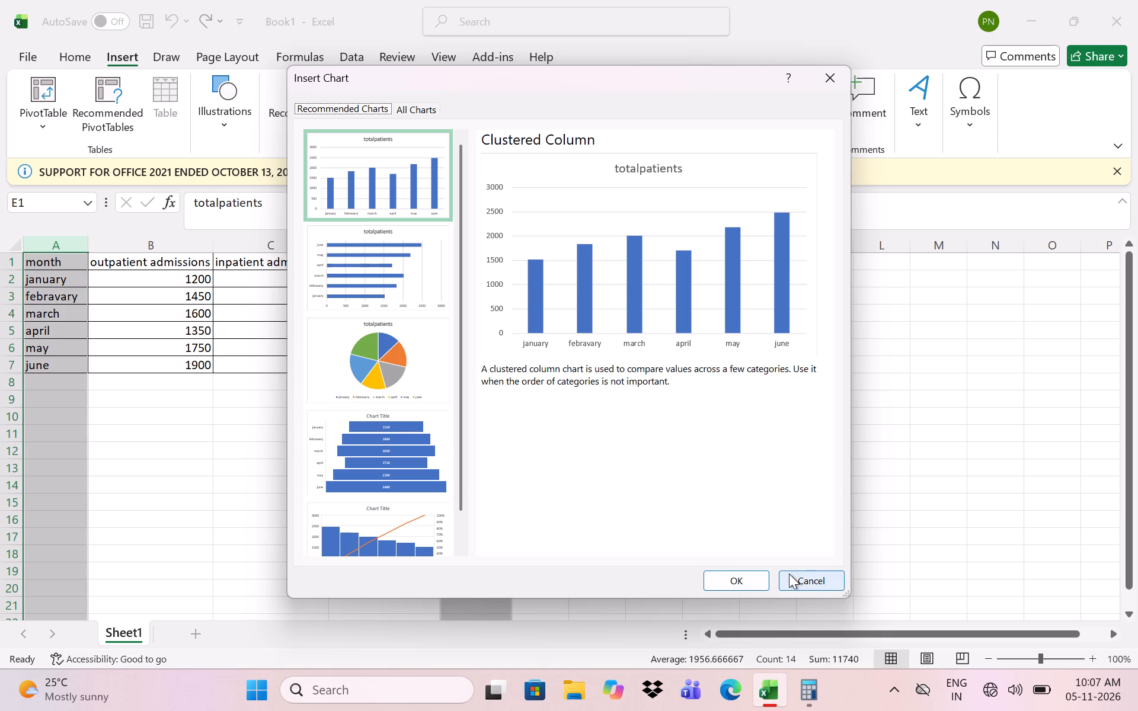
left_click(410, 105)
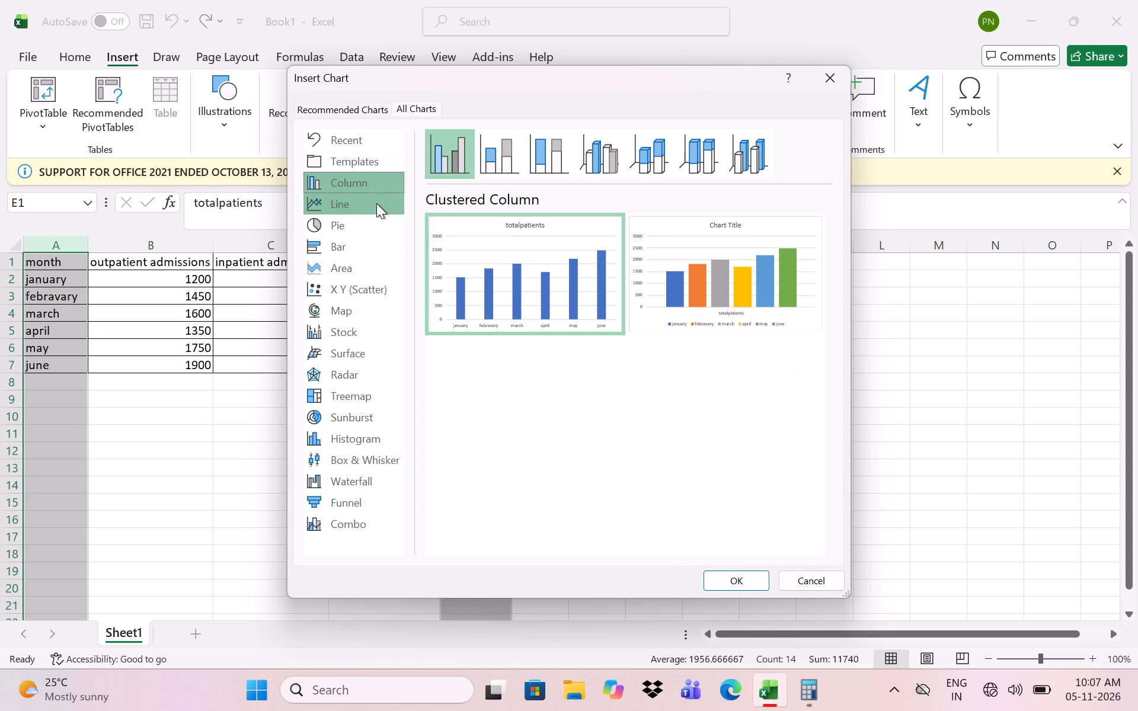
left_click(376, 203)
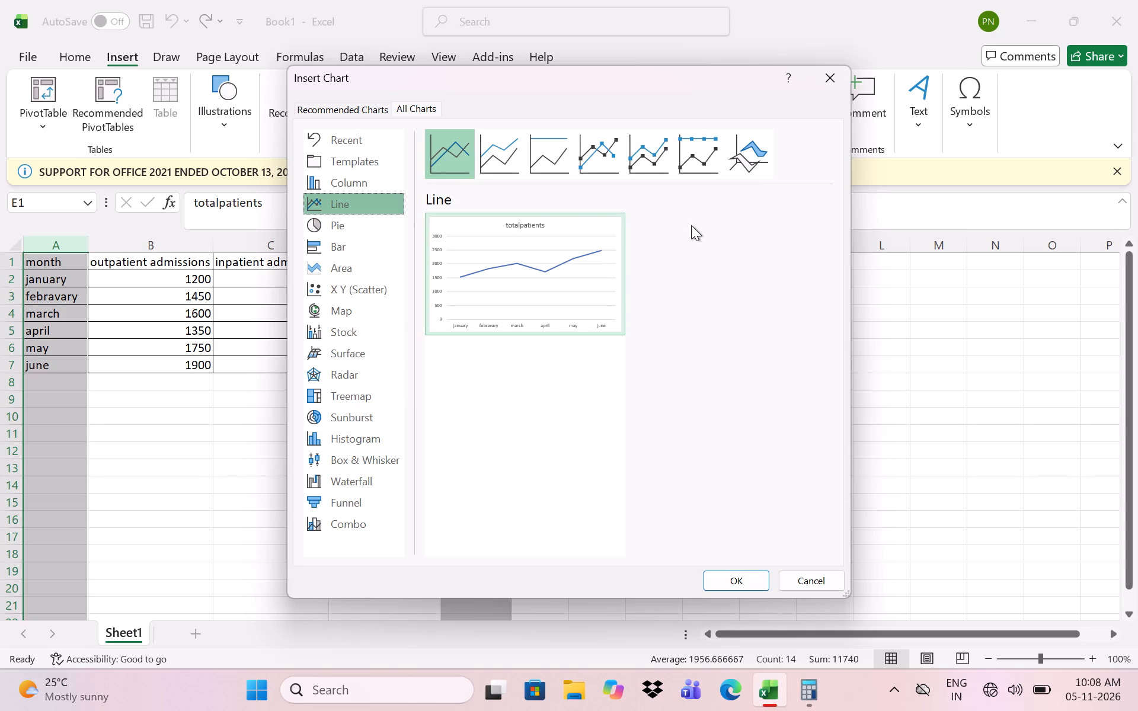
left_click(597, 247)
left_click(743, 582)
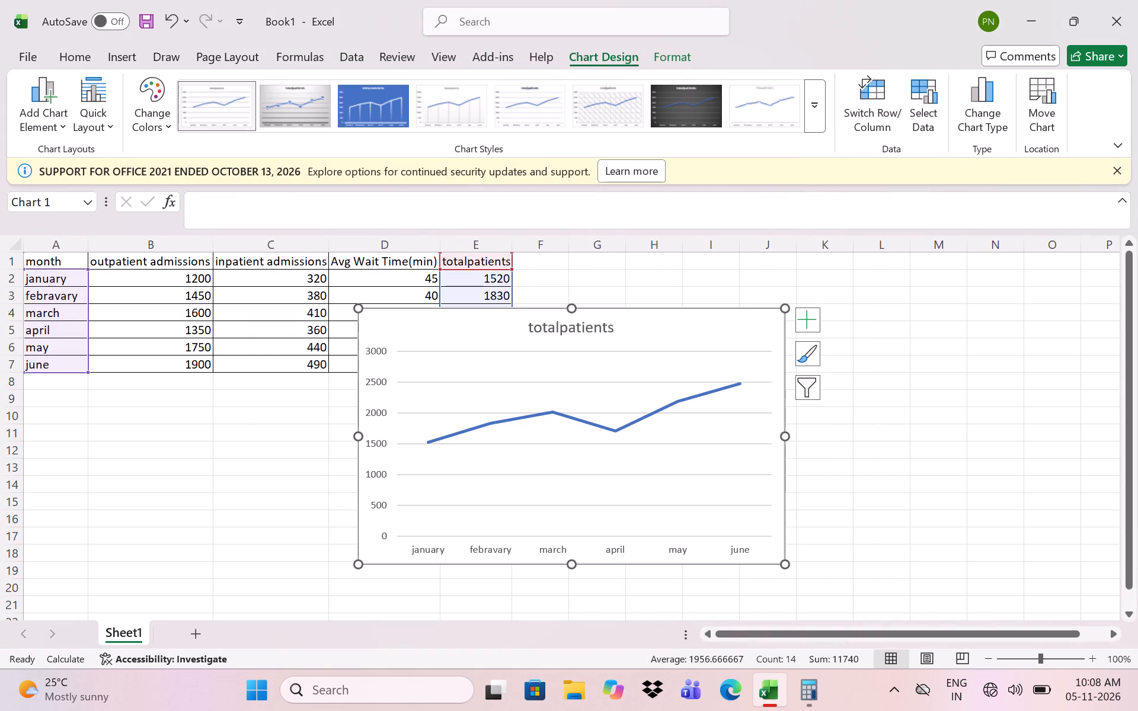
Delete the totalpatients title from the line chart.
left_click(652, 321)
left_click(594, 329)
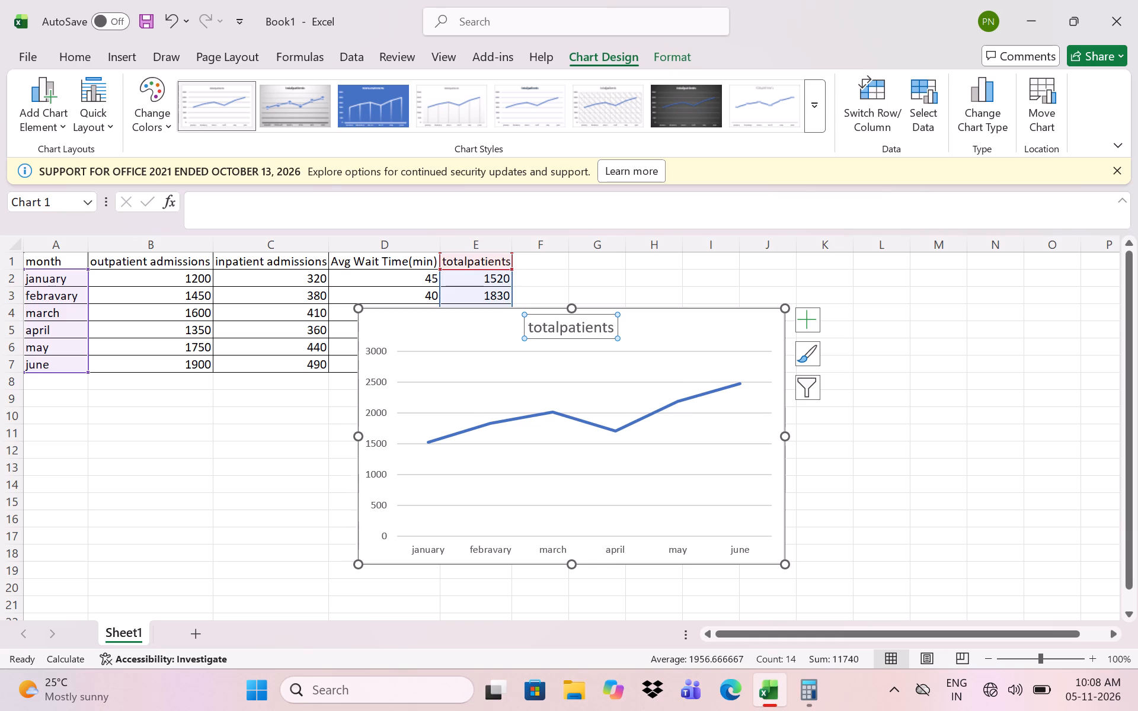
key("BackSpace")
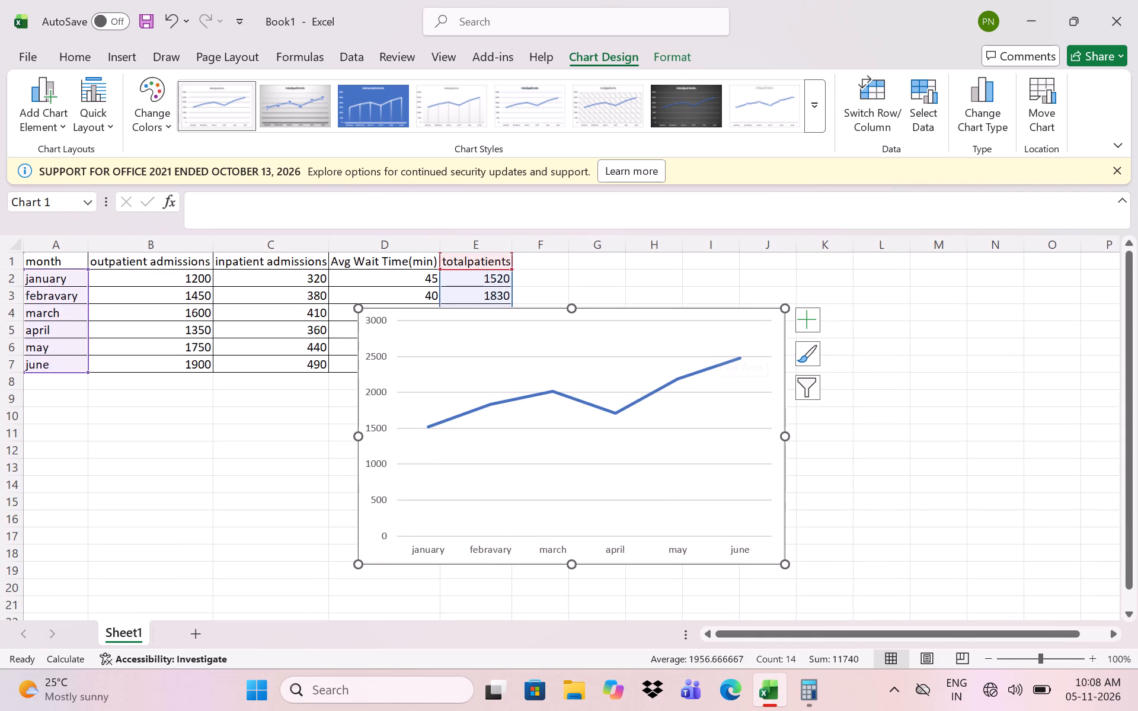
Move the plot area slightly down and to the right inside the line chart.
left_click_drag(683, 419, 808, 448)
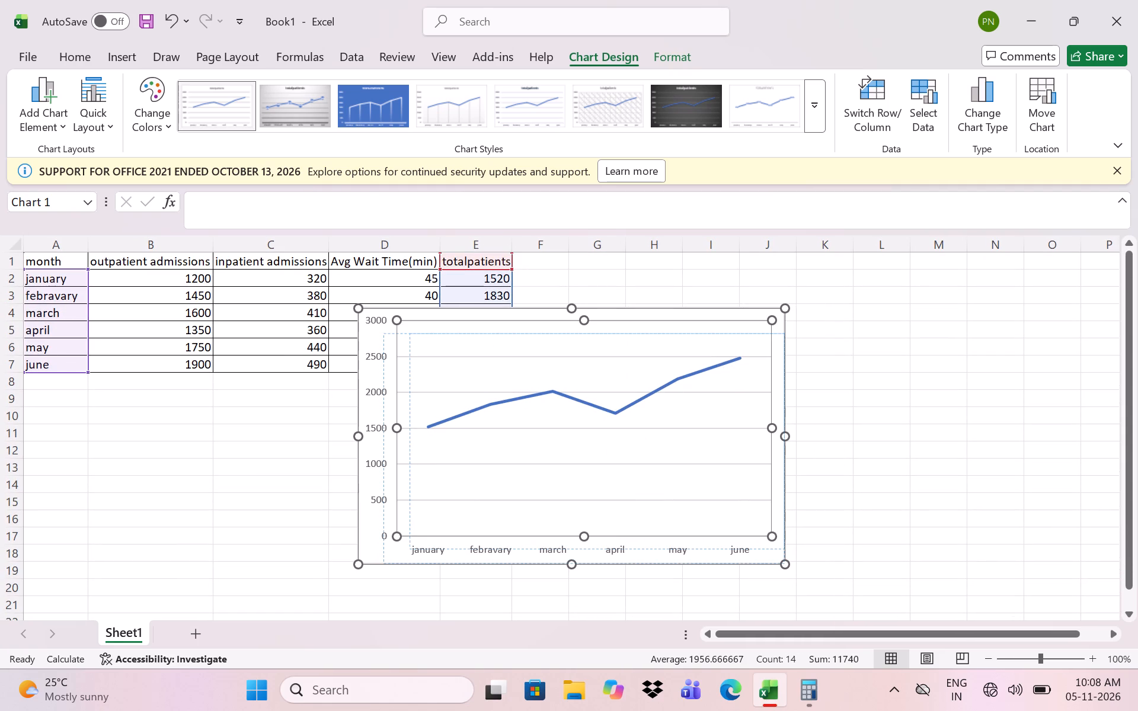
left_click_drag(808, 448, 691, 446)
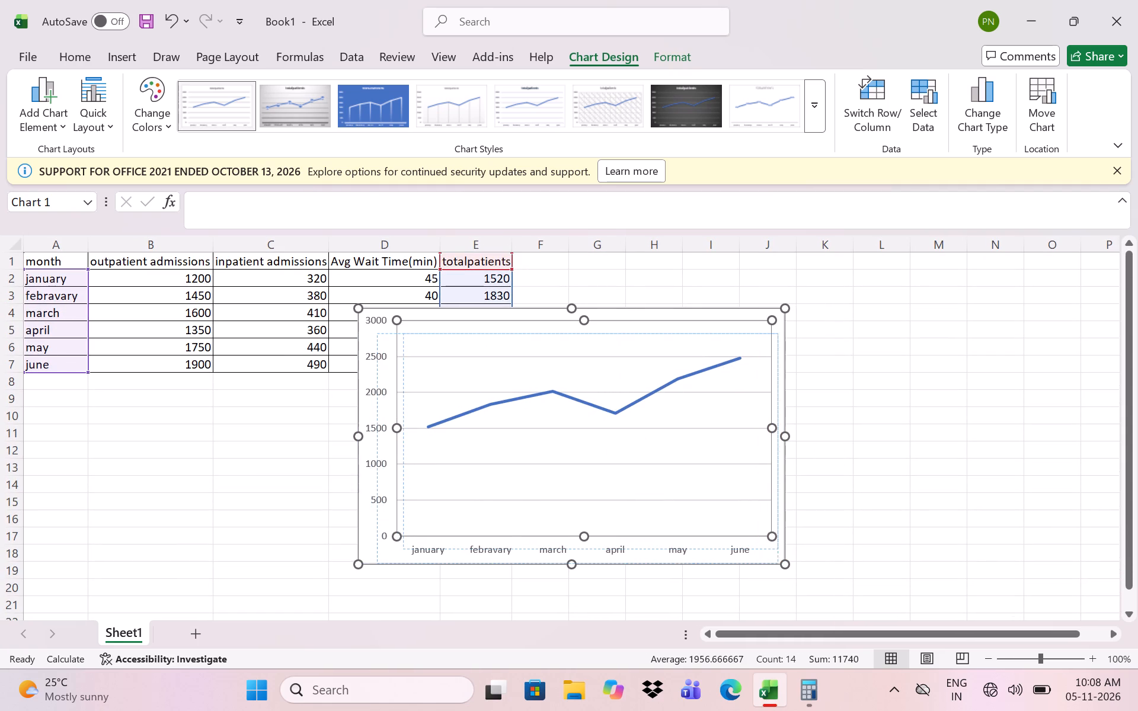
left_click_drag(691, 446, 689, 449)
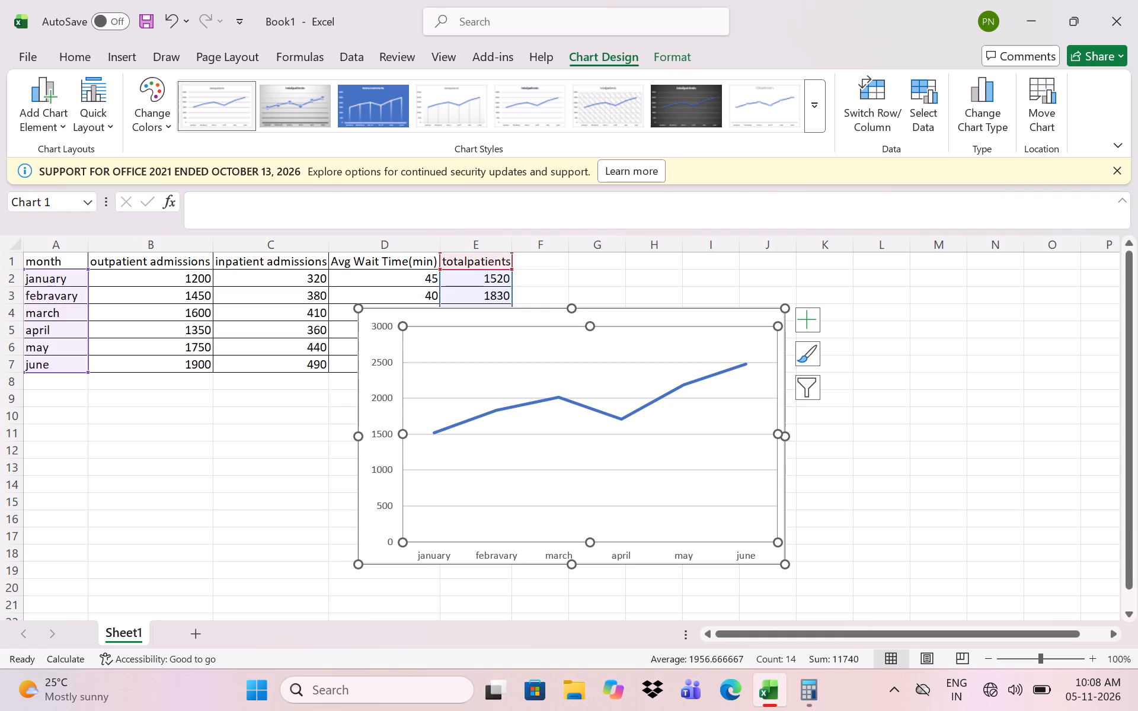
Delete the existing untitled line chart from the sheet.
left_click(669, 320)
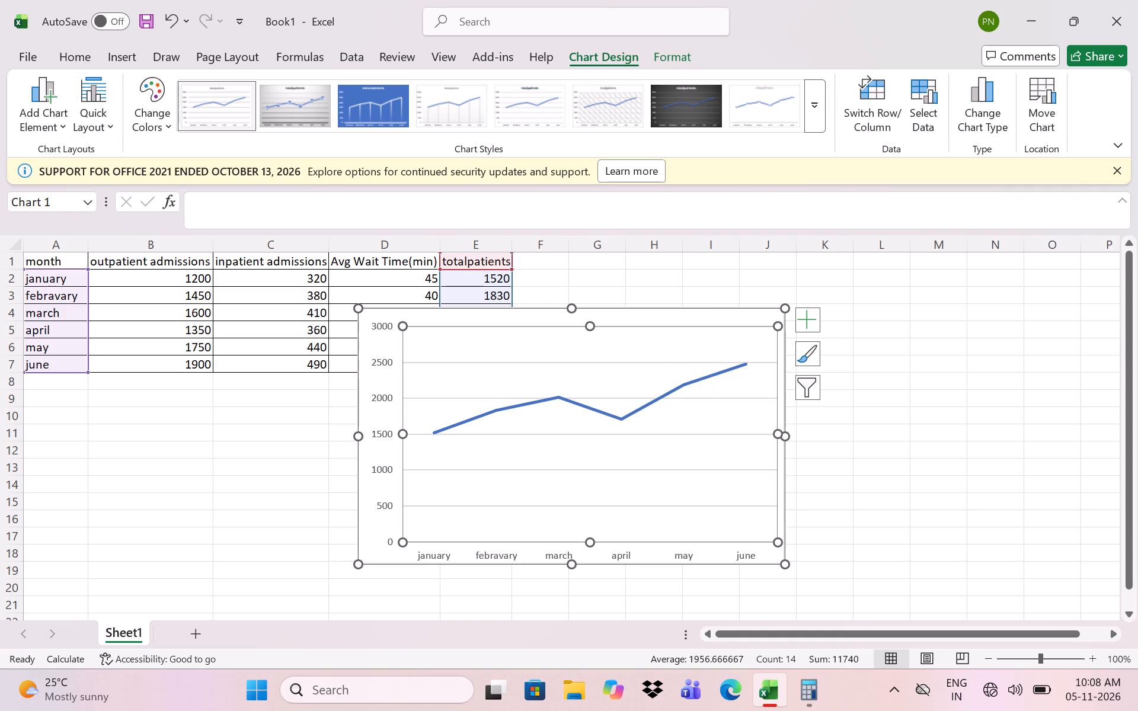
left_click(669, 315)
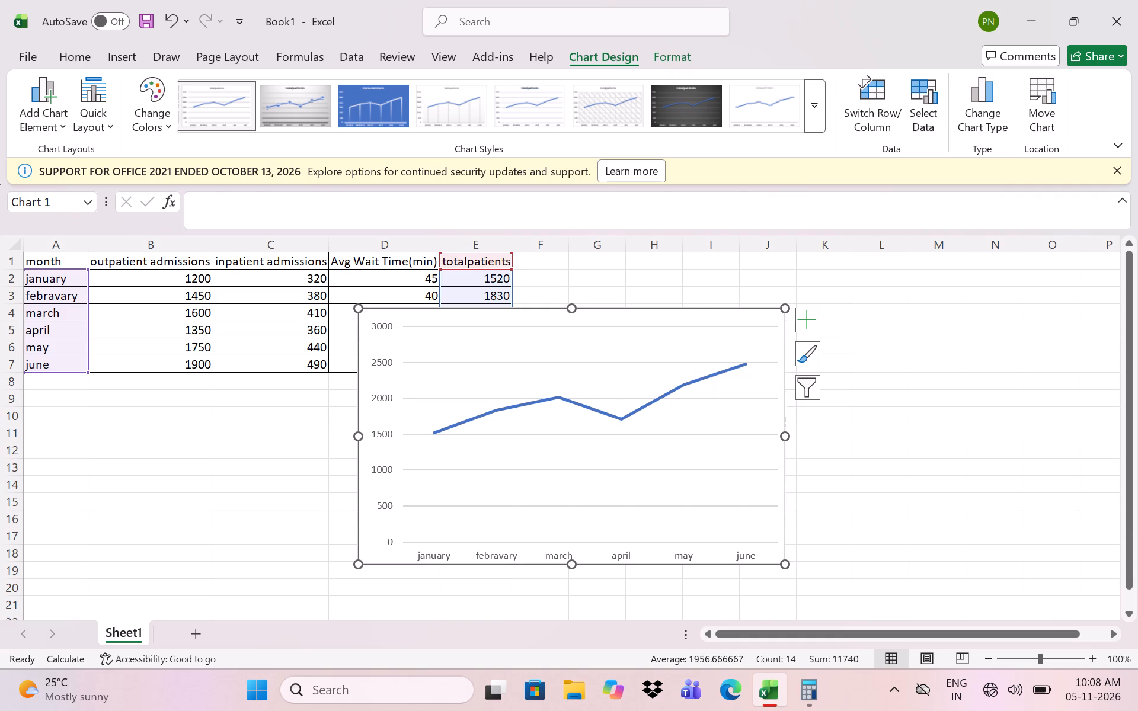
key("BackSpace")
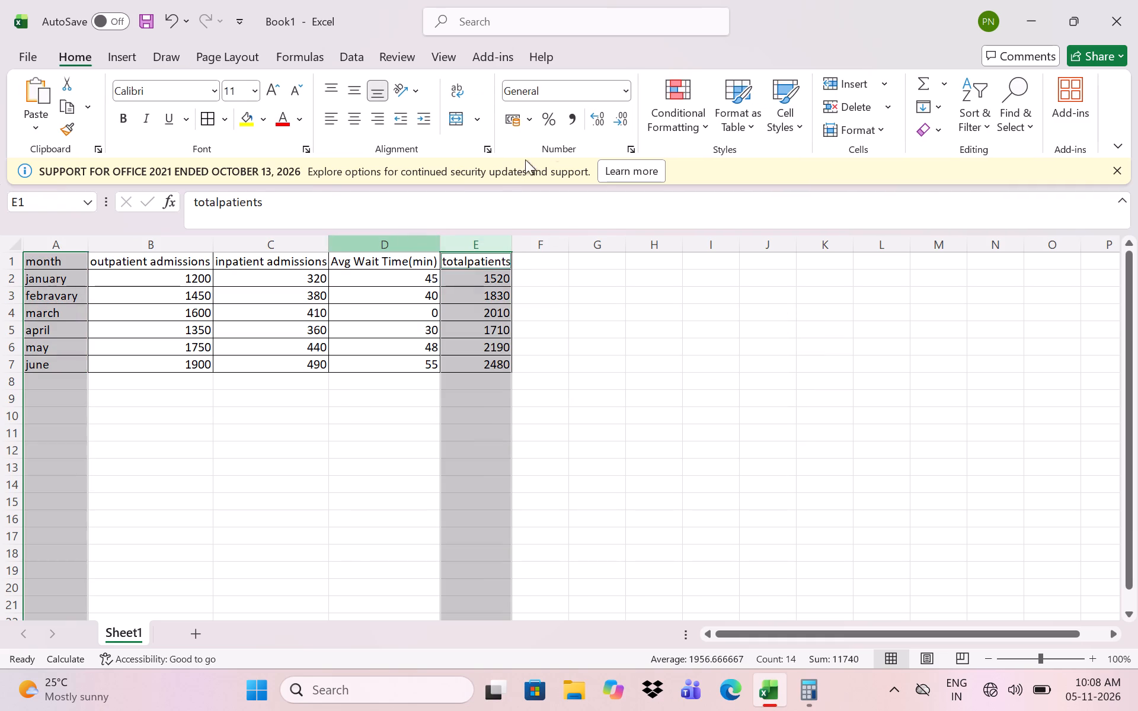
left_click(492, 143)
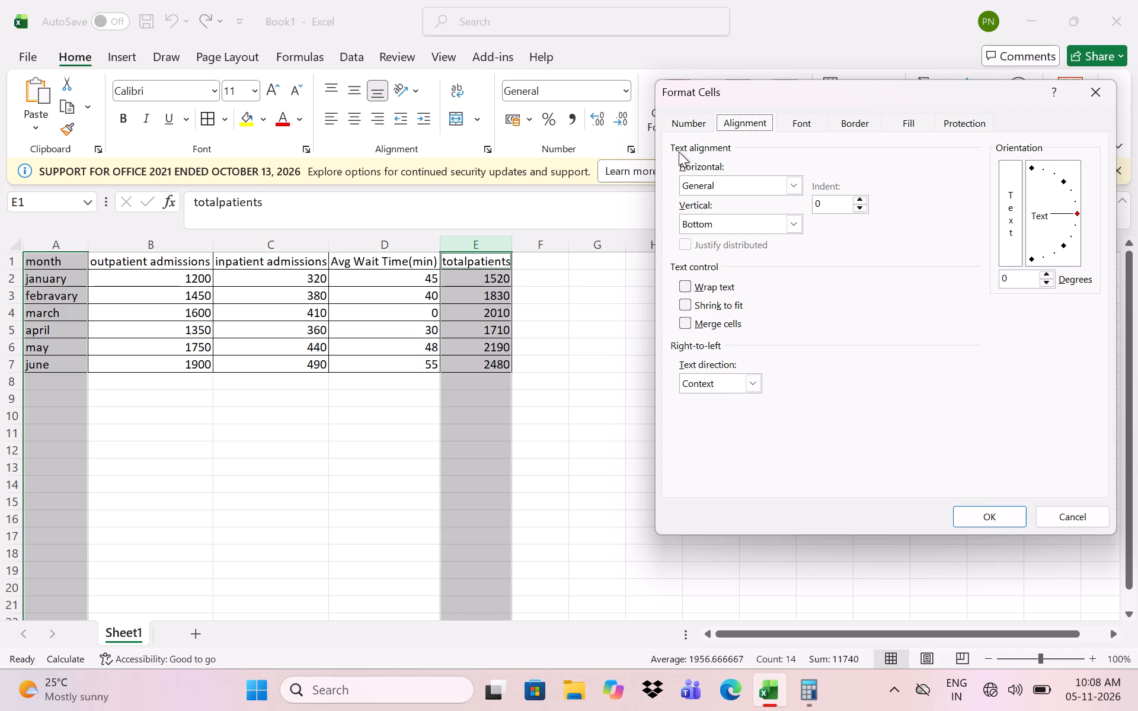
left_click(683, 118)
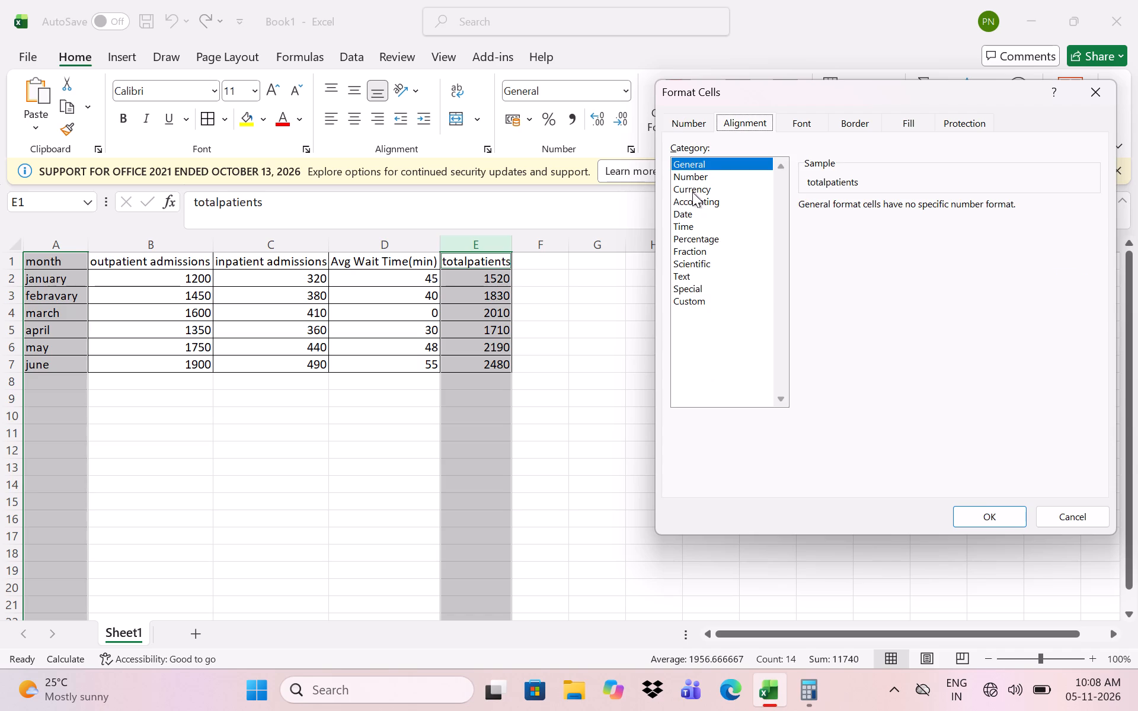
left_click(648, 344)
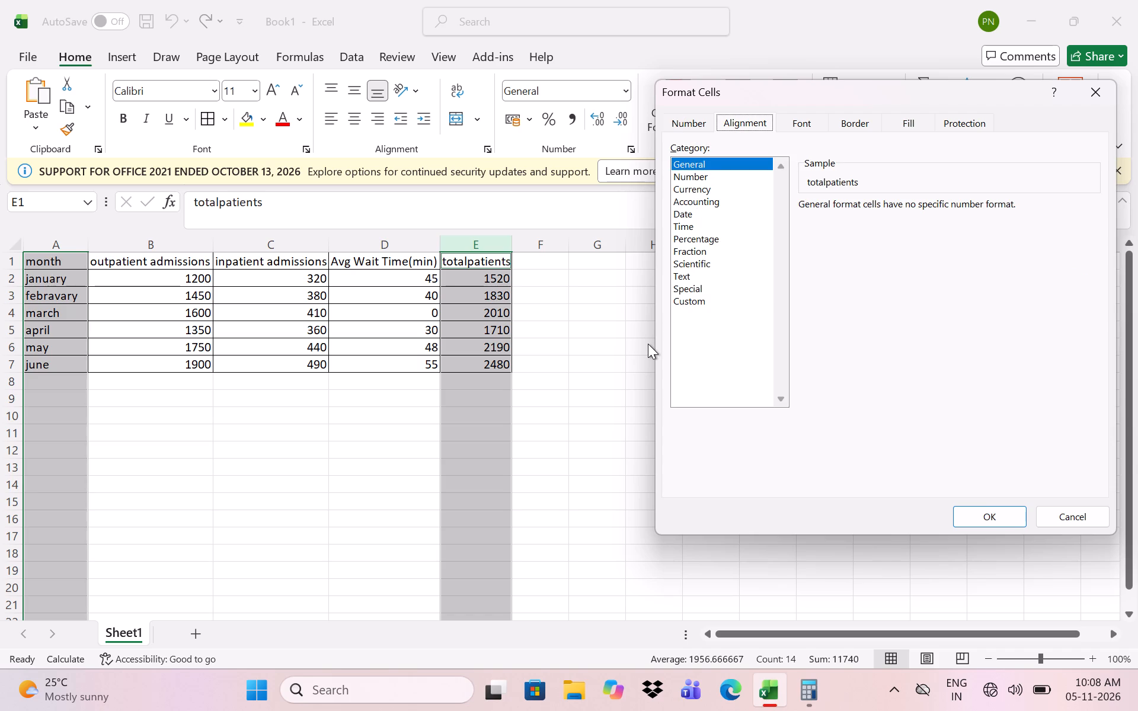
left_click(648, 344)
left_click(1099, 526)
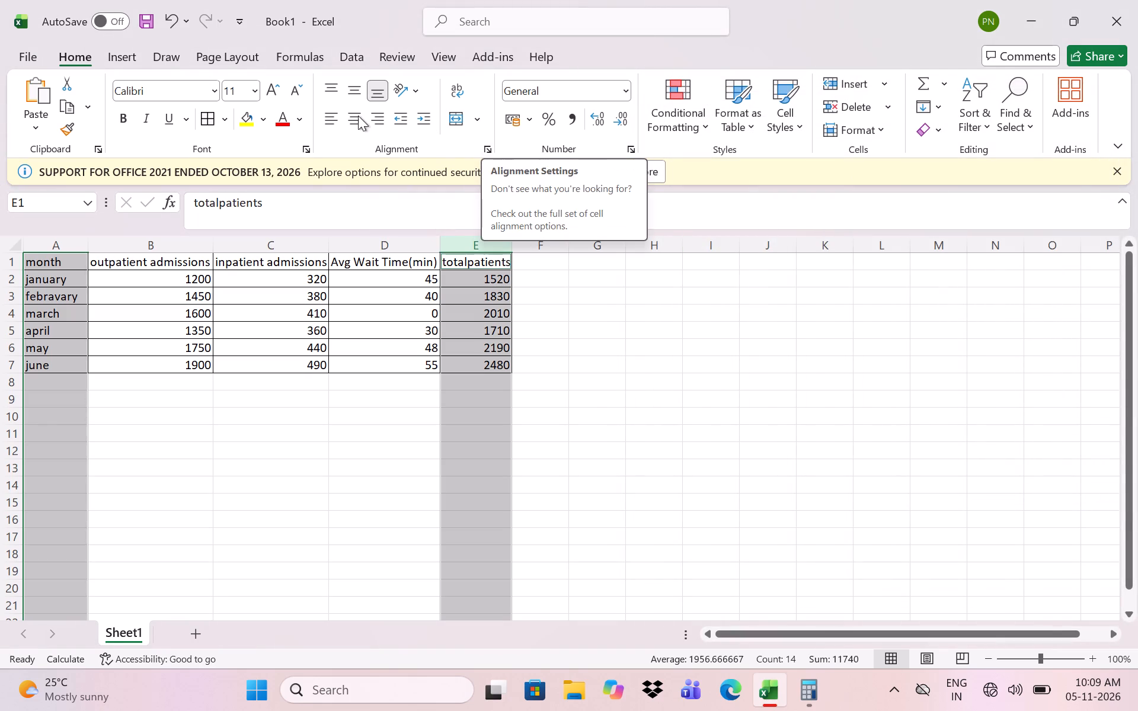
Insert a basic line chart of totalpatients by month from the selected columns A and E.
left_click(123, 50)
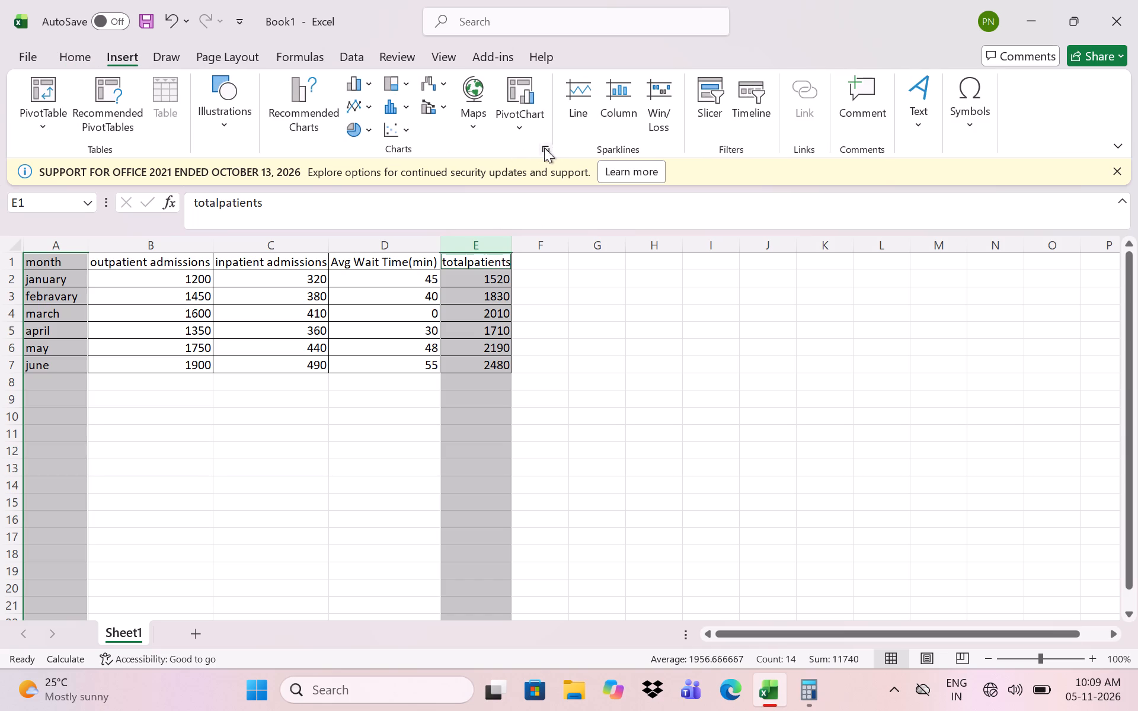
left_click(548, 148)
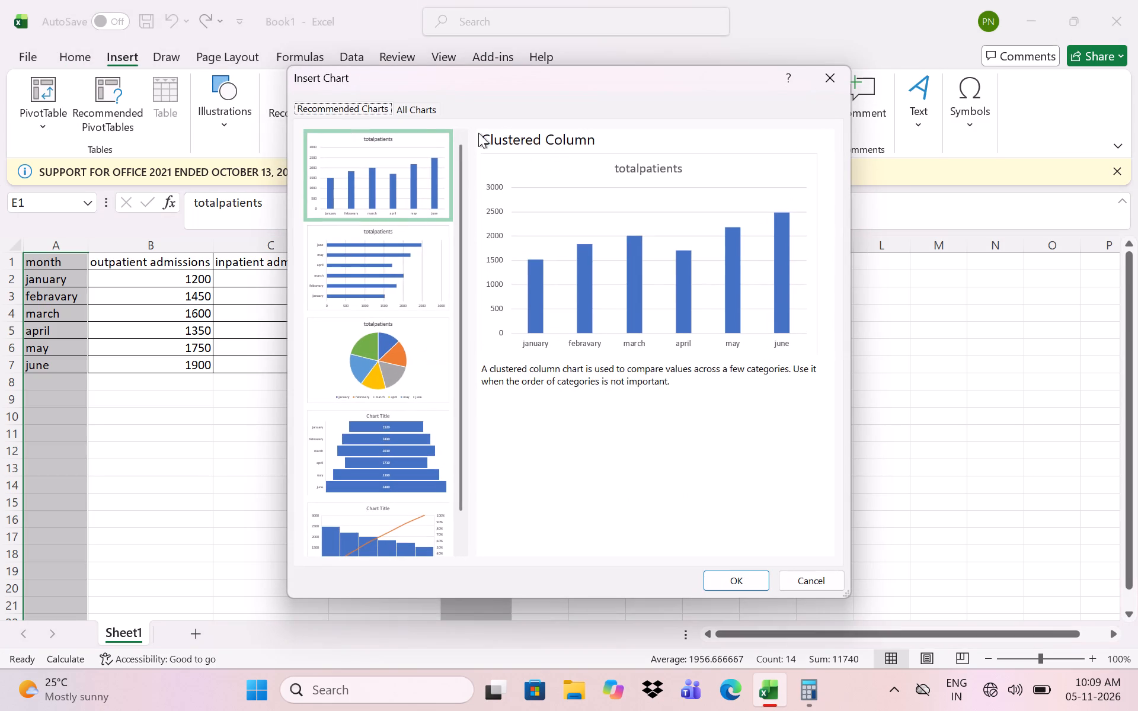
left_click(413, 109)
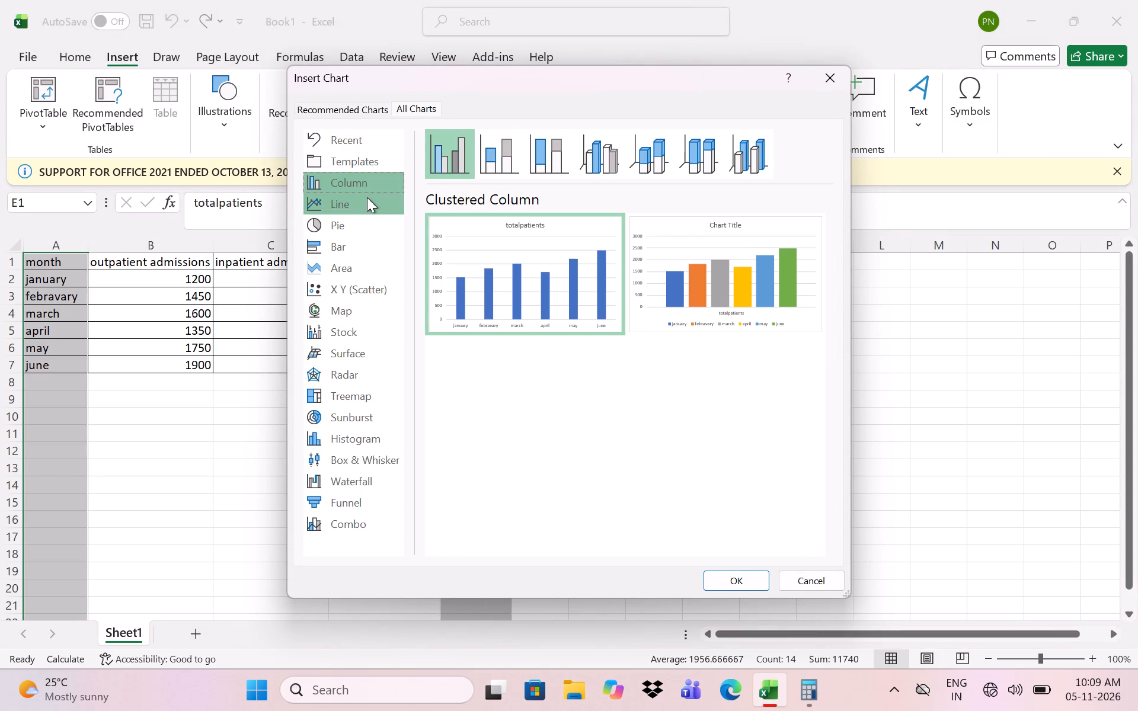
left_click(367, 197)
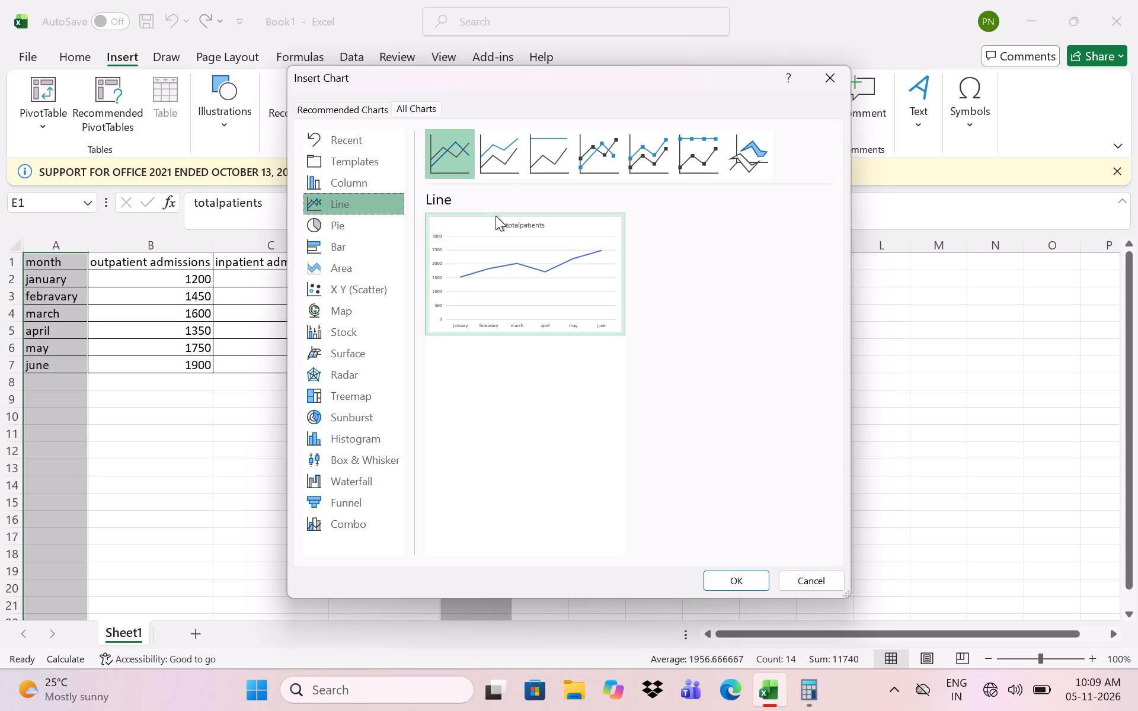
left_click(496, 216)
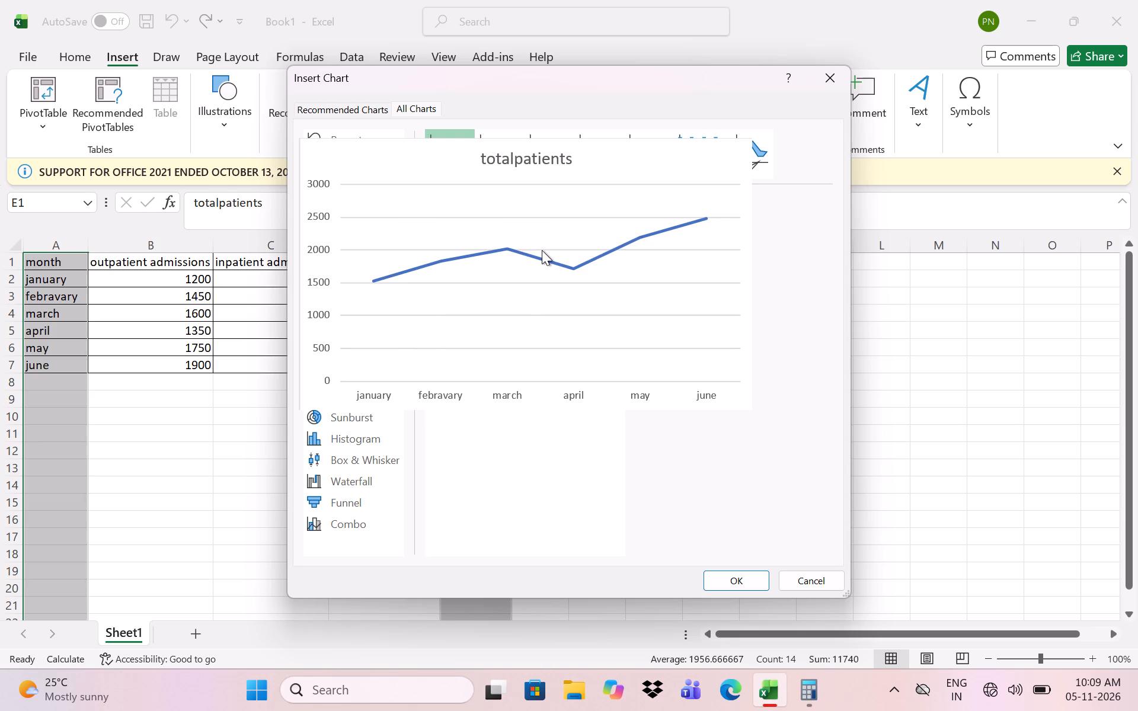
left_click(730, 572)
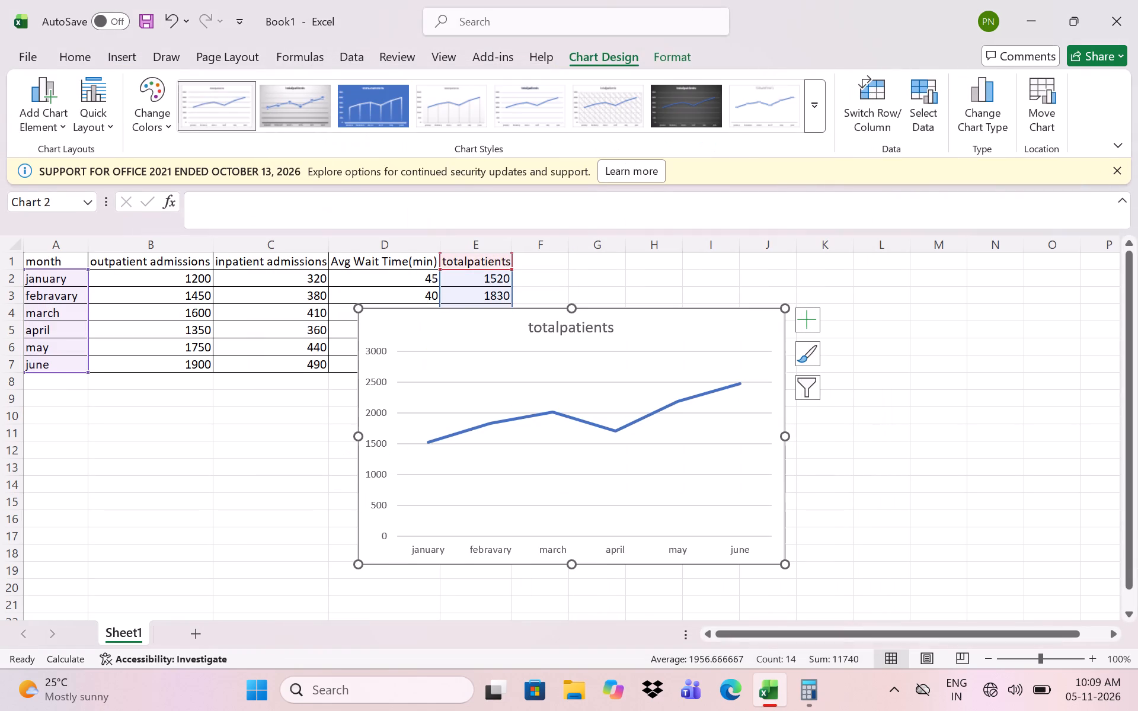
Resize the line chart by its side edges so it spans about columns G to M, clear of the data table.
left_click(789, 567)
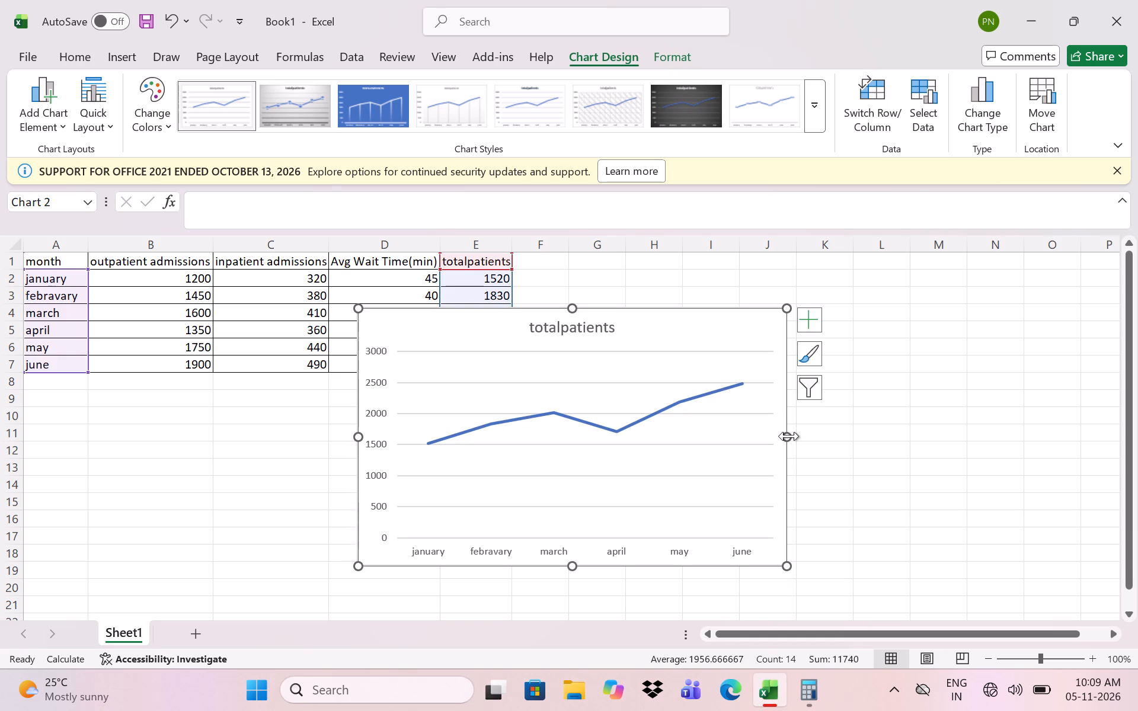
left_click_drag(789, 436, 973, 448)
left_click(973, 448)
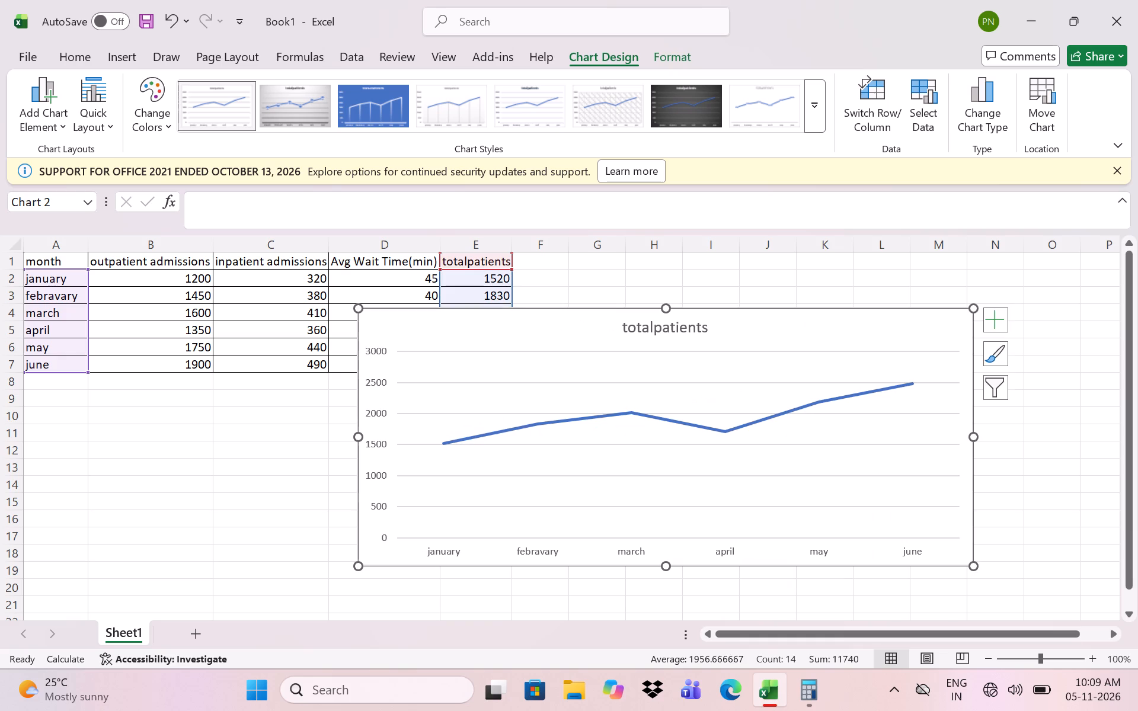
left_click_drag(362, 440, 570, 442)
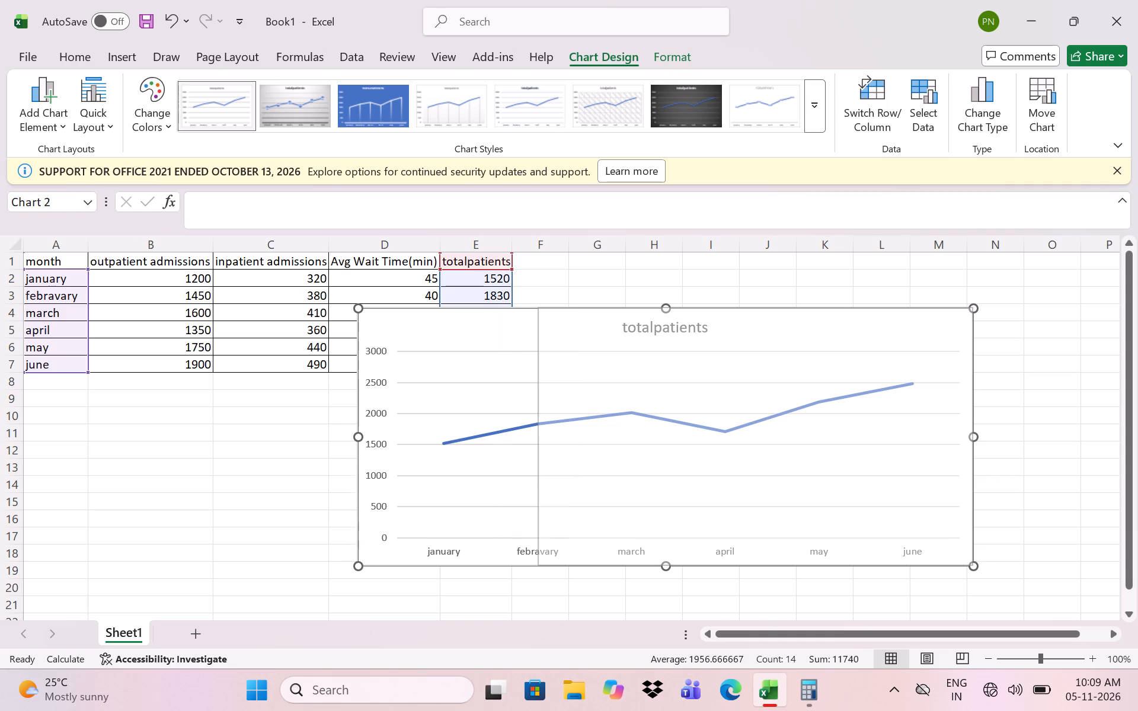
left_click_drag(570, 442, 570, 443)
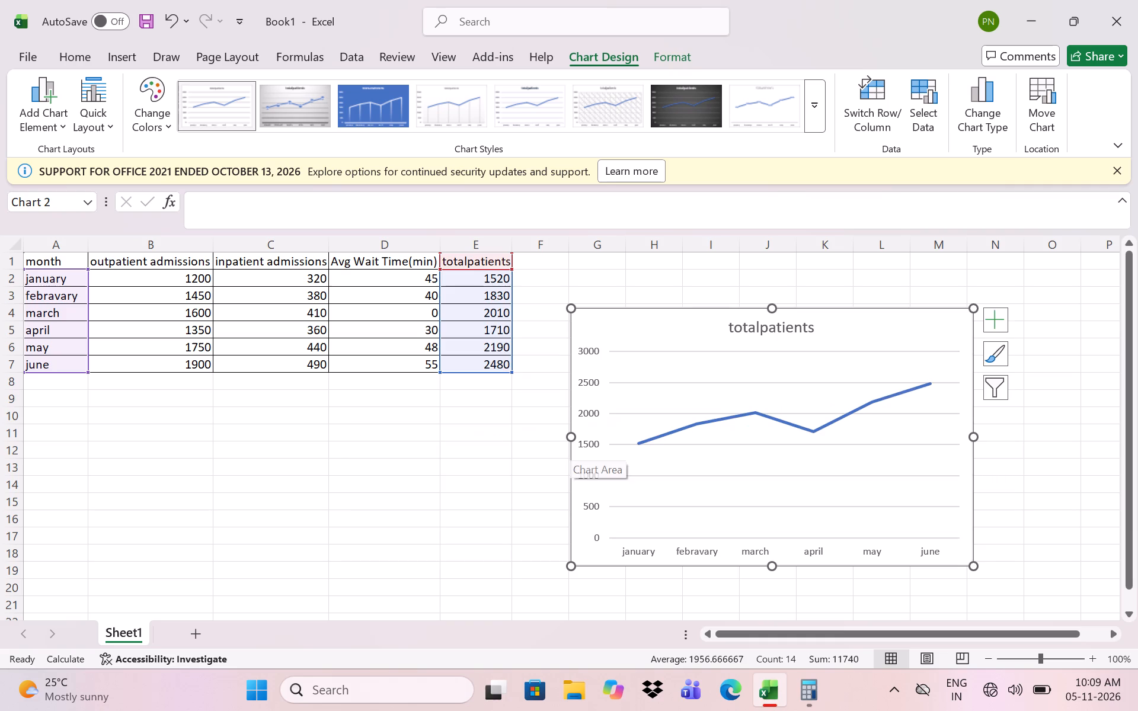
left_click(655, 297)
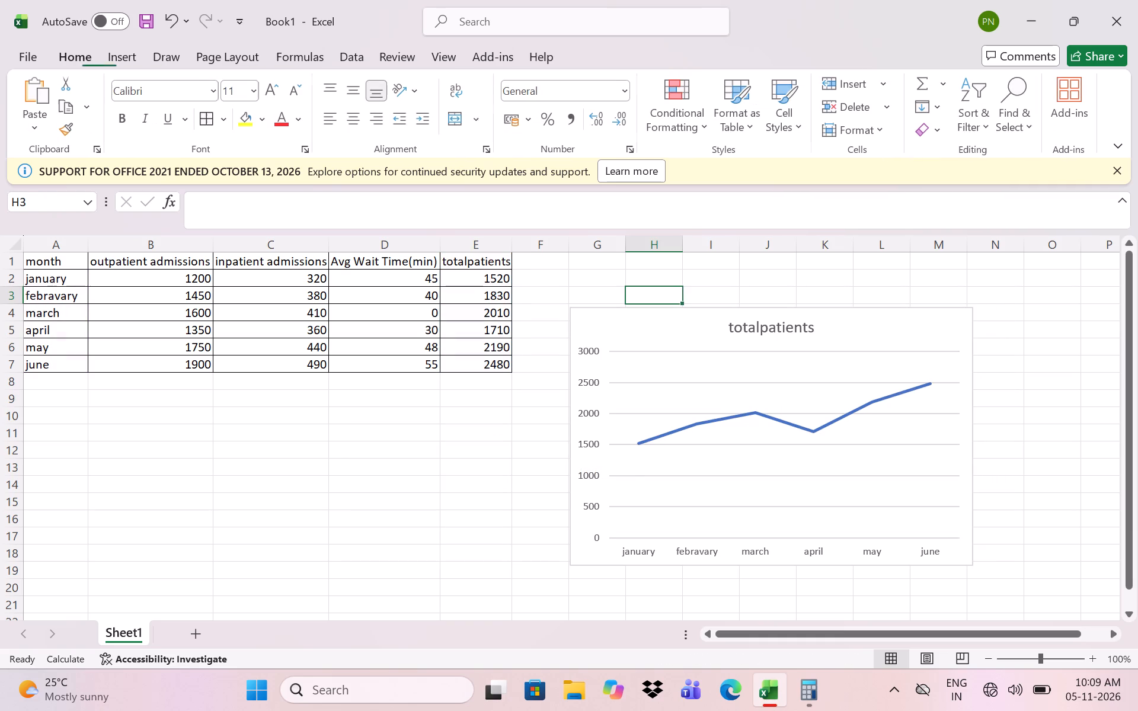
Replace the line chart's title text with "Monthly Patient Volome Trend" followed by a line break.
left_click(765, 330)
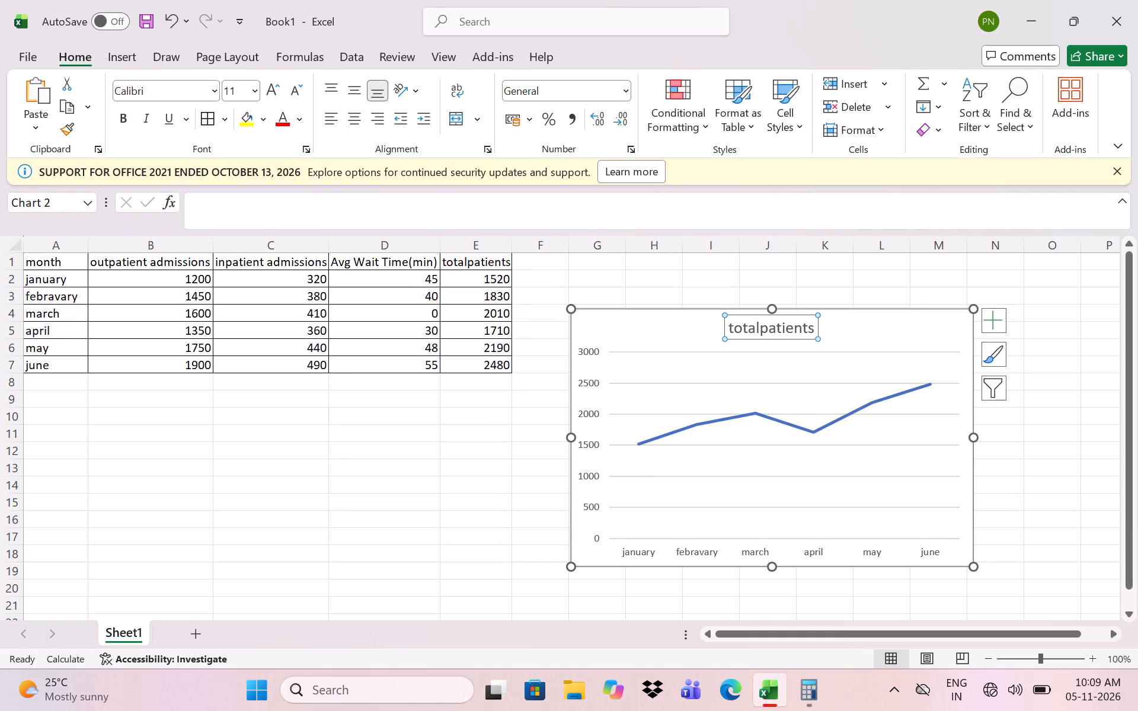
left_click(787, 325)
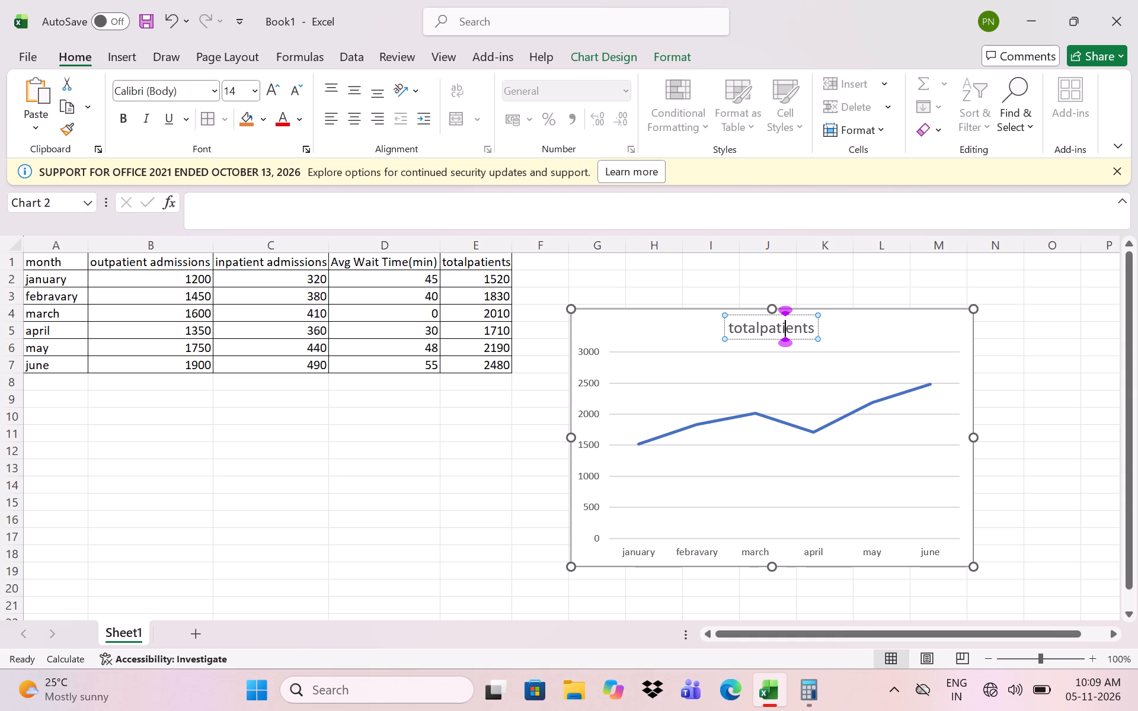
left_click(812, 326)
key("BackSpace")
key("BackSpace")
key("BackSpace")
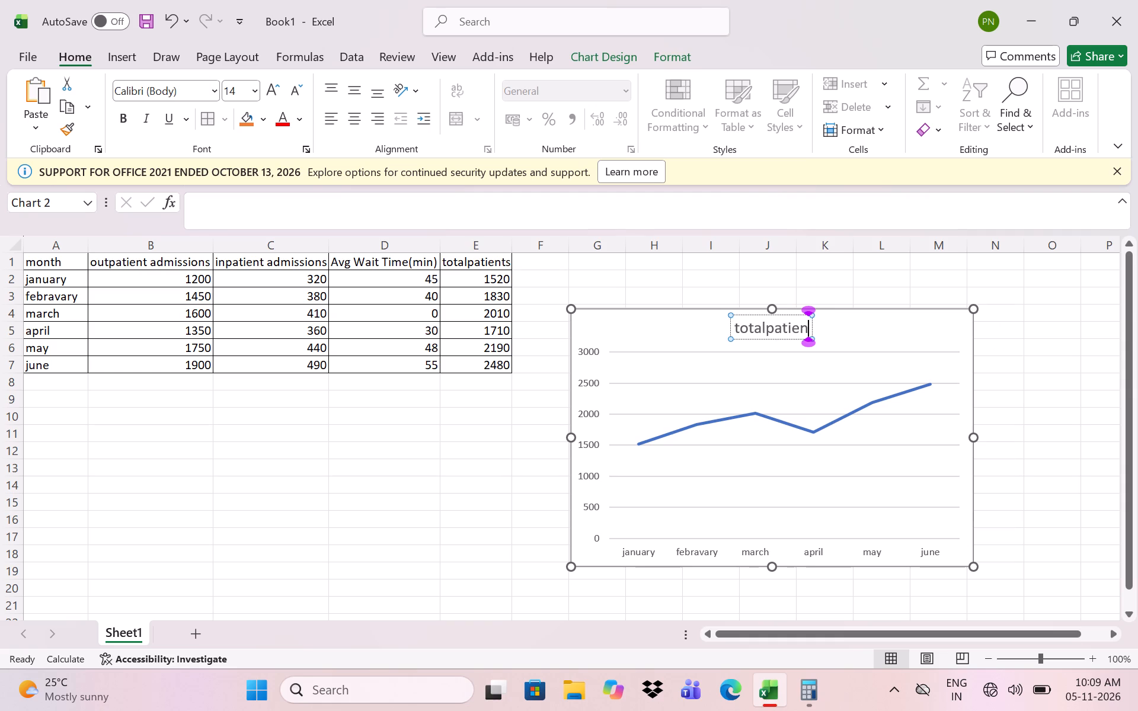
key("BackSpace")
key("BackSpace")
key("BackSpace")
key("BackSpace")
key("BackSpace")
key("BackSpace")
key("BackSpace")
key("BackSpace")
key("BackSpace")
key("BackSpace")
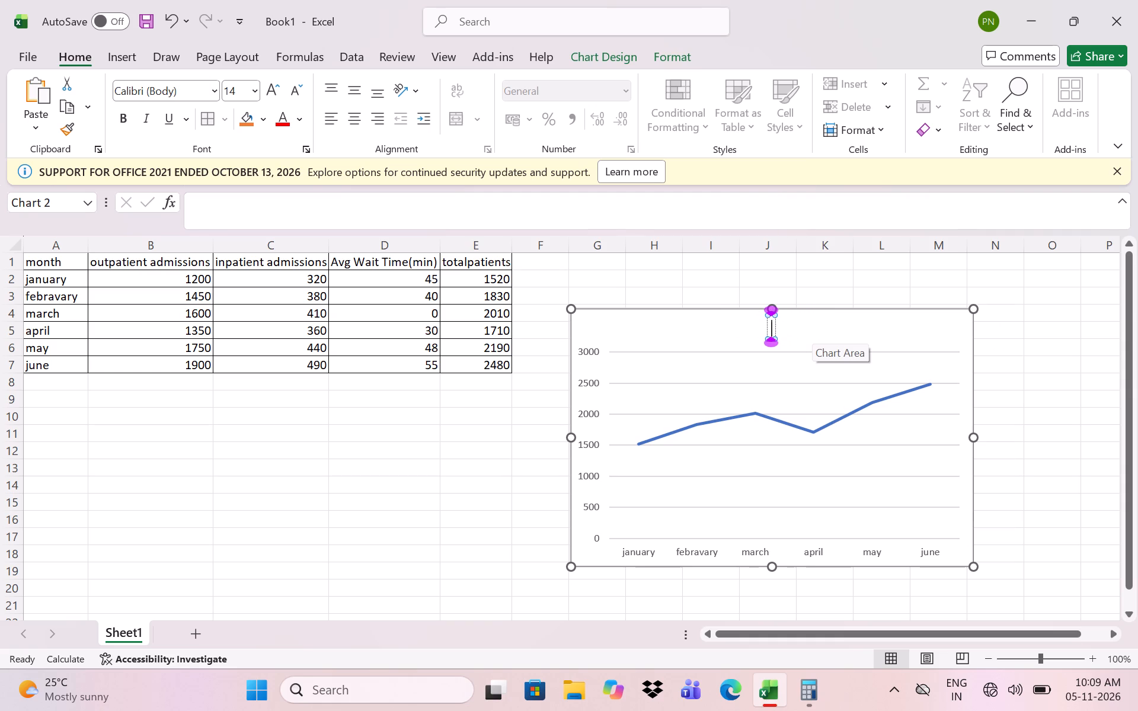
type("Monthely")
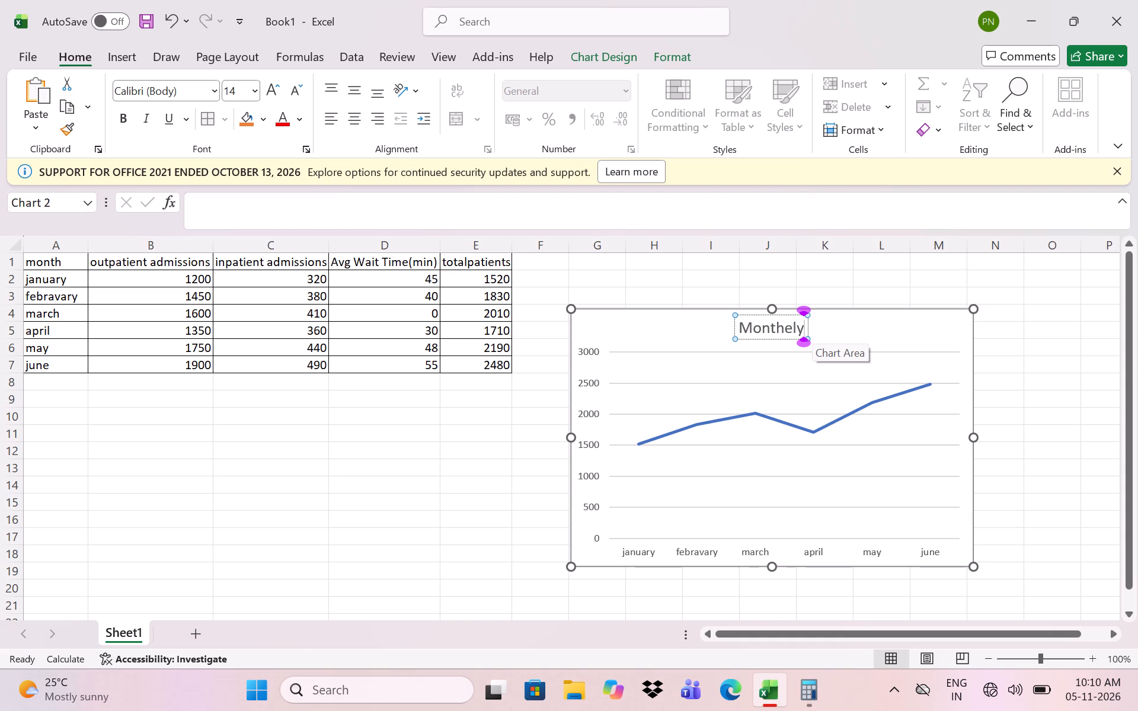
key("BackSpace")
key("BackSpace")
key("BackSpace")
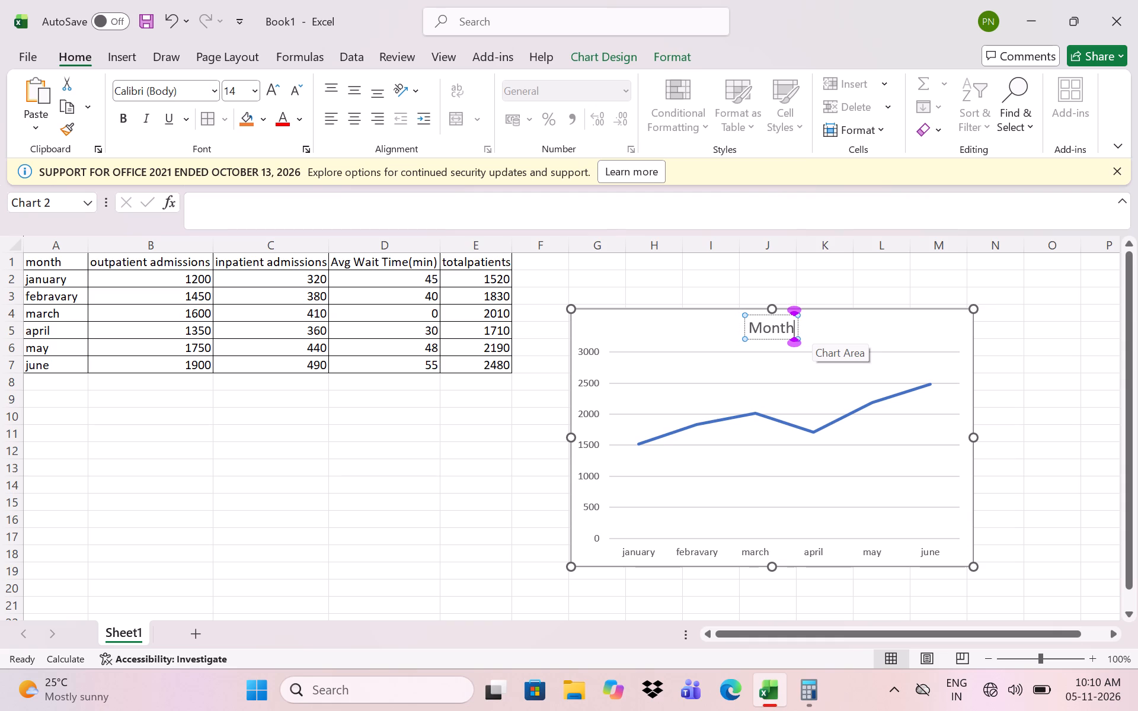
type("ly")
key("space")
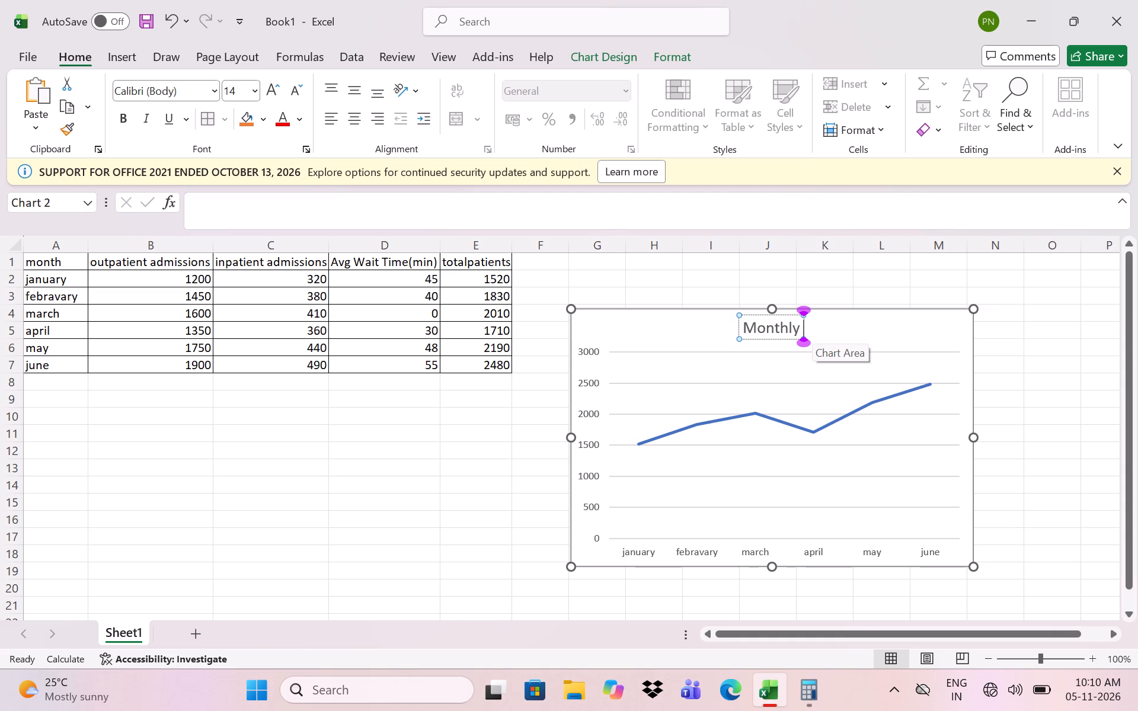
type("Patient")
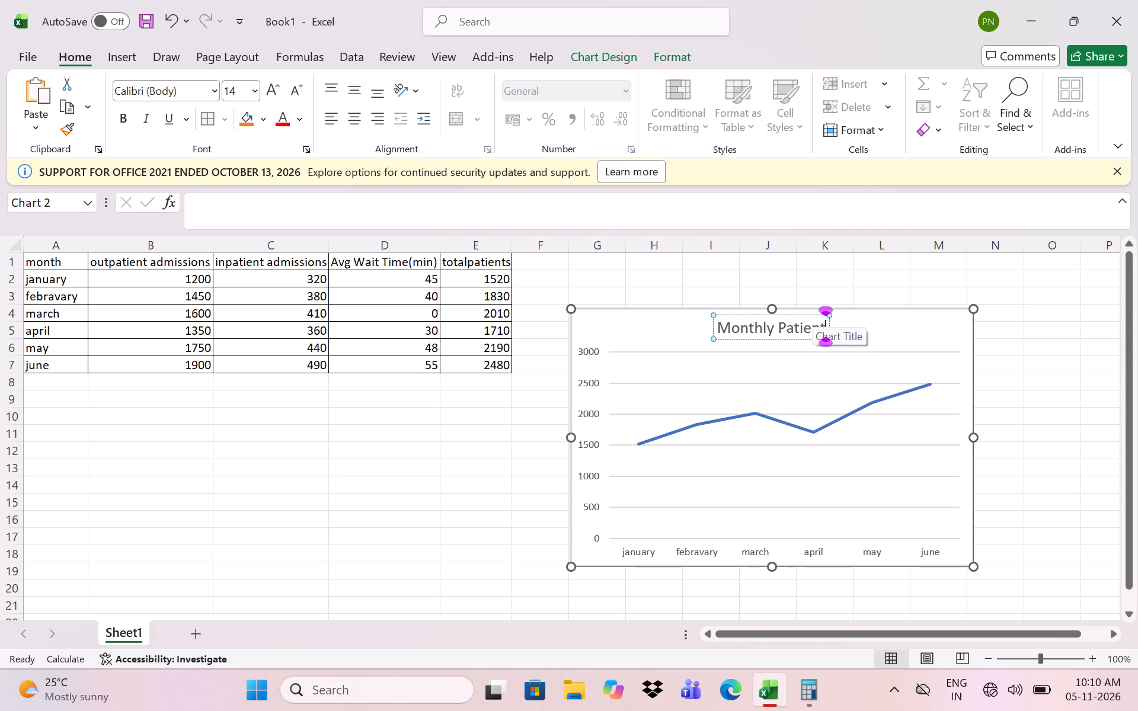
key("space")
type("Volome")
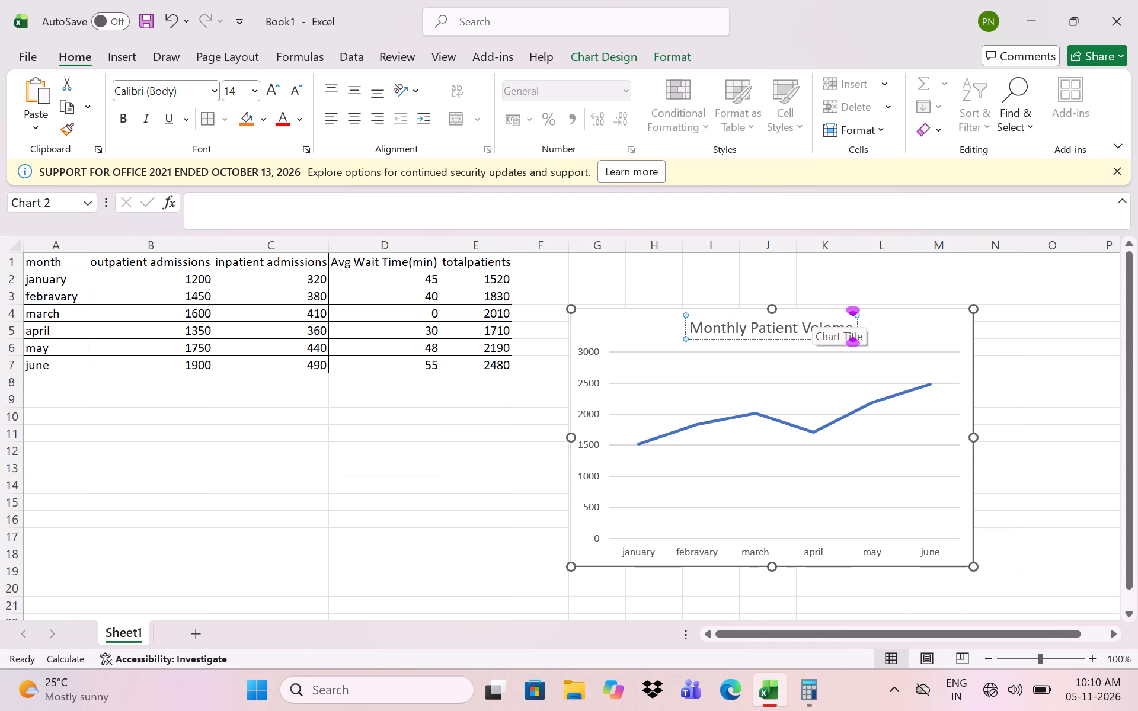
key("space")
key("shift+t")
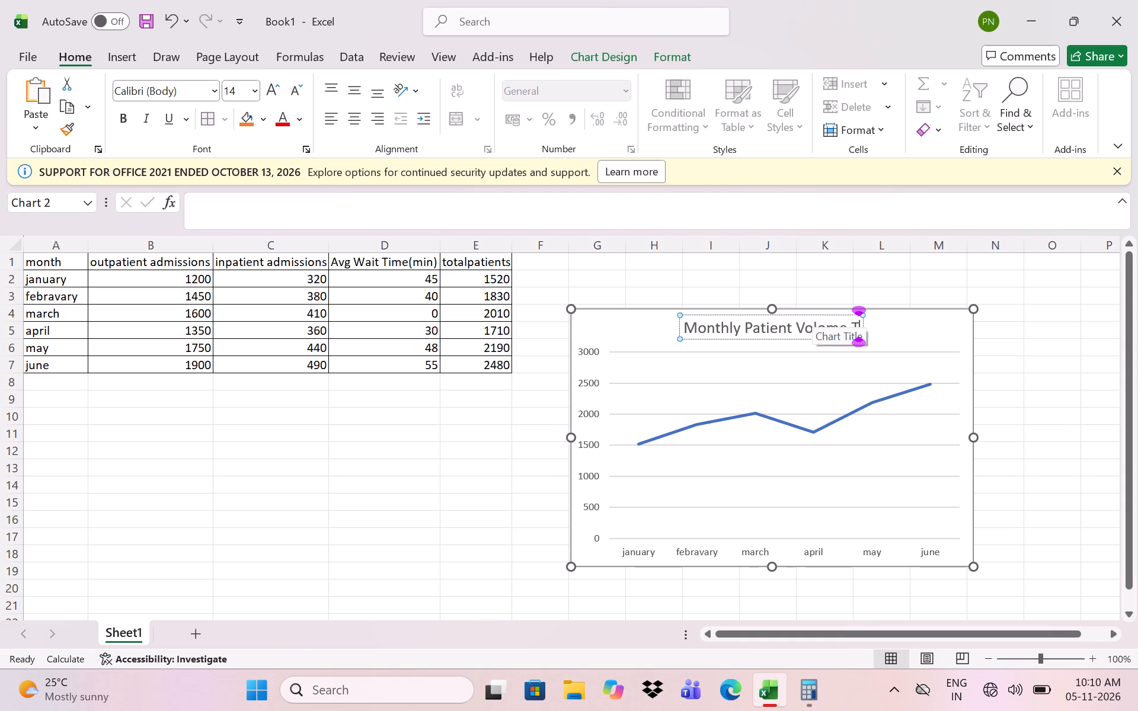
type("rre")
key("BackSpace")
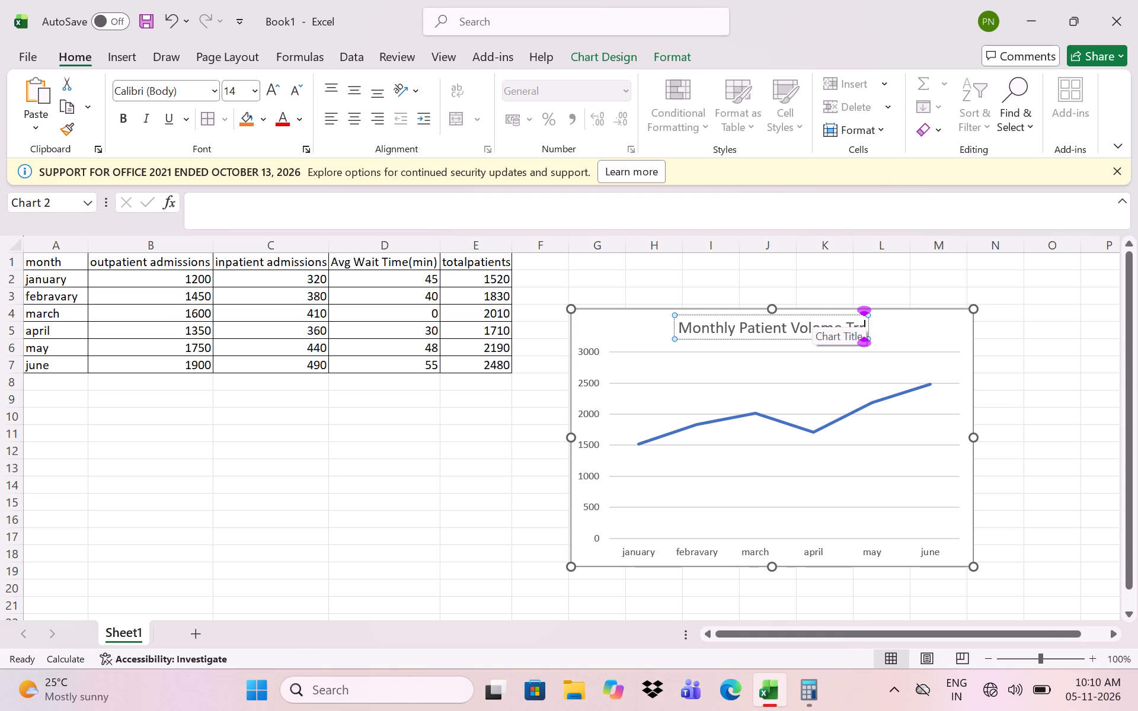
key("BackSpace")
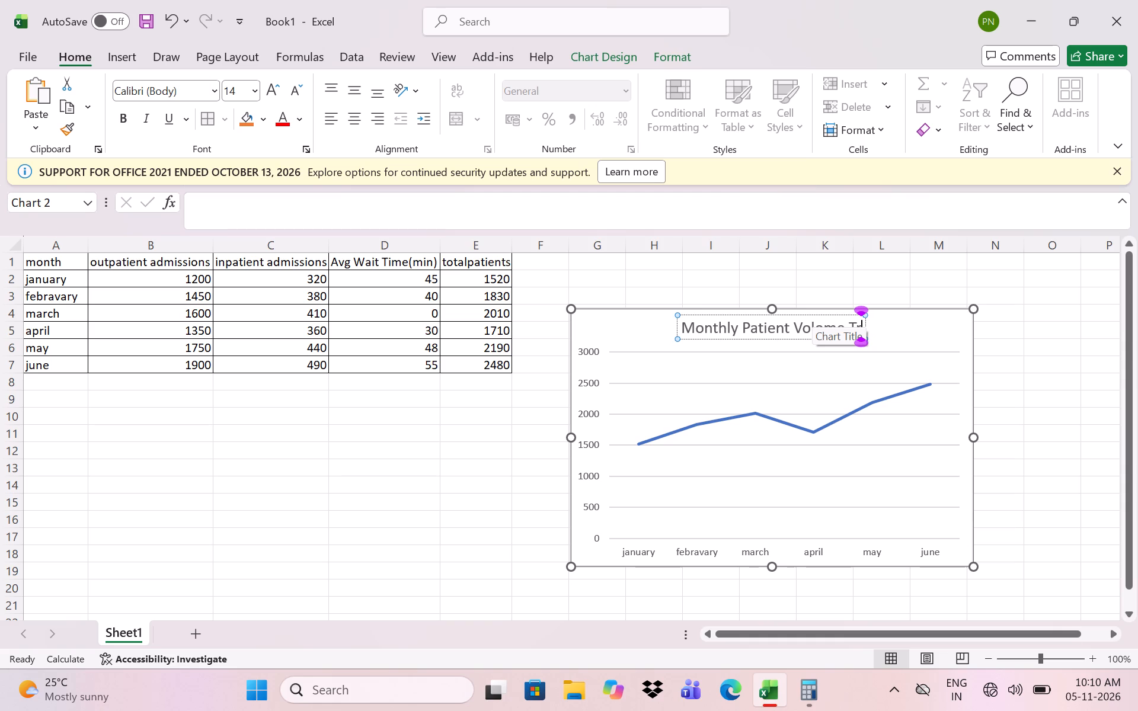
key("e")
type("nd")
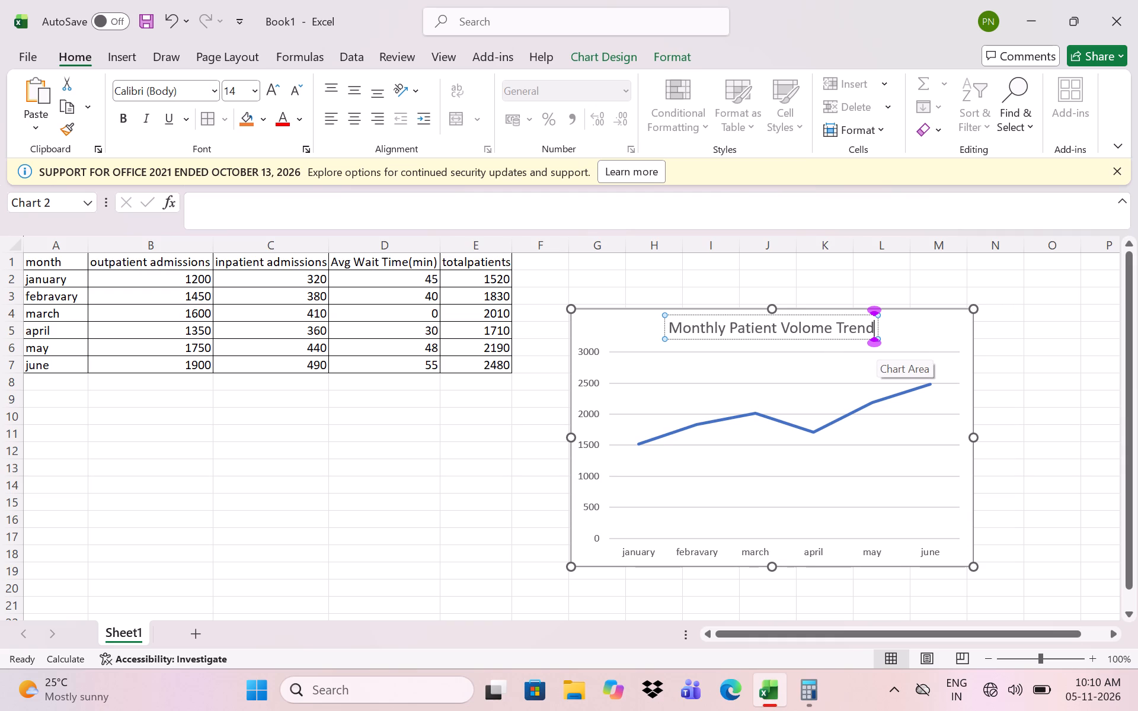
key("Return")
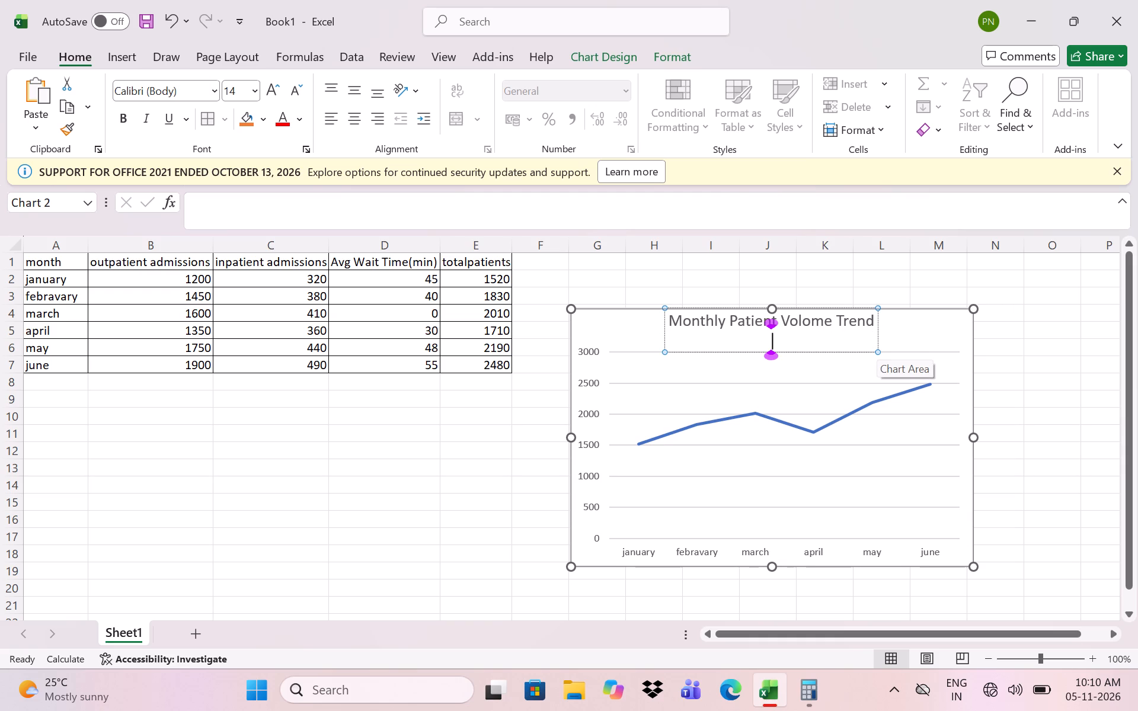
left_click(1020, 347)
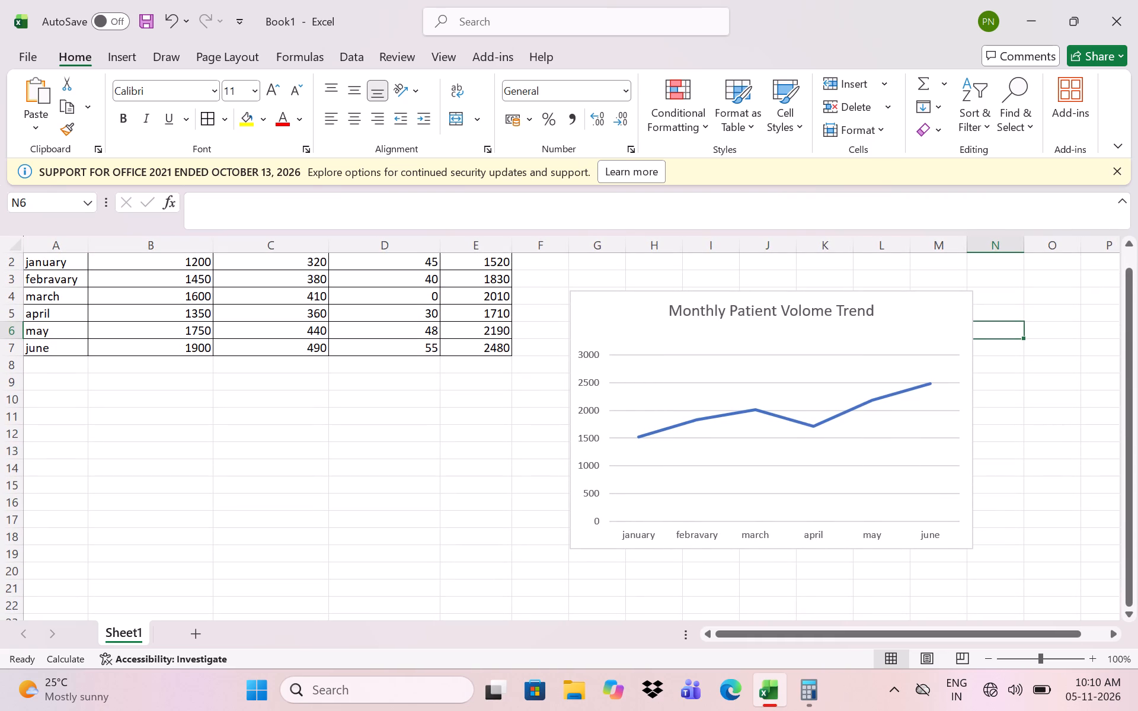
Add axis titles to both axes of the Monthly Patient Volome Trend line chart.
left_click(948, 538)
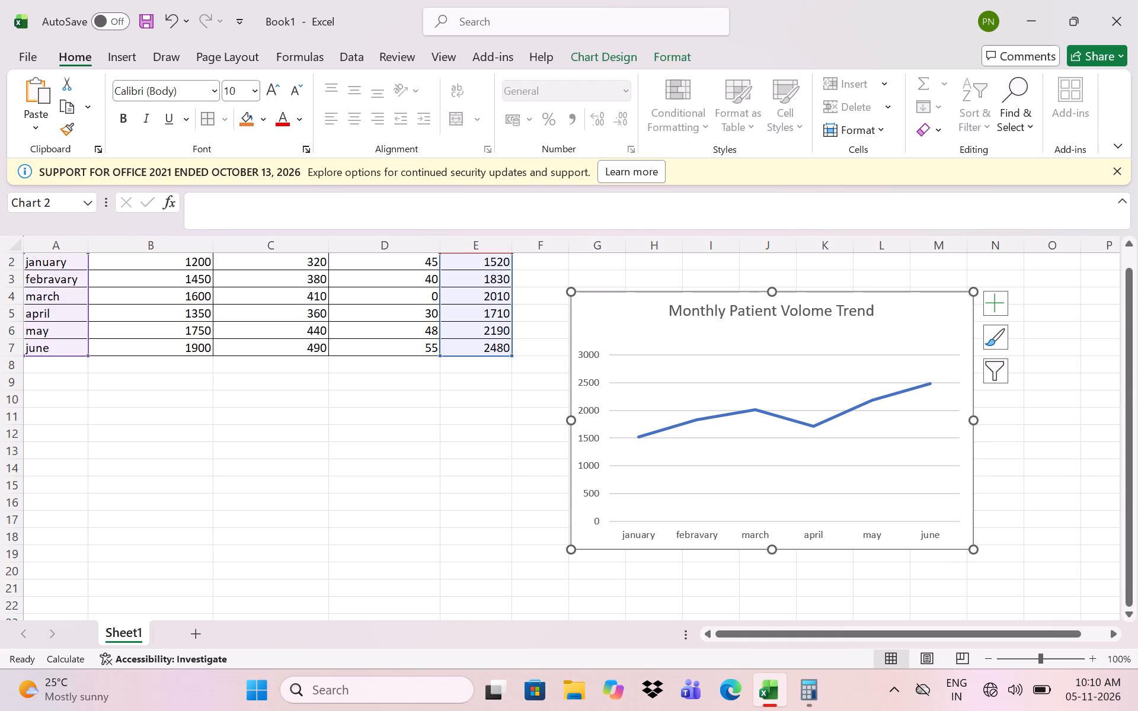
left_click(993, 308)
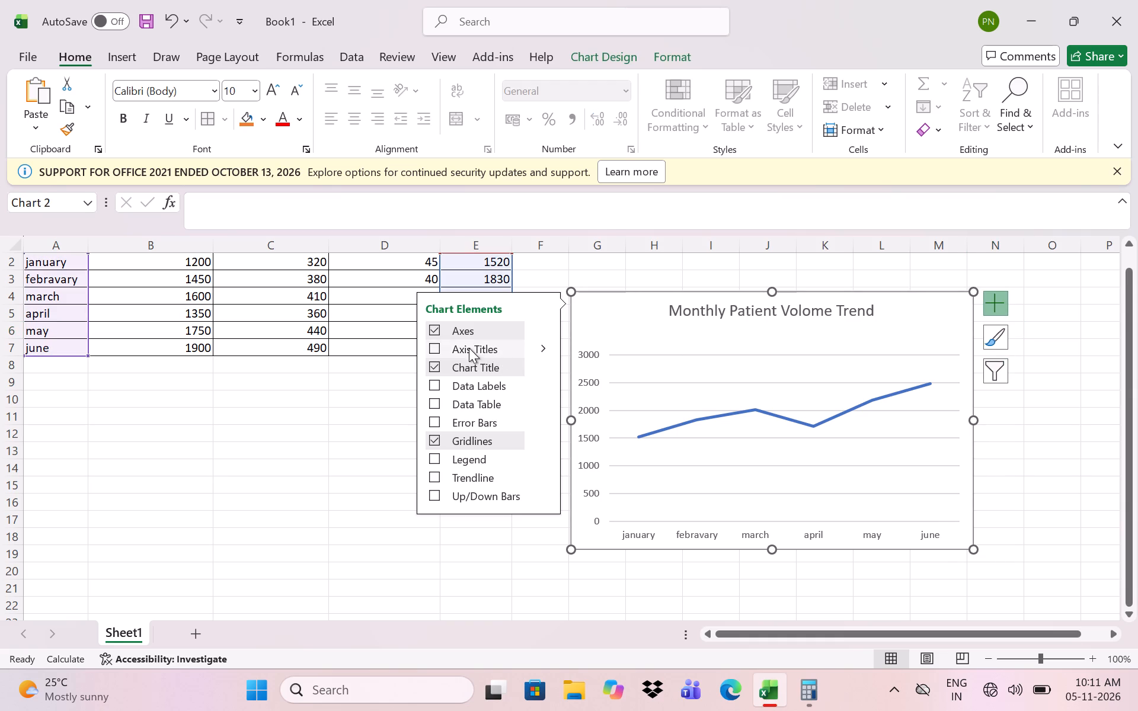
left_click(436, 349)
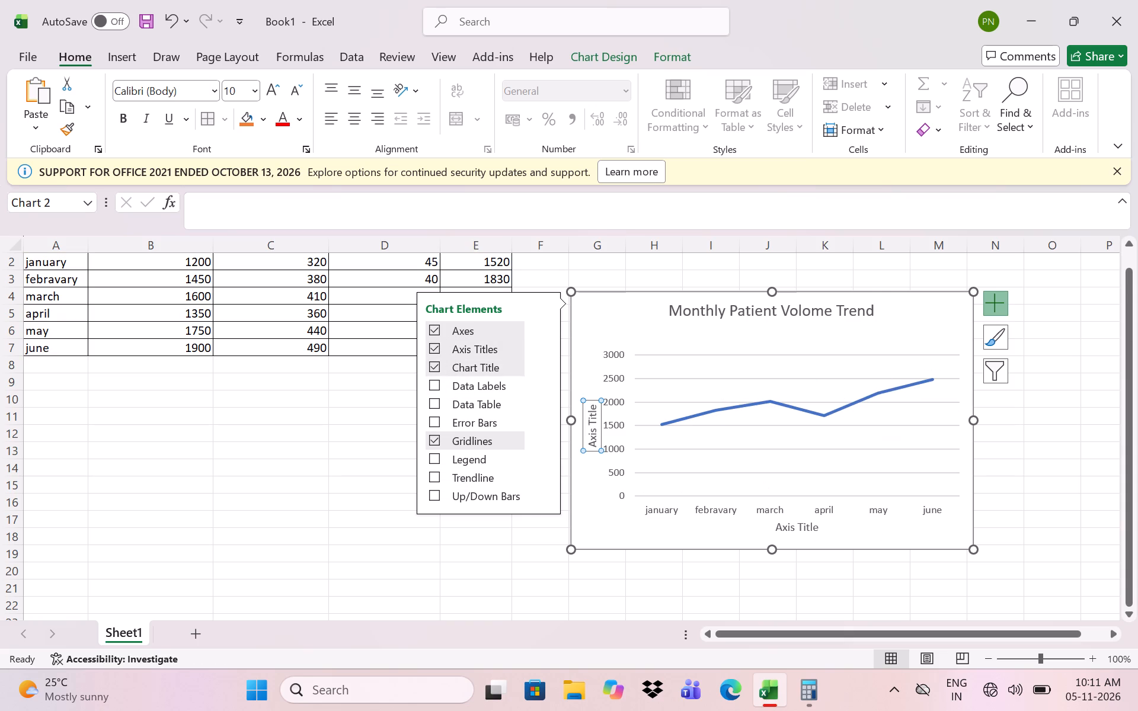
left_click(619, 588)
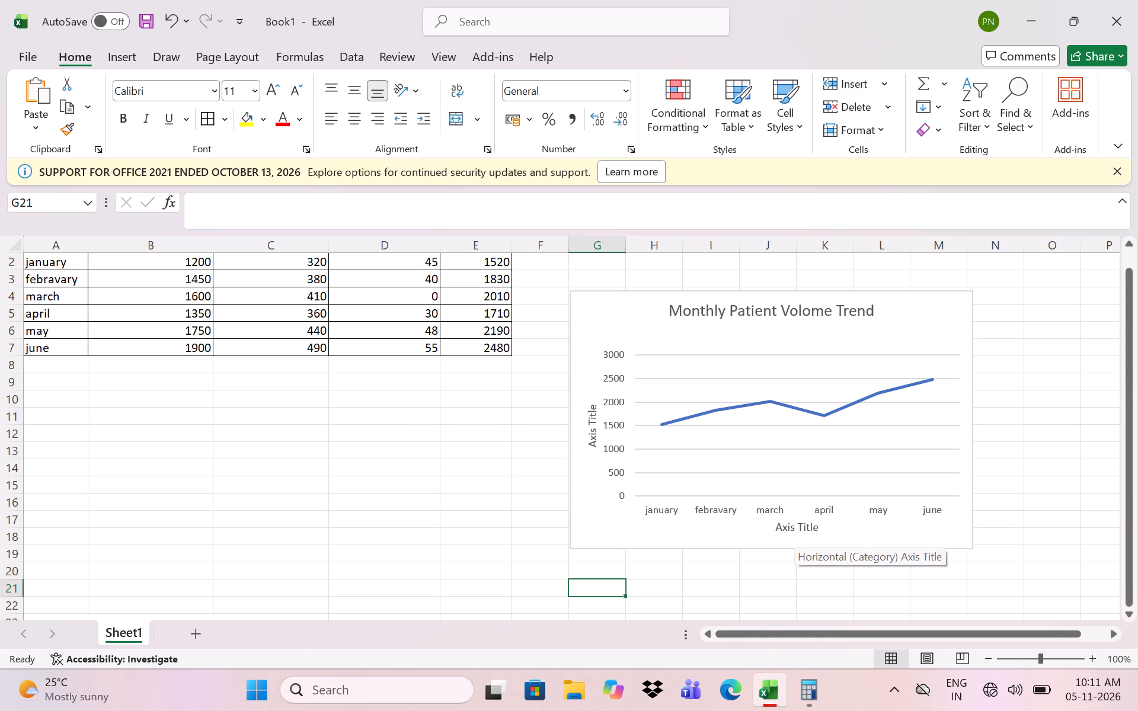
Replace the placeholder text of the chart's horizontal axis title with "Months".
left_click(789, 530)
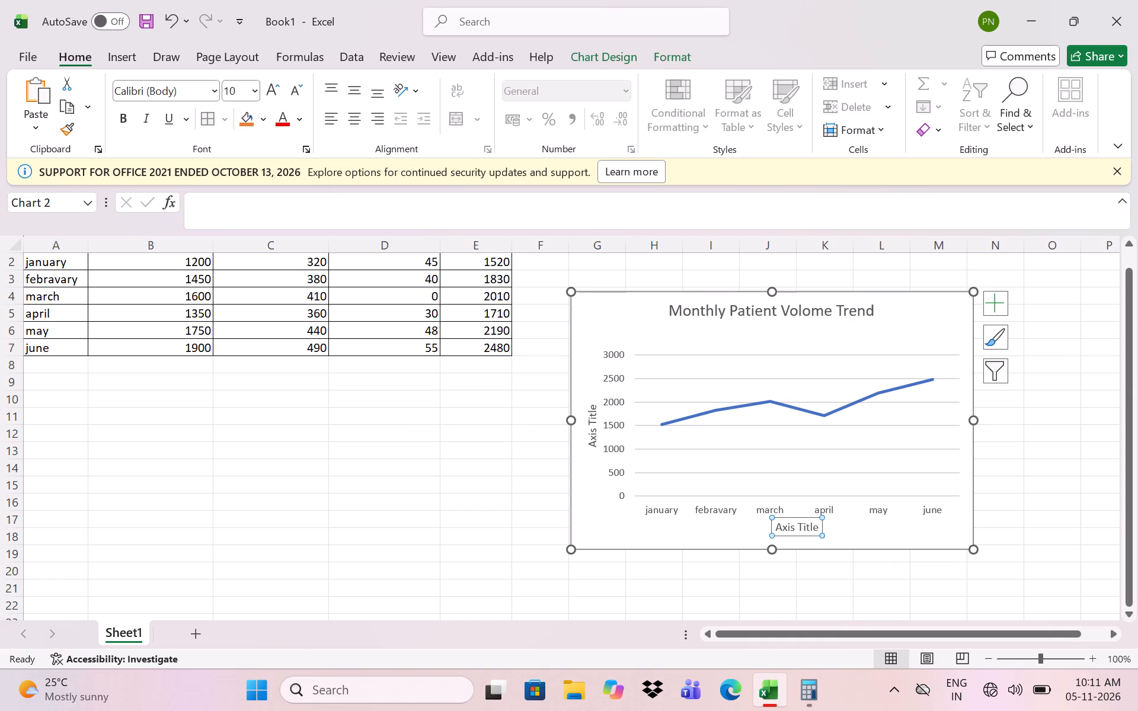
left_click(814, 526)
left_click(817, 526)
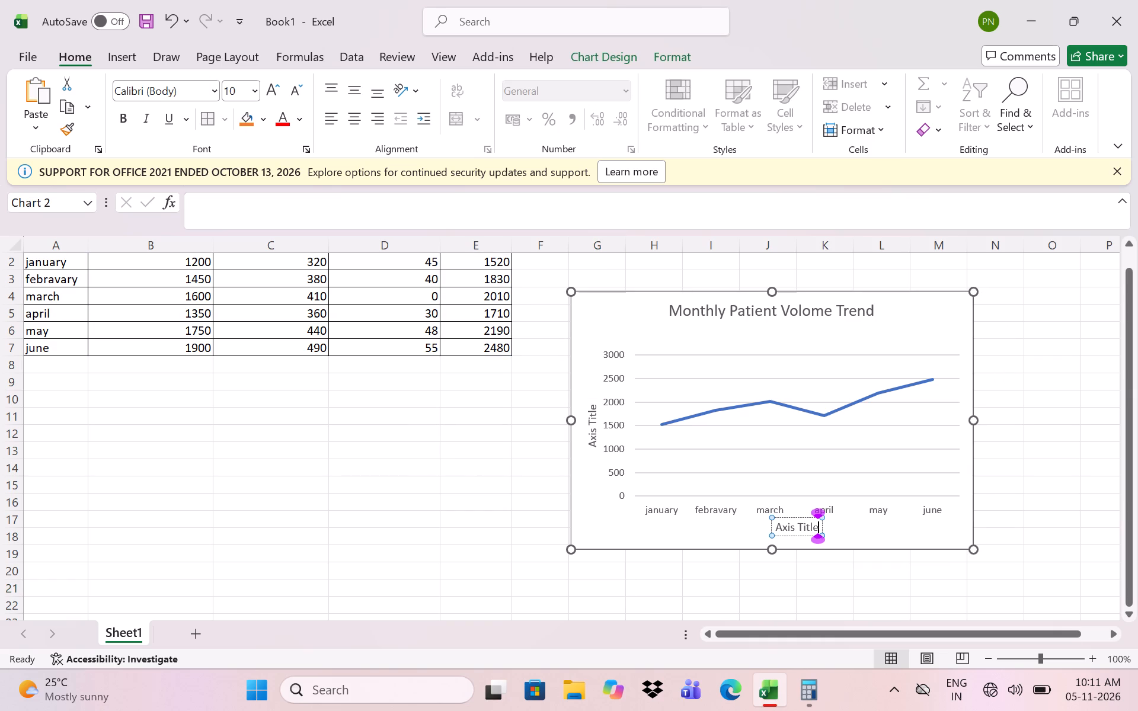
key("BackSpace")
key("BackSpace")
key("BackSpace")
key("BackSpace")
key("BackSpace")
key("BackSpace")
key("BackSpace")
key("BackSpace")
key("BackSpace")
key("BackSpace")
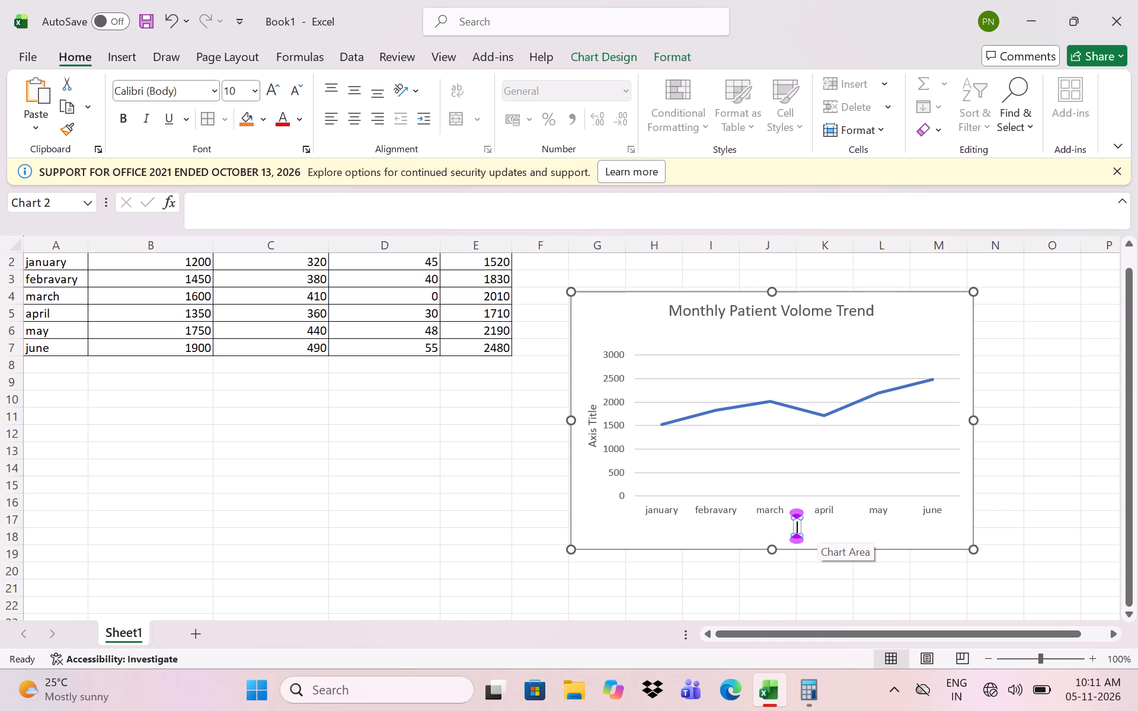
type("Months")
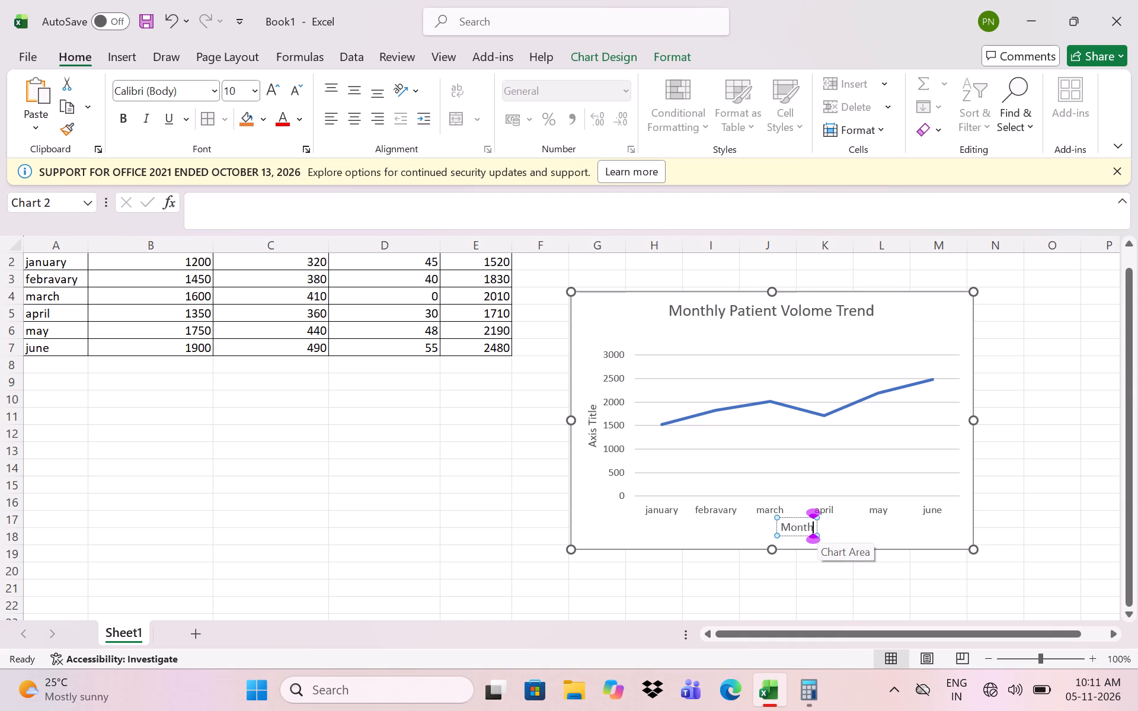
Change the text of the chart's vertical axis title to "ANumber Patients".
left_click(592, 433)
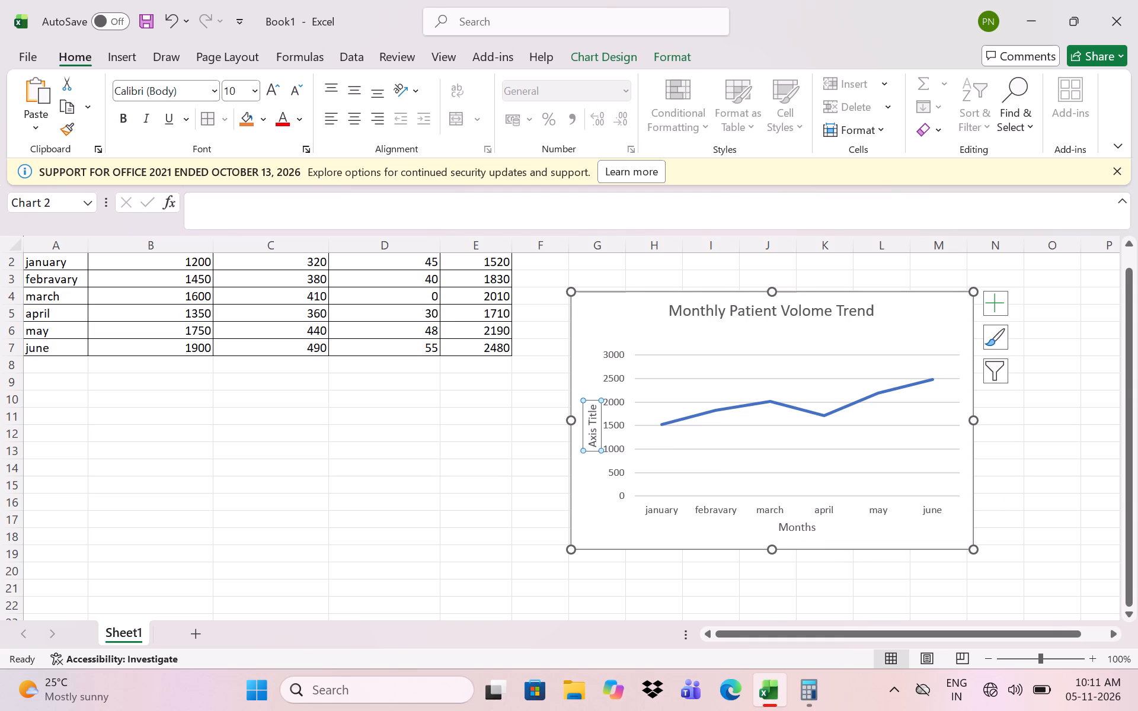
left_click(591, 406)
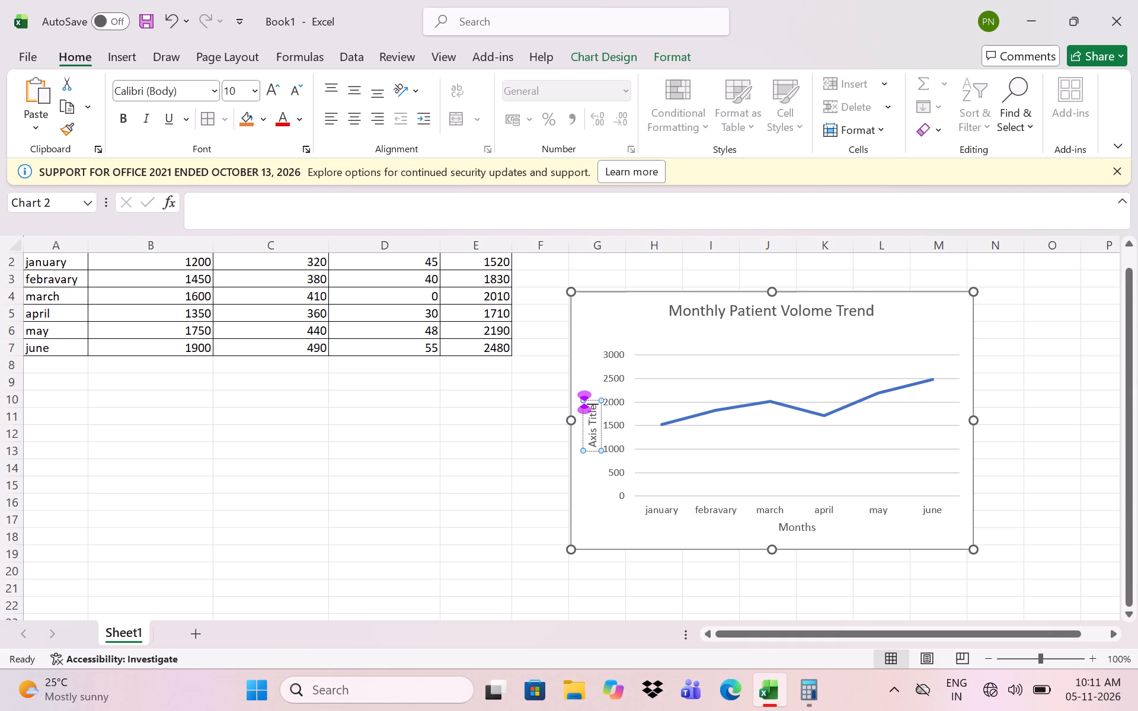
key("BackSpace")
key("BackSpace")
key("BackSpace")
key("BackSpace")
key("BackSpace")
key("BackSpace")
key("BackSpace")
key("BackSpace")
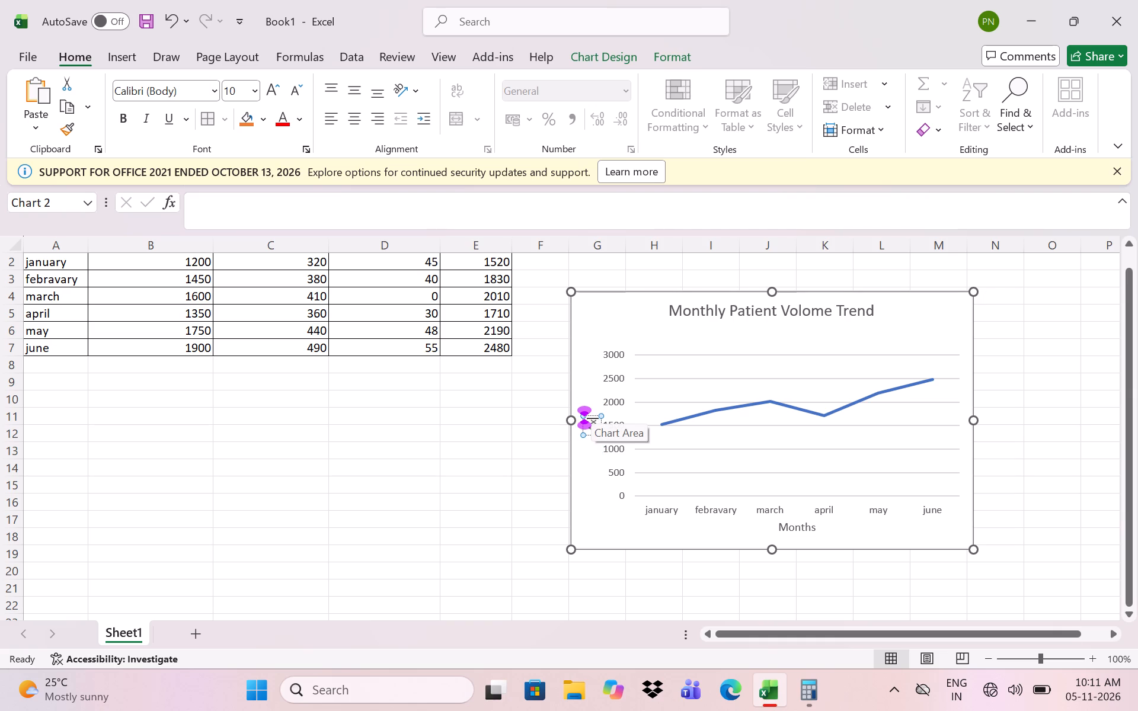
key("BackSpace")
key("shift+n")
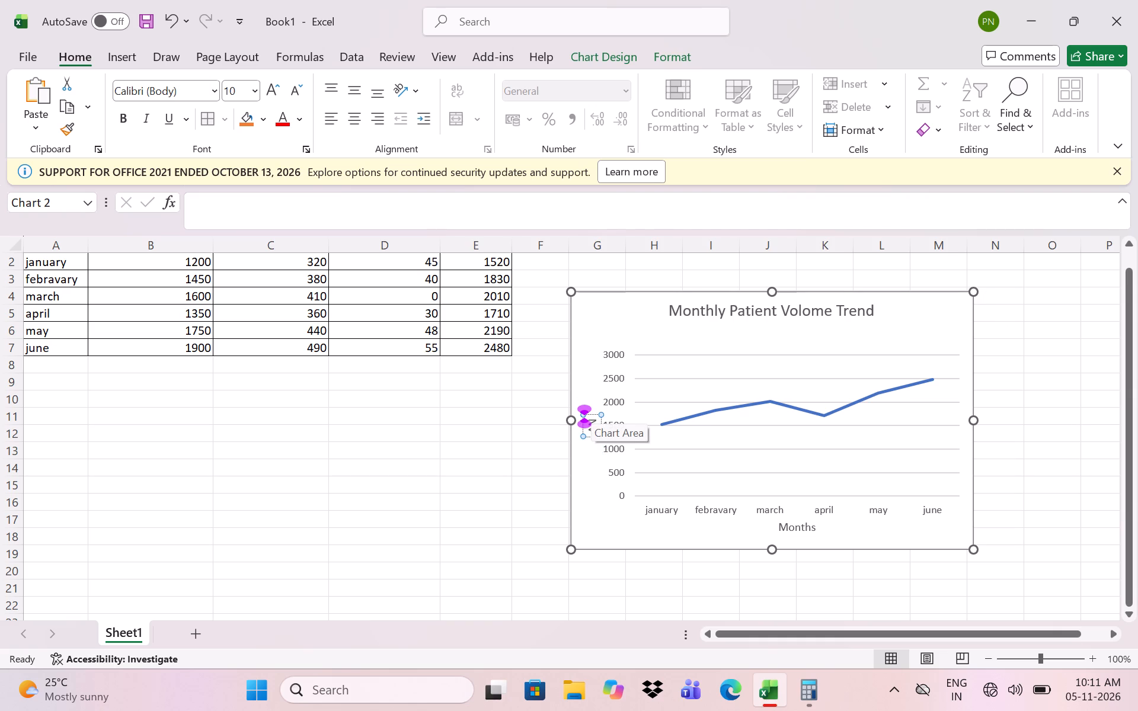
type("um")
type("ber")
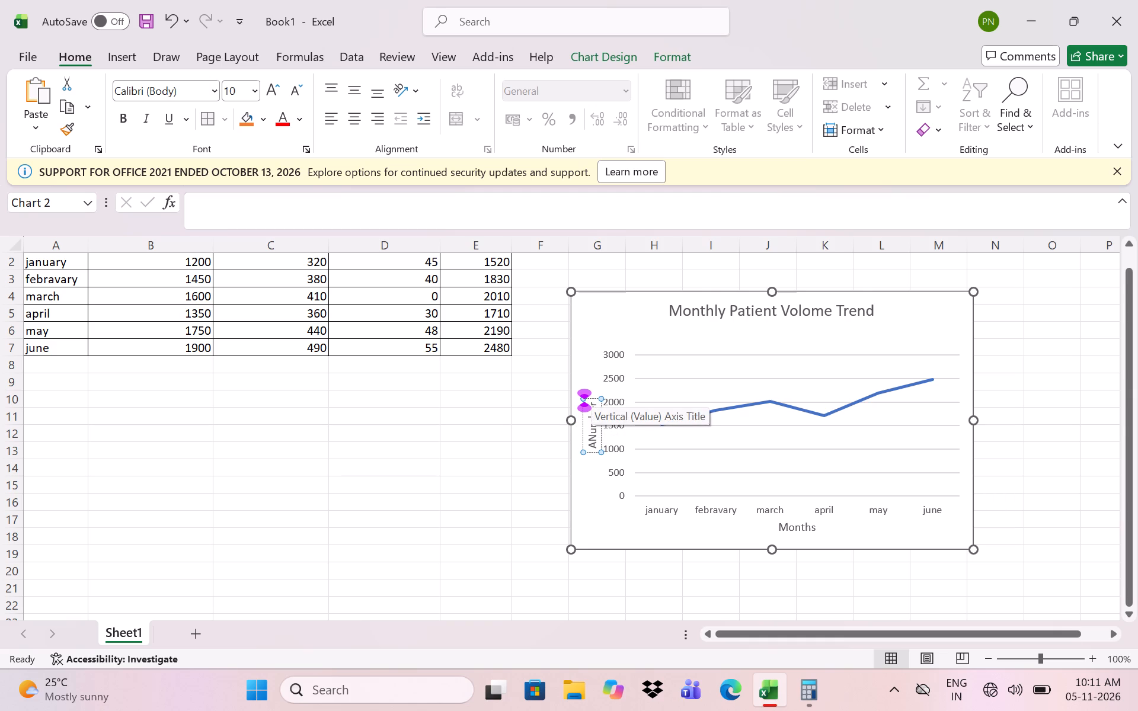
key("space")
type("Pati")
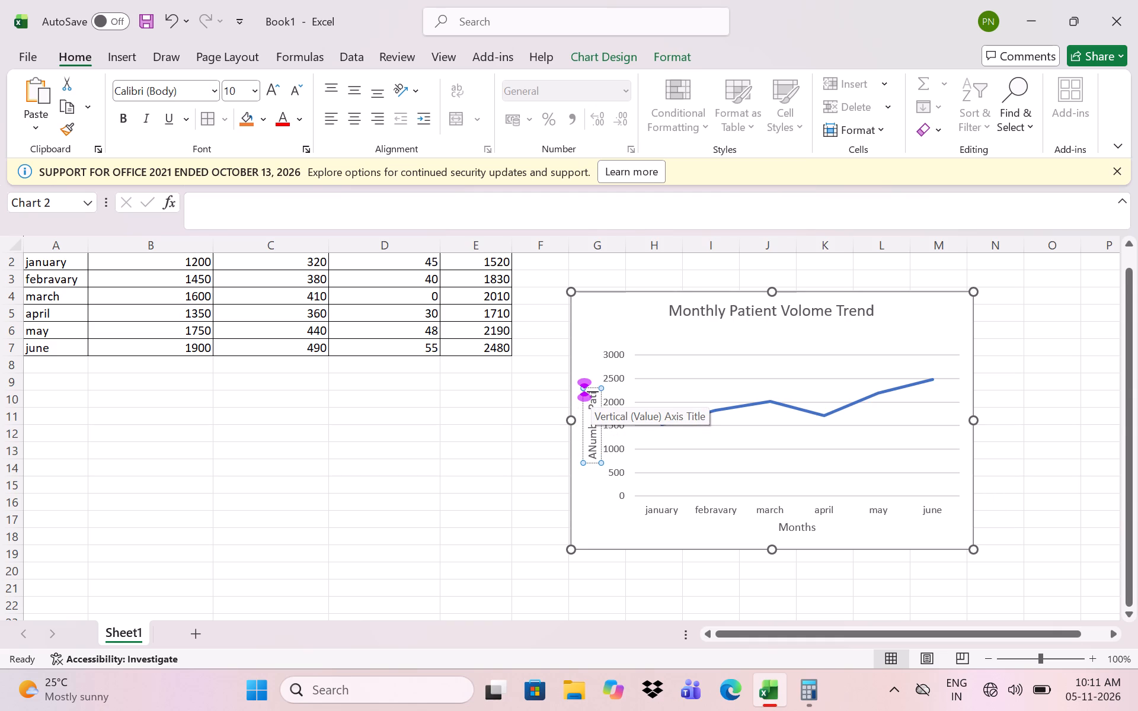
type("ents")
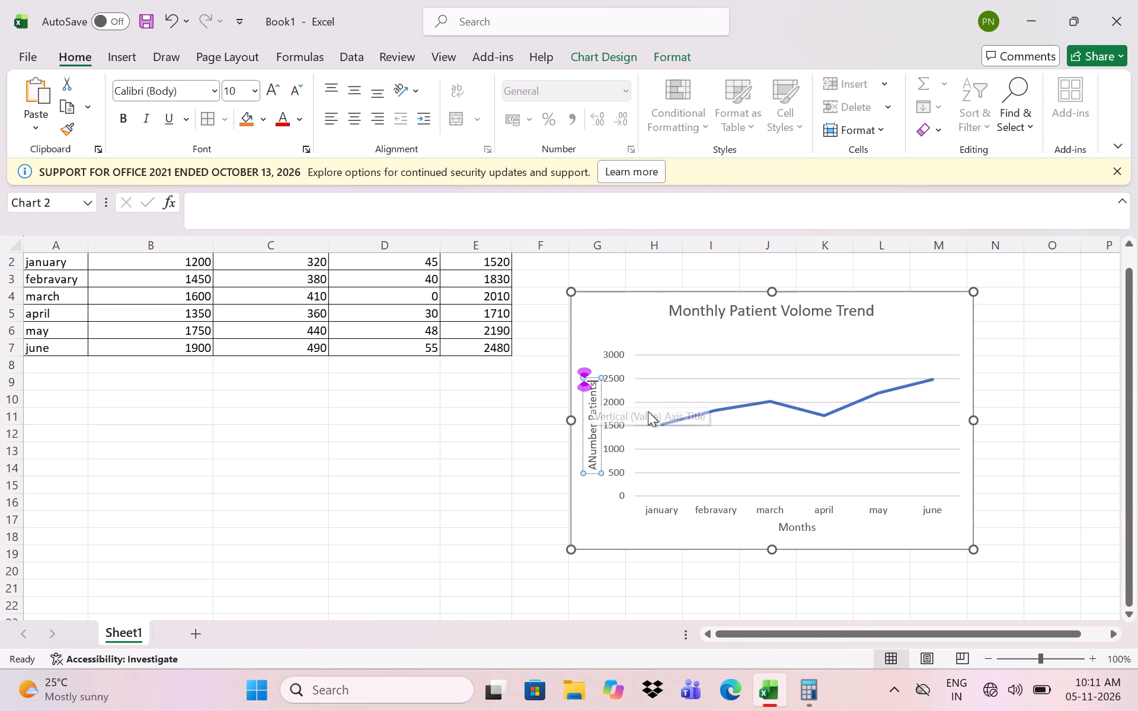
left_click(1021, 534)
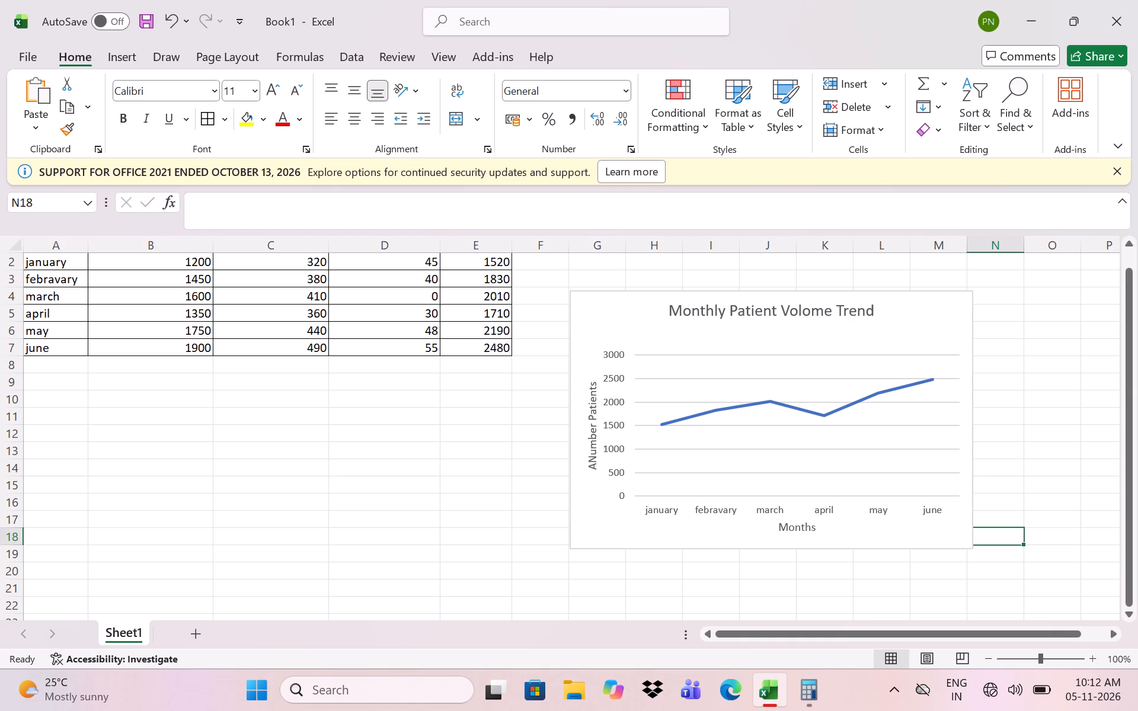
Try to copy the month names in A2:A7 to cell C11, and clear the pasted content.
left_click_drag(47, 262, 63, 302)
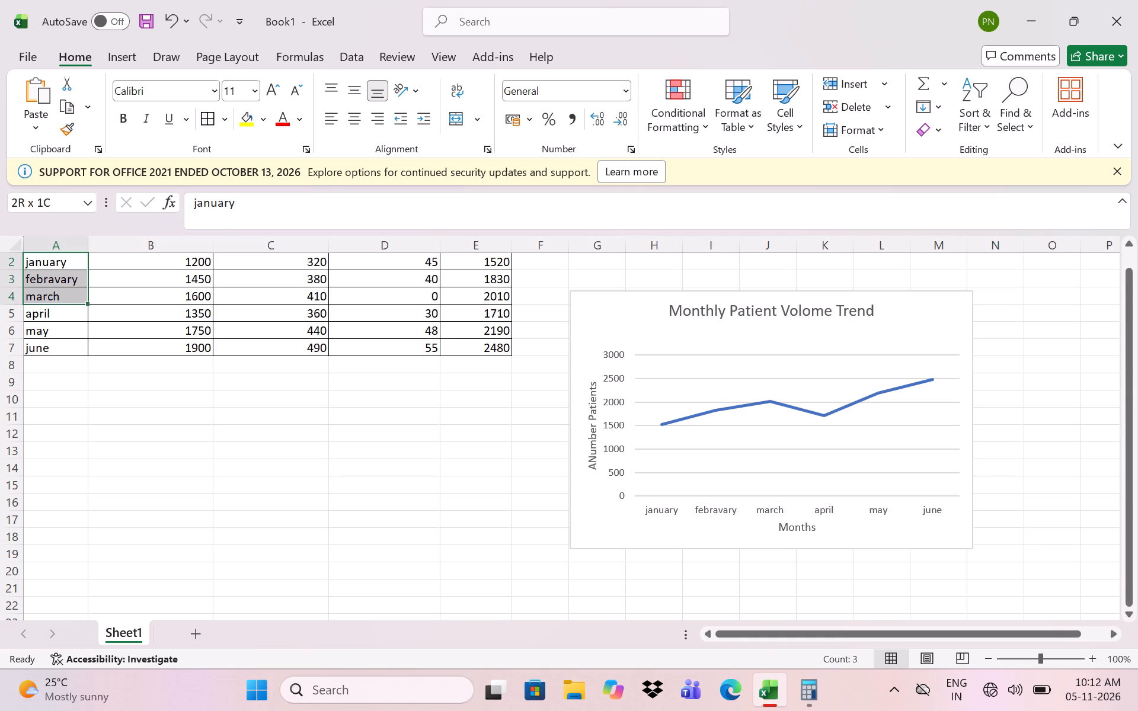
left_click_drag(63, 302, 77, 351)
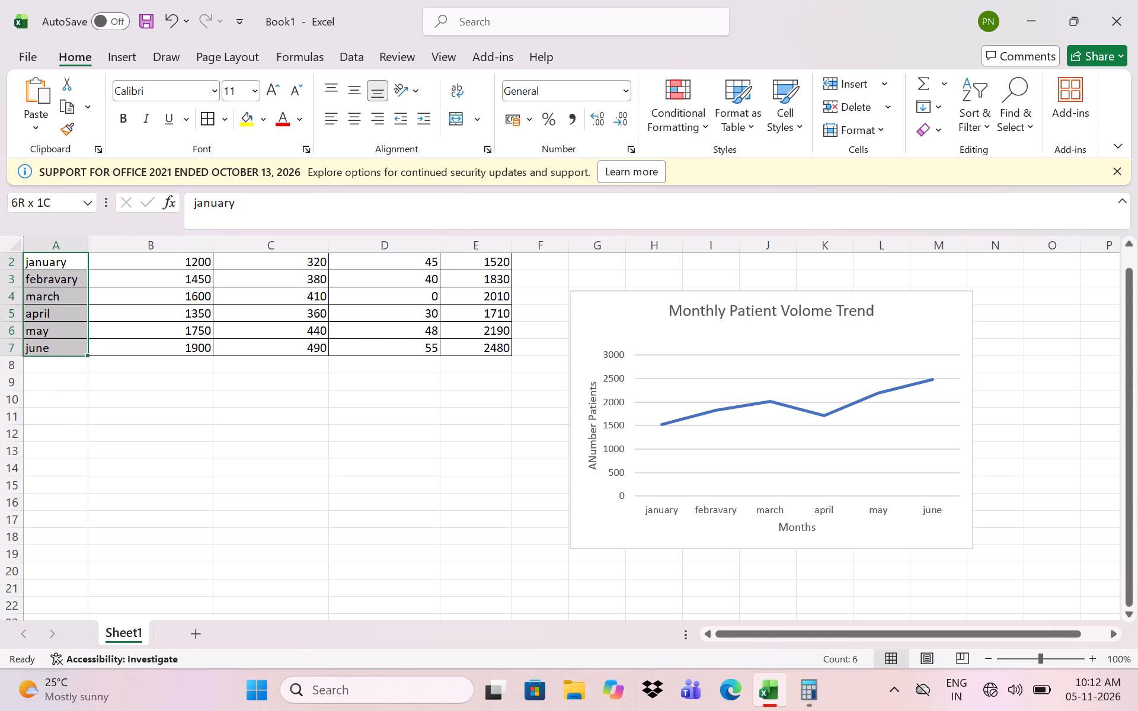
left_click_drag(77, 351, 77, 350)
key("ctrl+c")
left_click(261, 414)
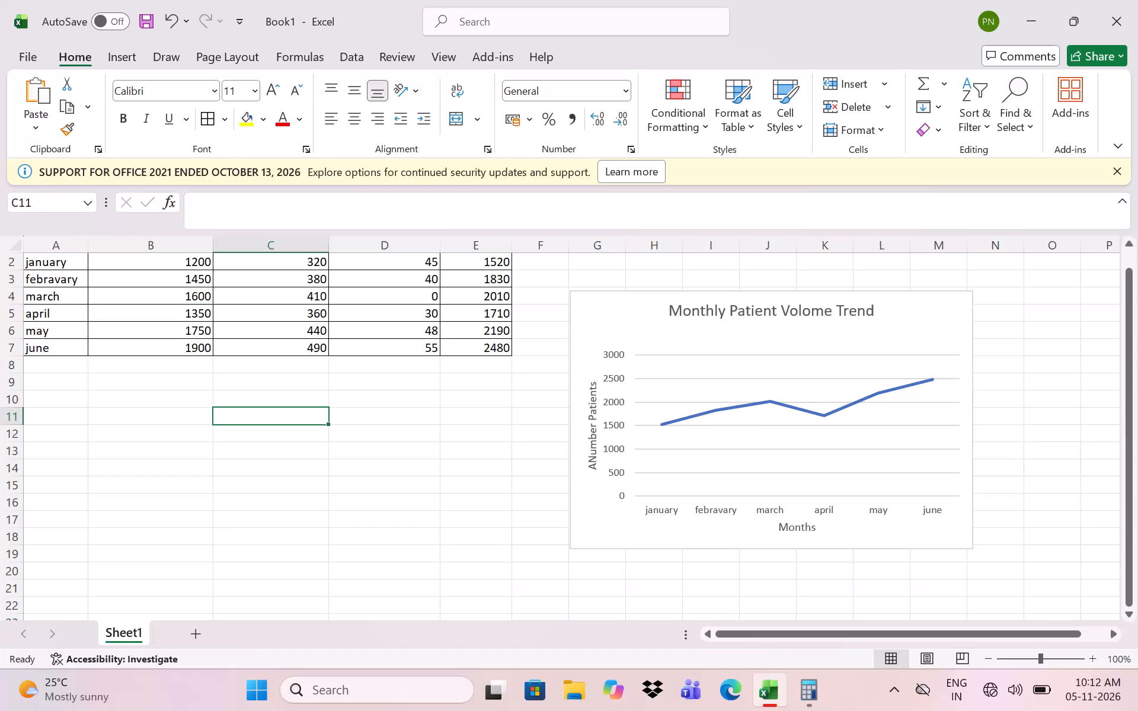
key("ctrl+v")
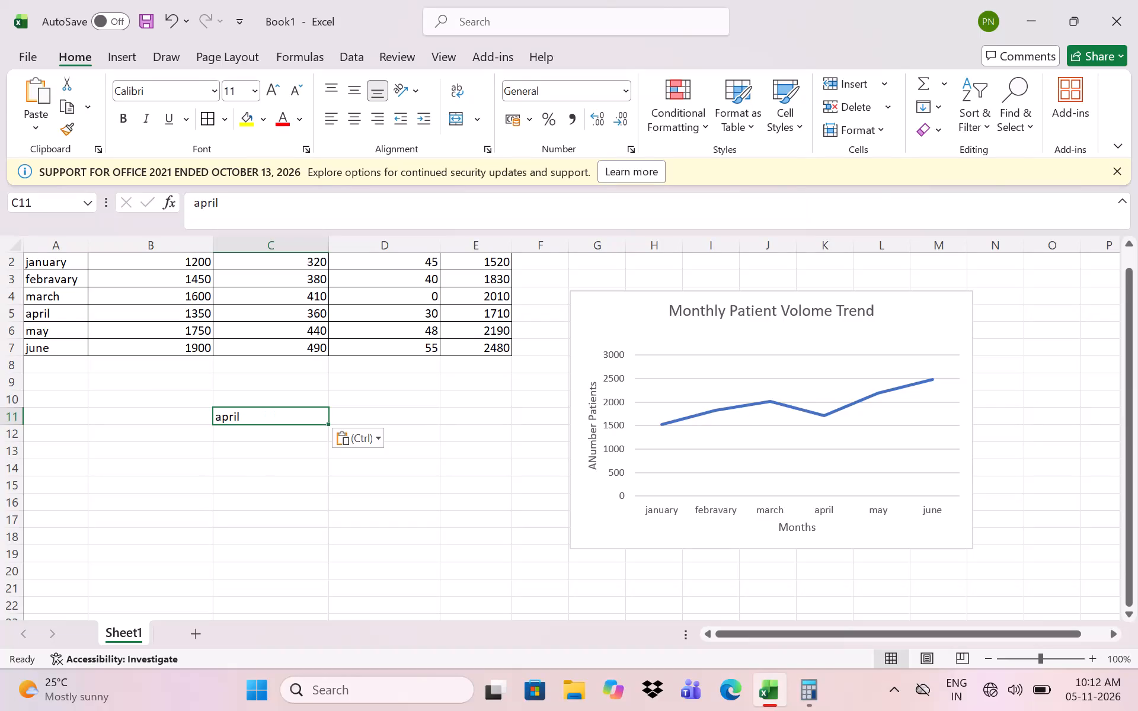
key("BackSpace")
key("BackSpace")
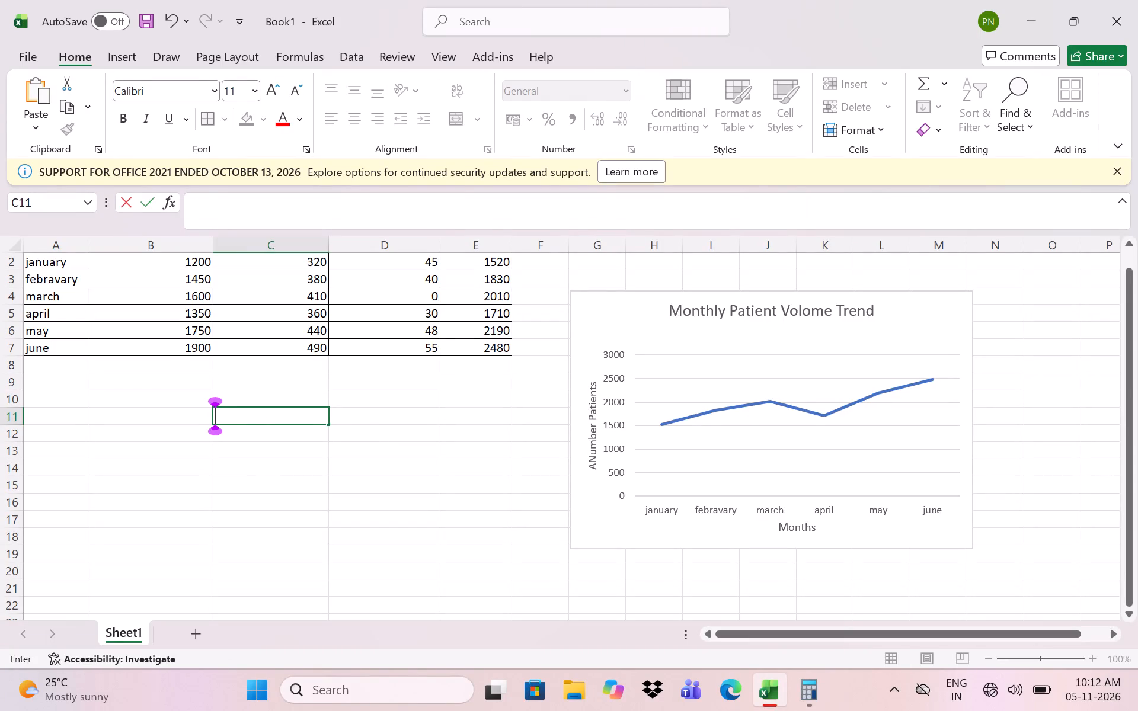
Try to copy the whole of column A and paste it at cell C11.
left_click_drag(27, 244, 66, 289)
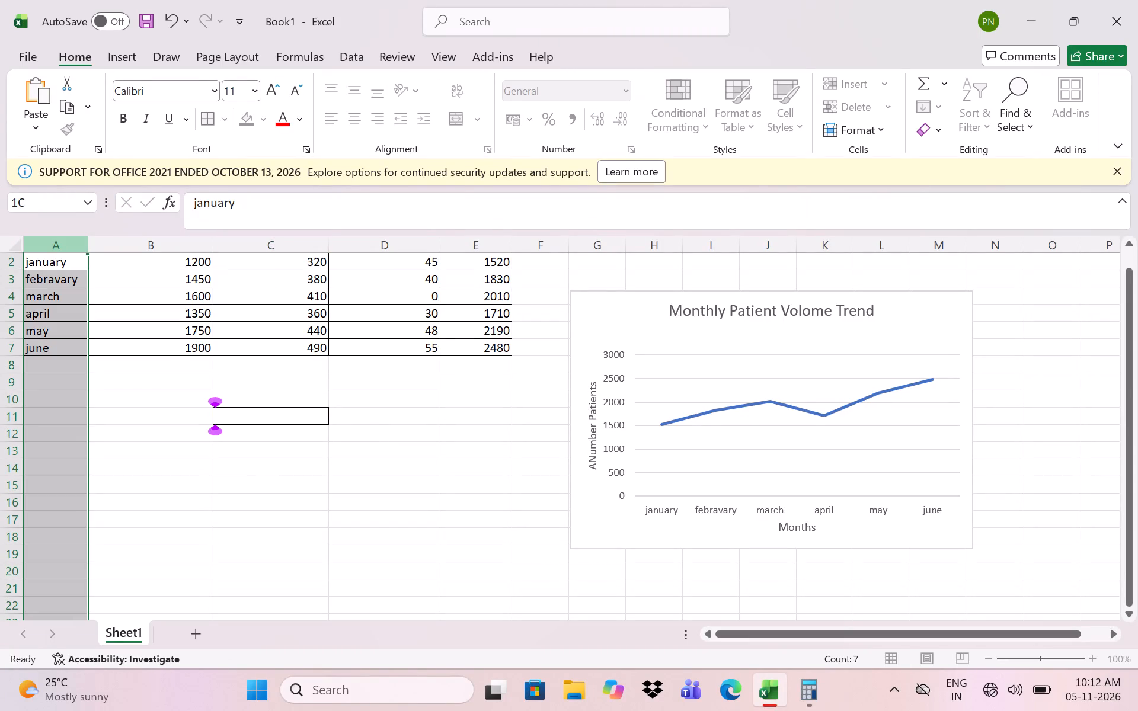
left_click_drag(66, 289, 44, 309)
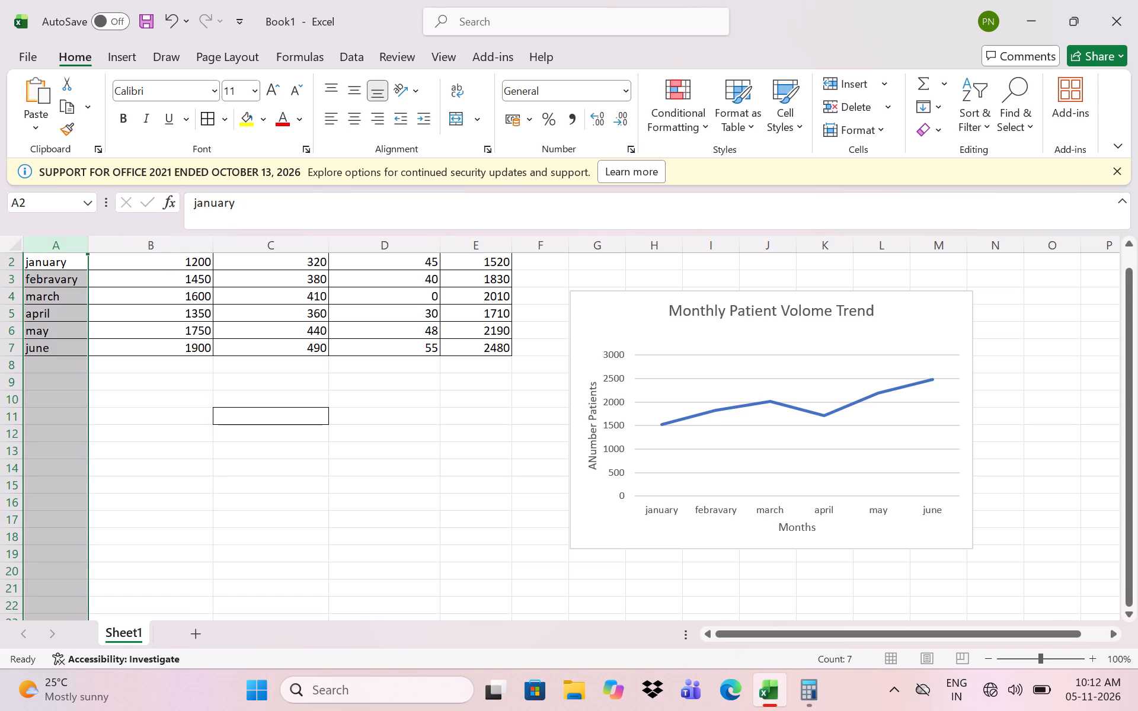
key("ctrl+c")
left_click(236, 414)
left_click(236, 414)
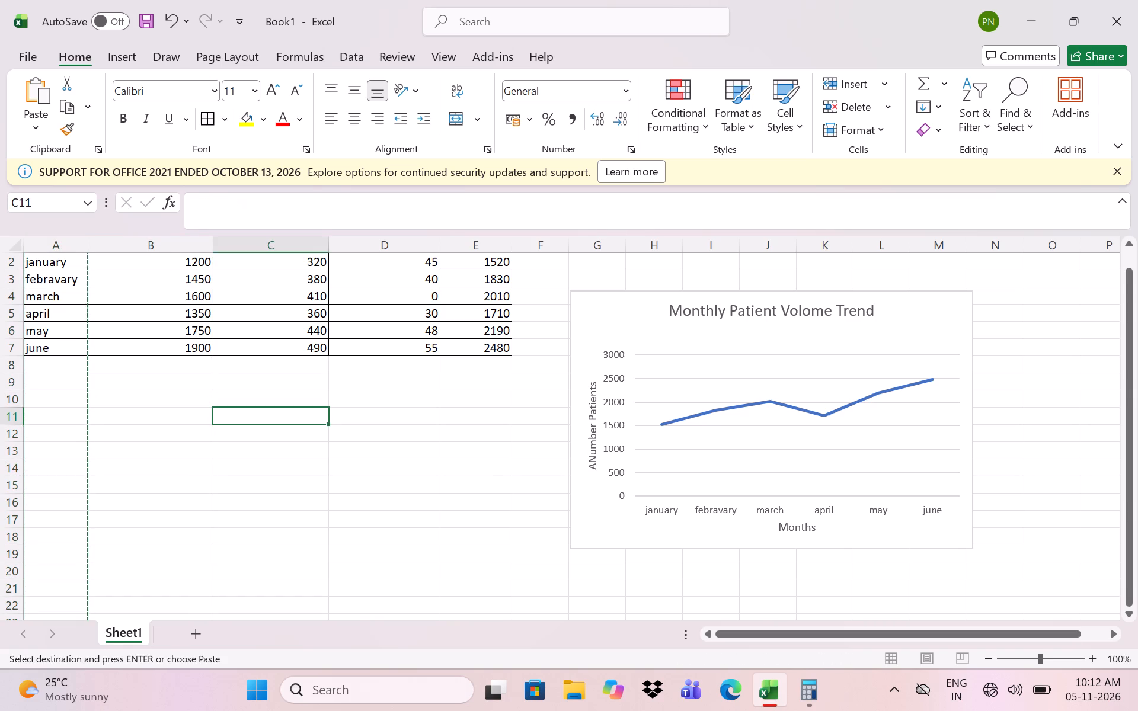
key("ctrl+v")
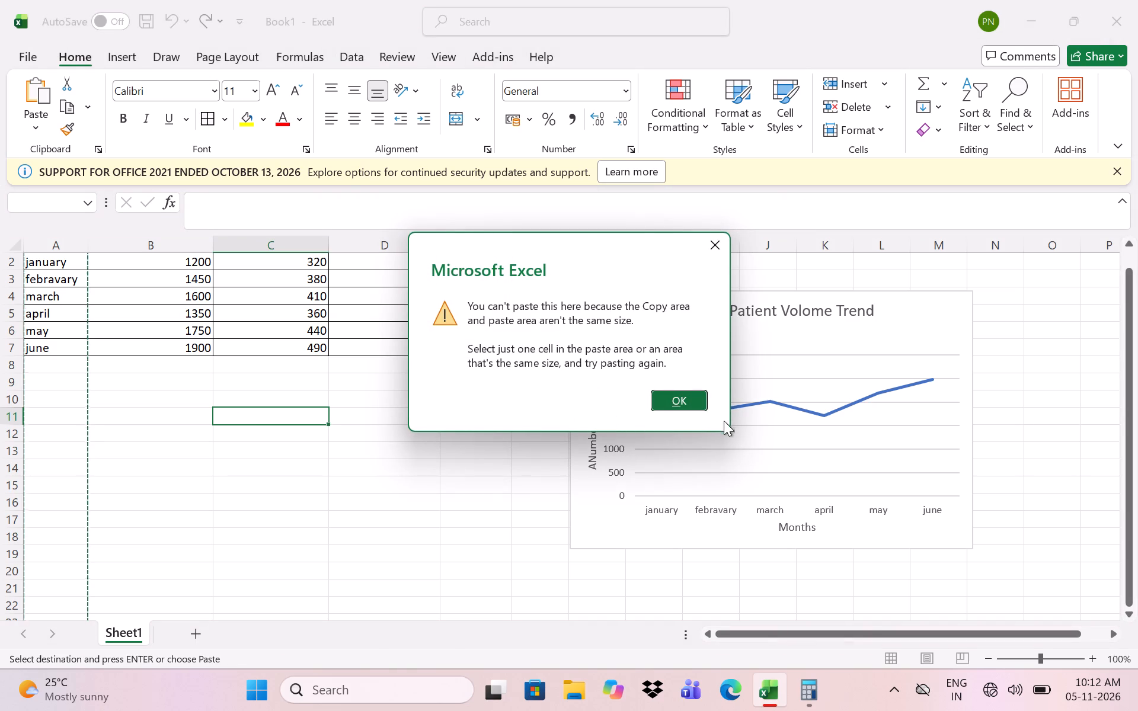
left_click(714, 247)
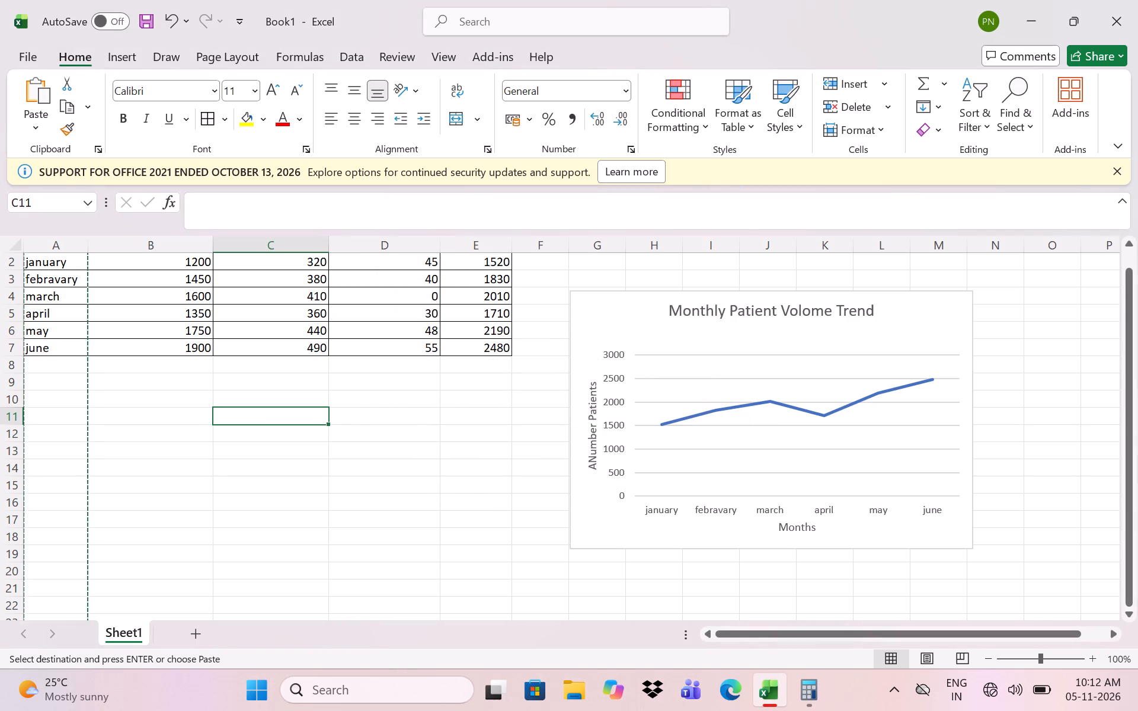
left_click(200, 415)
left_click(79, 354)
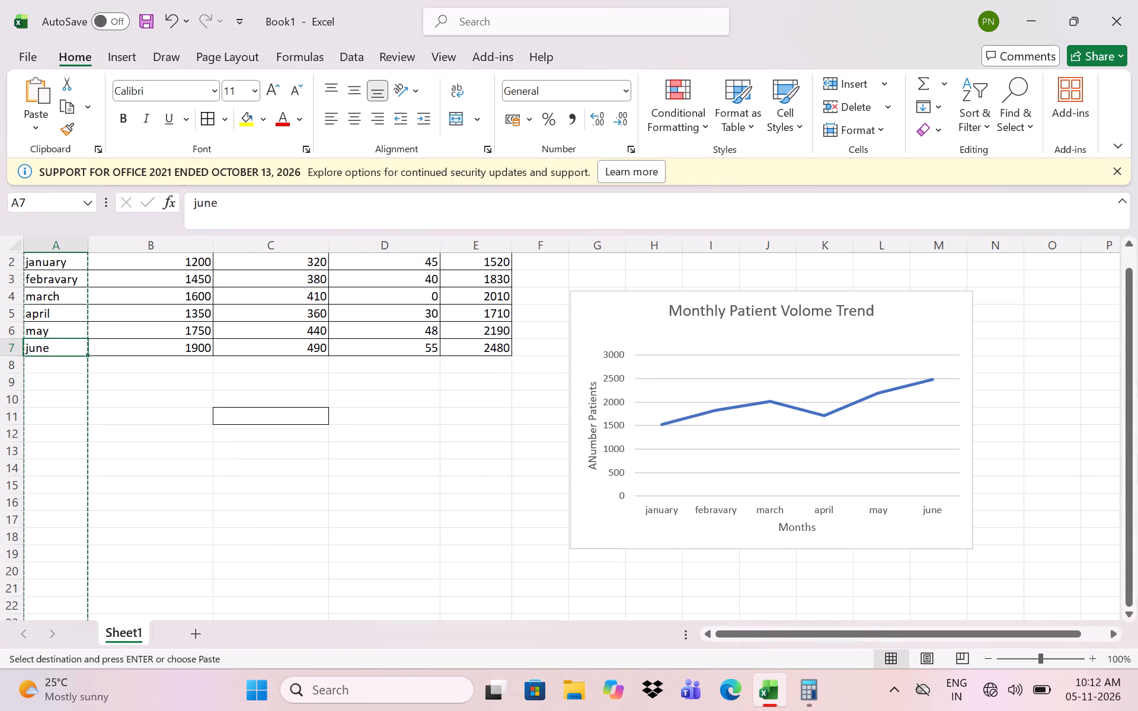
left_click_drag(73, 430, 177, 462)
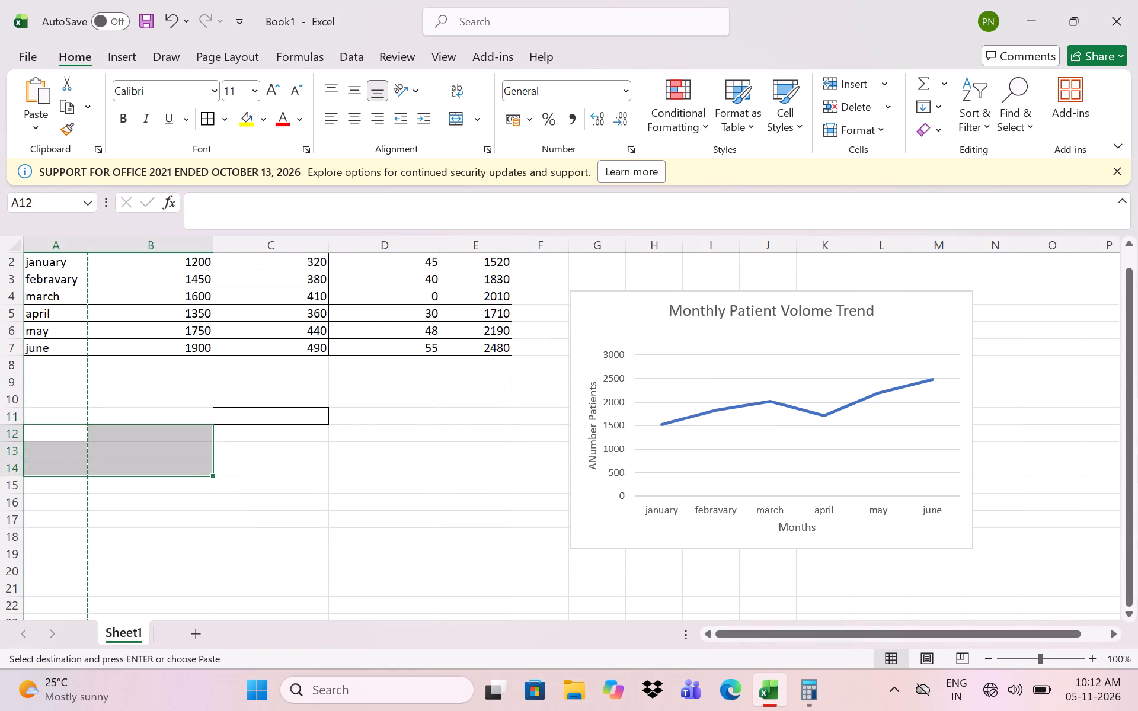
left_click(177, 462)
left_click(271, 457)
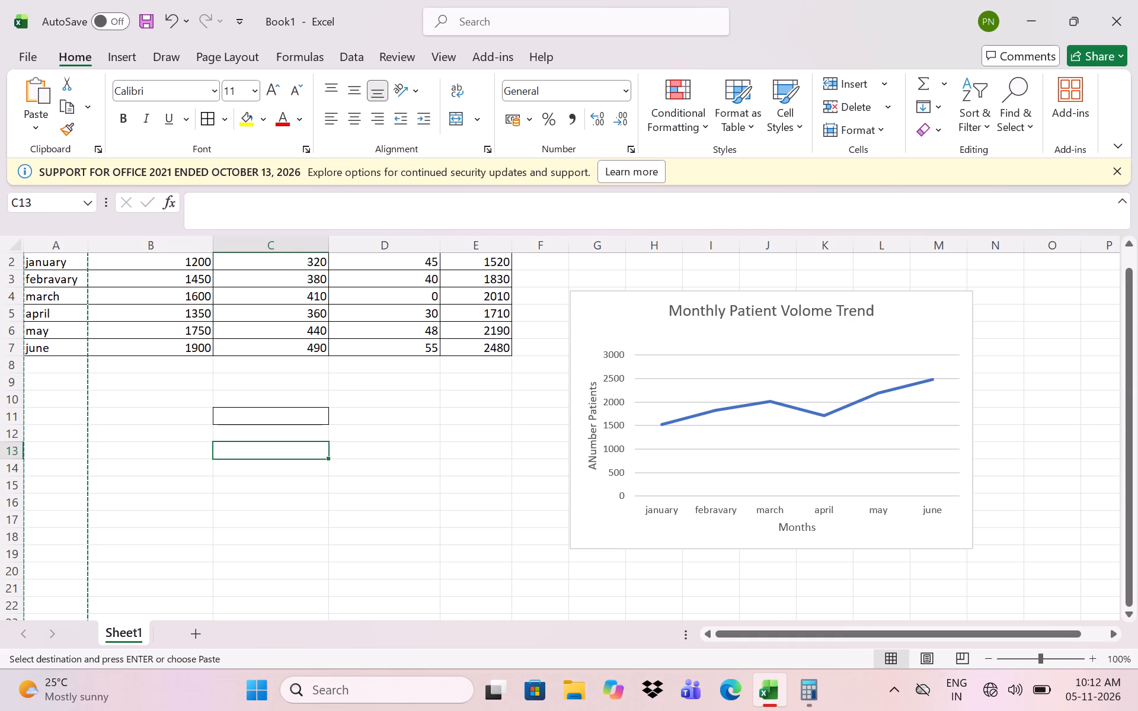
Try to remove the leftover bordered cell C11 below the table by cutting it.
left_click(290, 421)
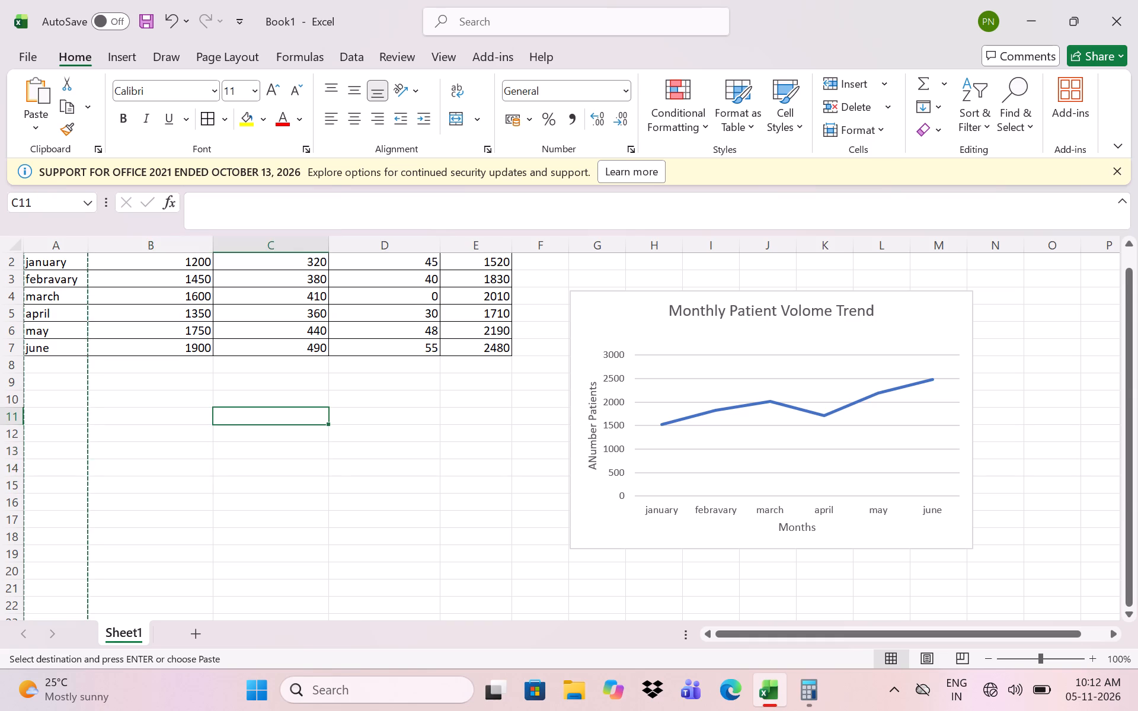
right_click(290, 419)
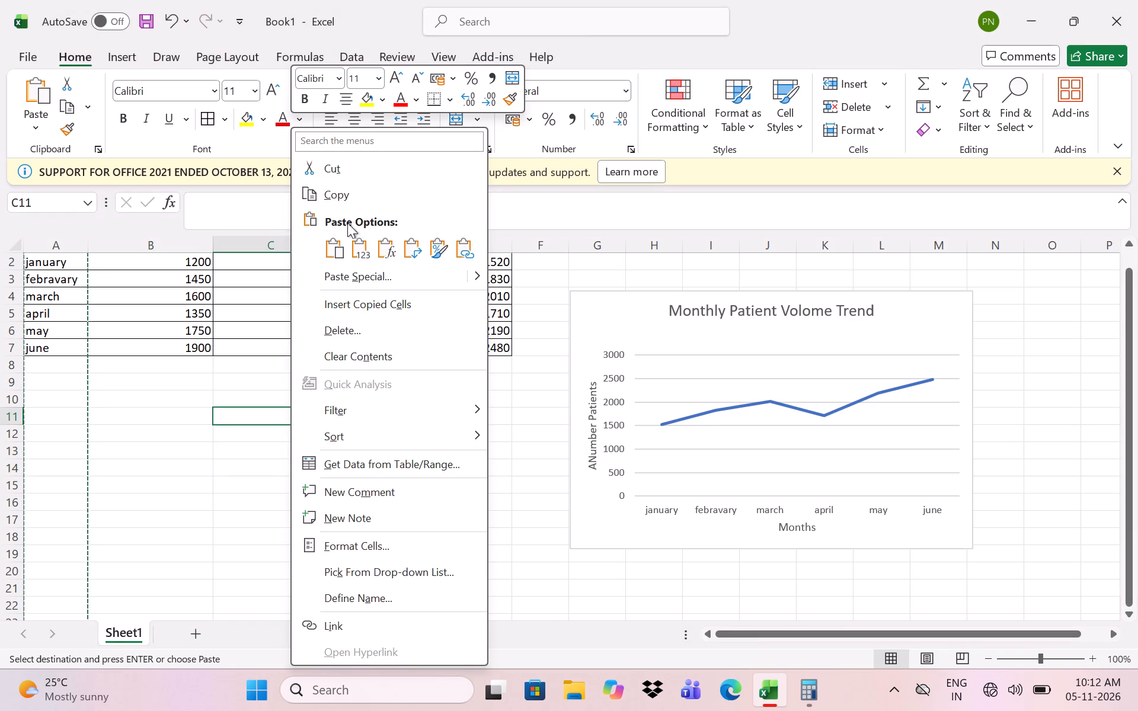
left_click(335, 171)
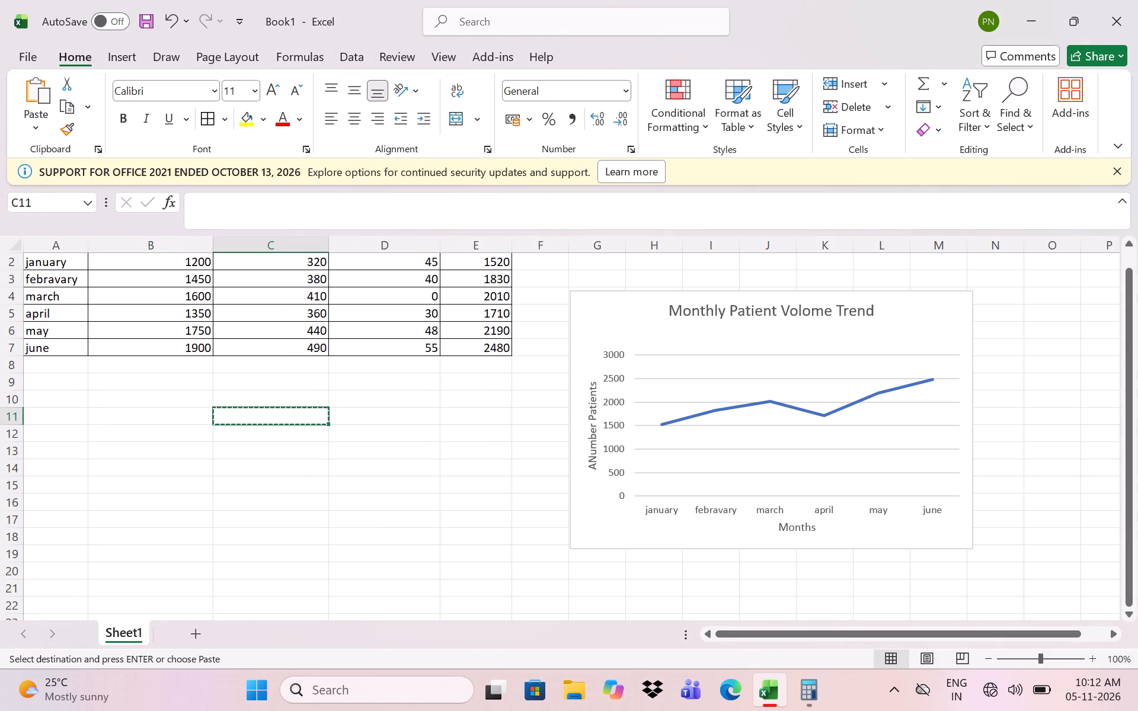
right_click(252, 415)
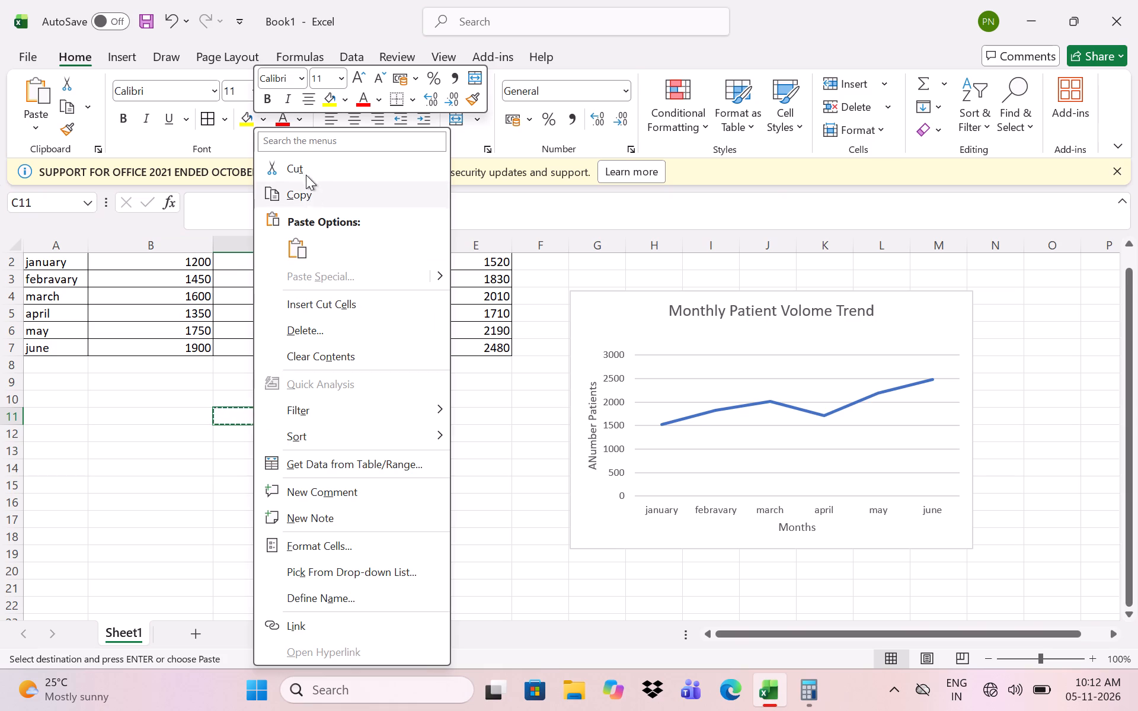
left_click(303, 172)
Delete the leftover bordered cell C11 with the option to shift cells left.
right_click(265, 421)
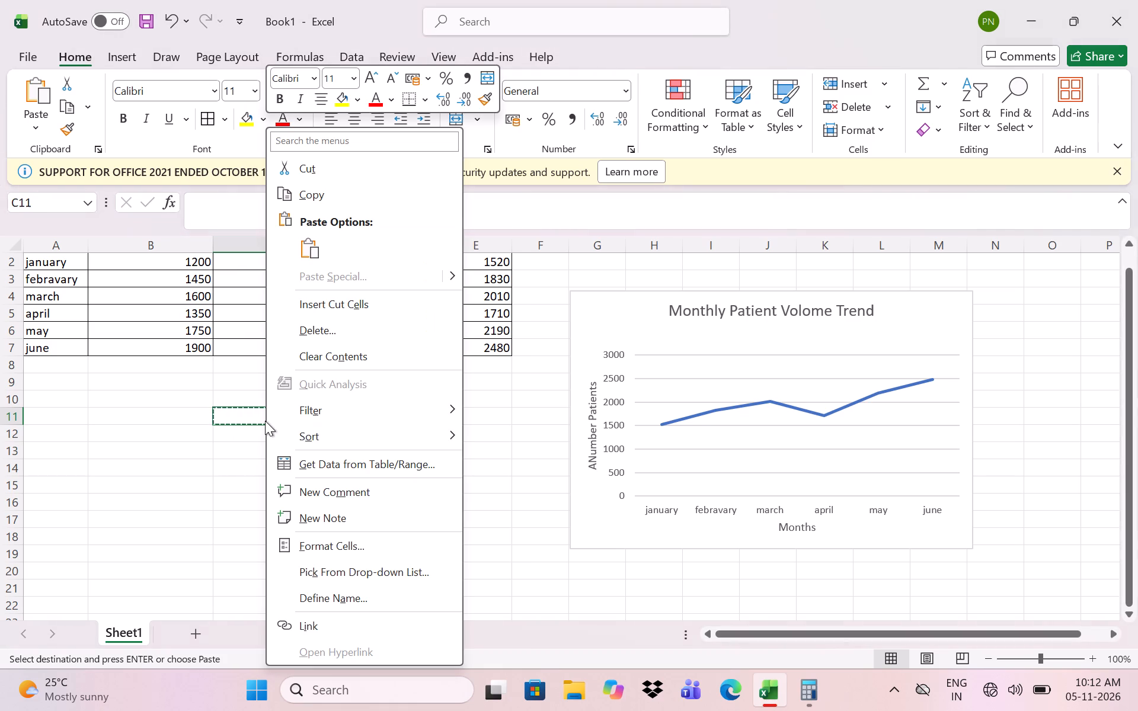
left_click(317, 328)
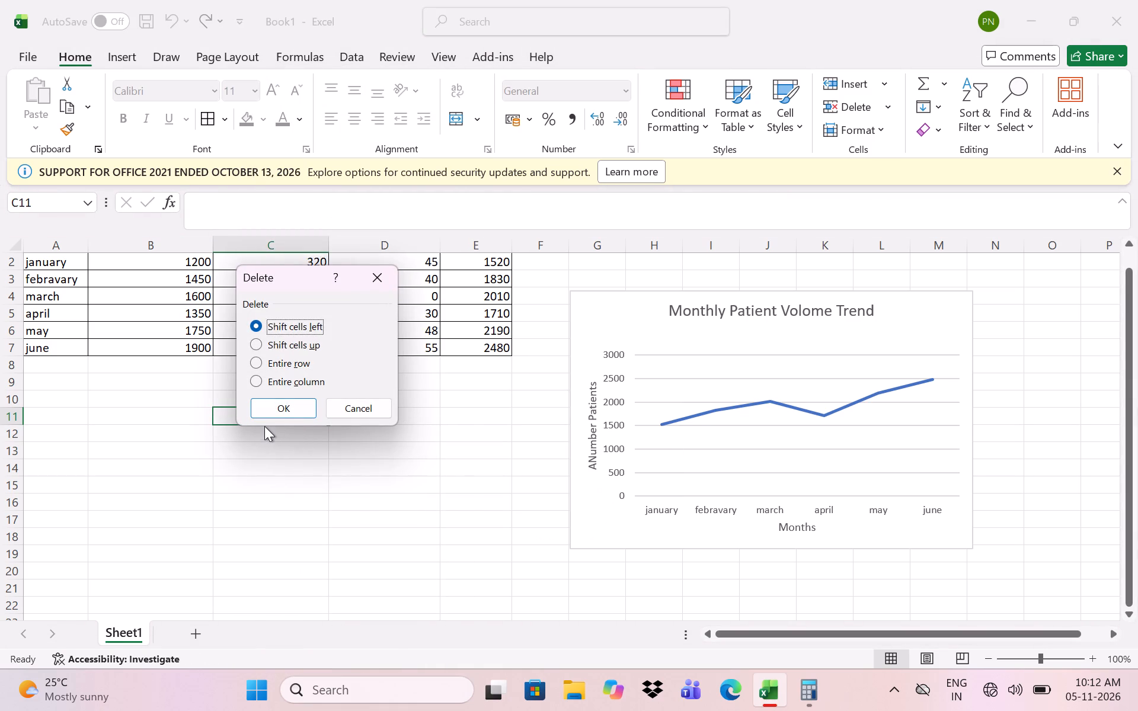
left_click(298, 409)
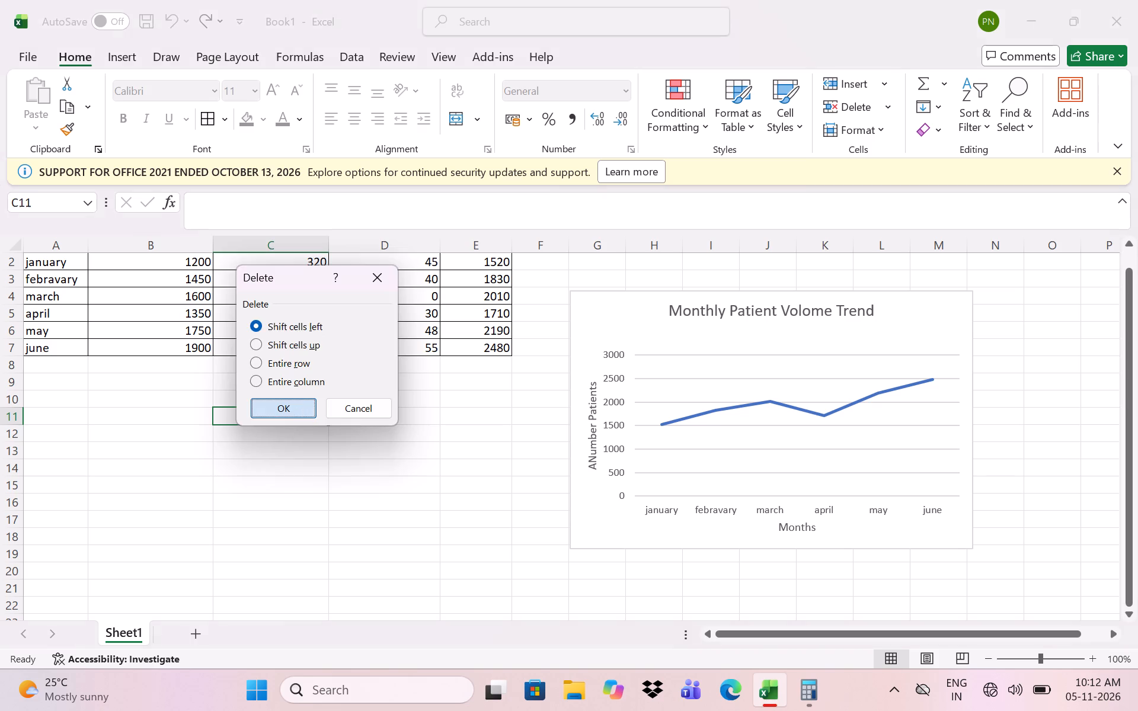
Delete the entire row of cell C11 below the table.
right_click(307, 419)
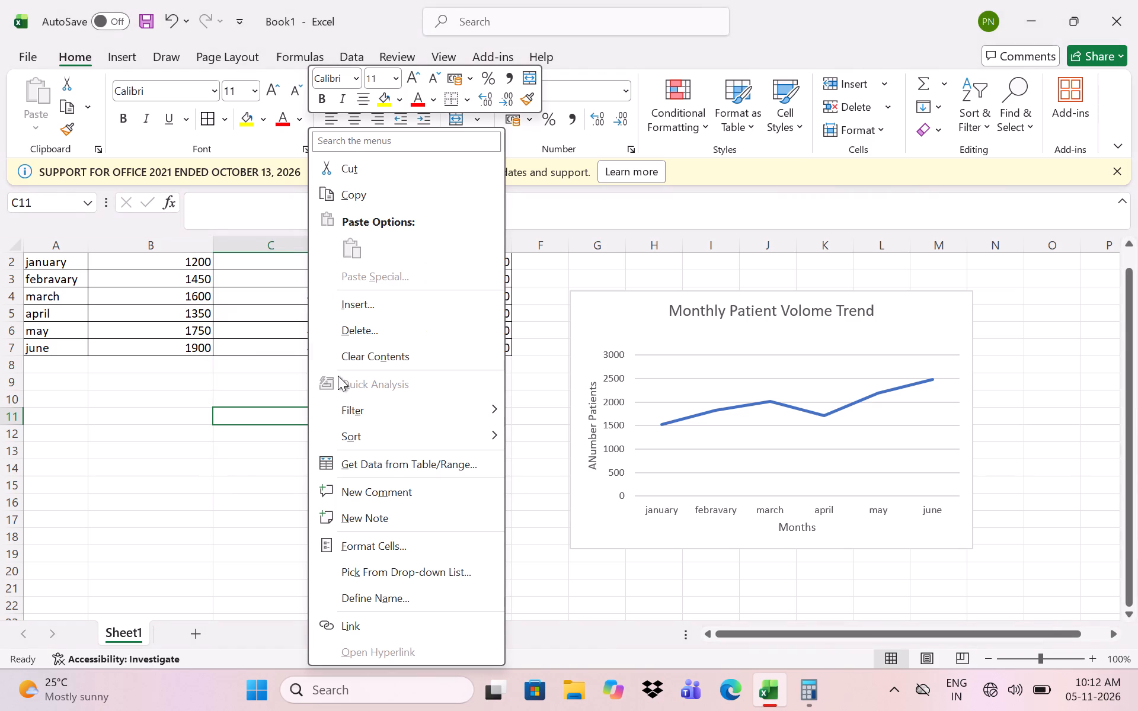
left_click(354, 329)
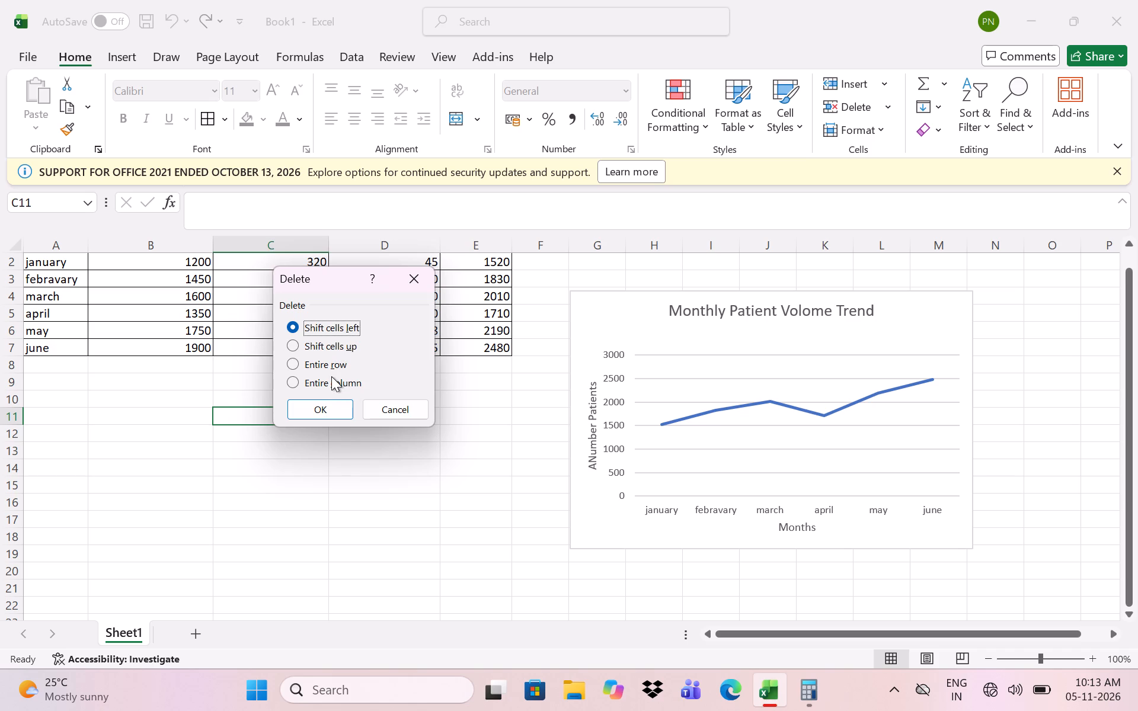
left_click_drag(334, 380, 365, 390)
left_click_drag(365, 390, 337, 335)
left_click_drag(337, 335, 410, 424)
left_click_drag(410, 424, 346, 425)
left_click_drag(346, 425, 317, 363)
left_click_drag(317, 363, 407, 411)
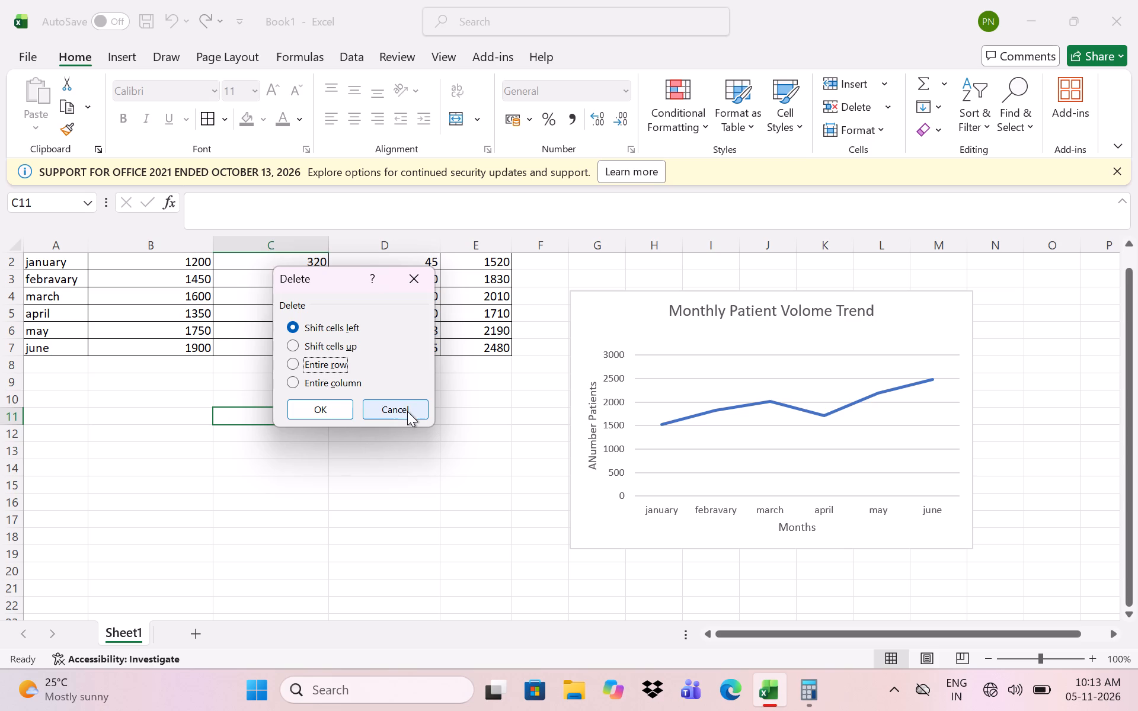
left_click(331, 358)
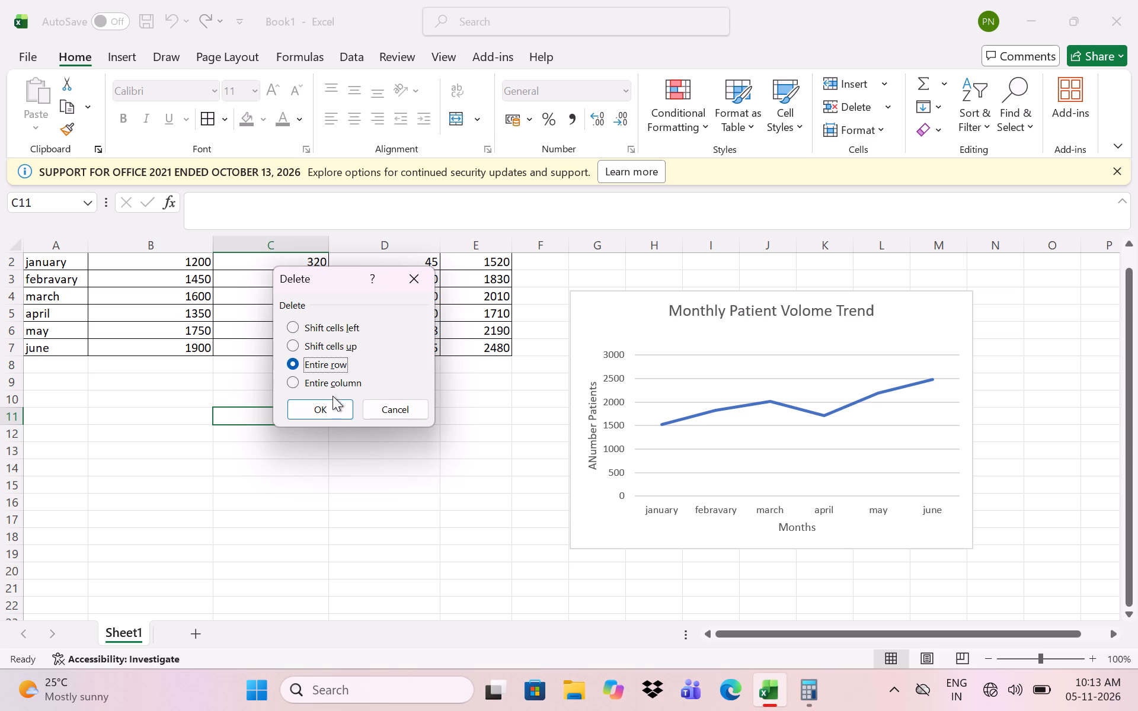
left_click(335, 406)
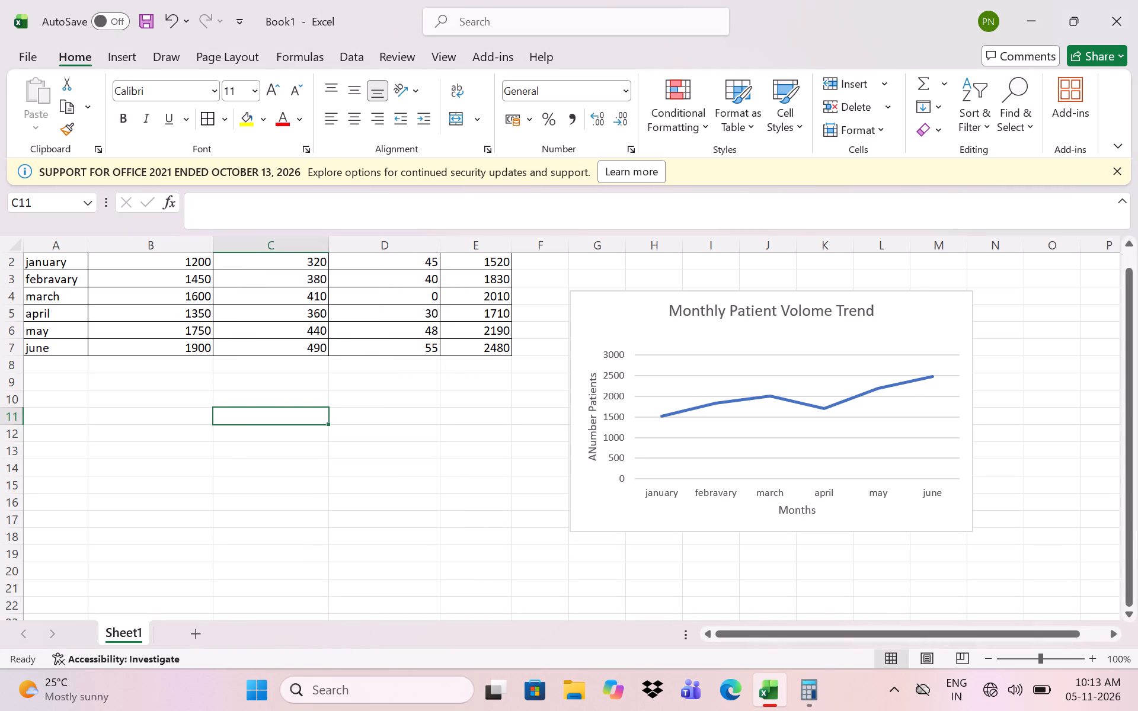
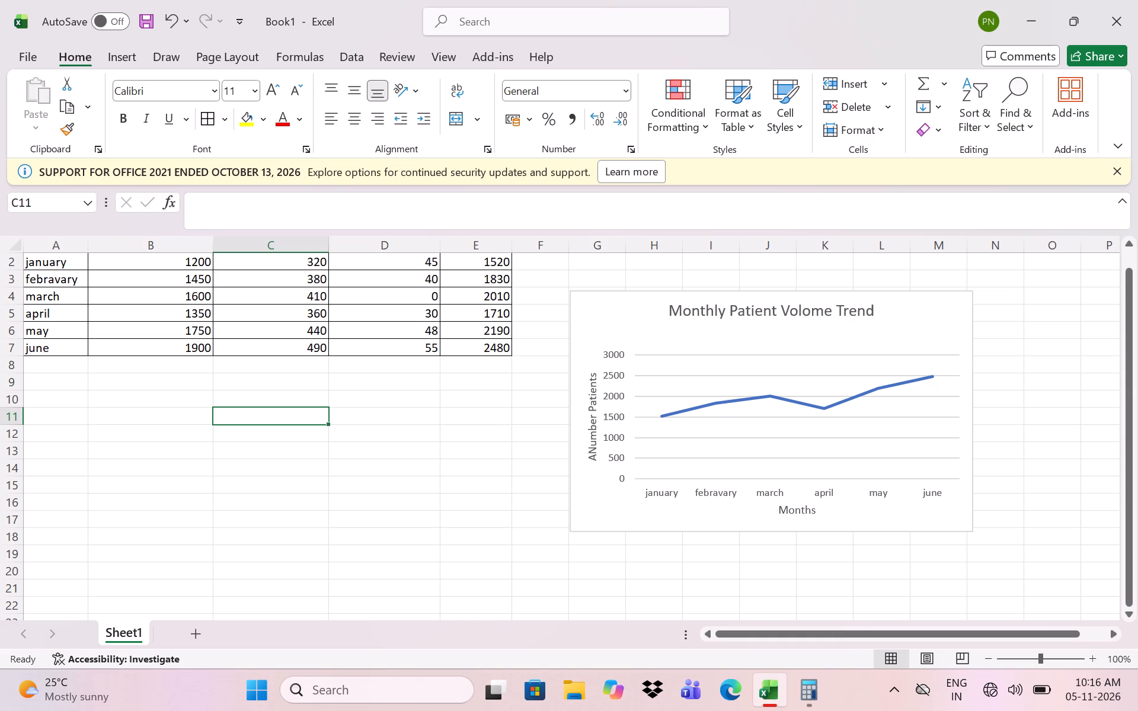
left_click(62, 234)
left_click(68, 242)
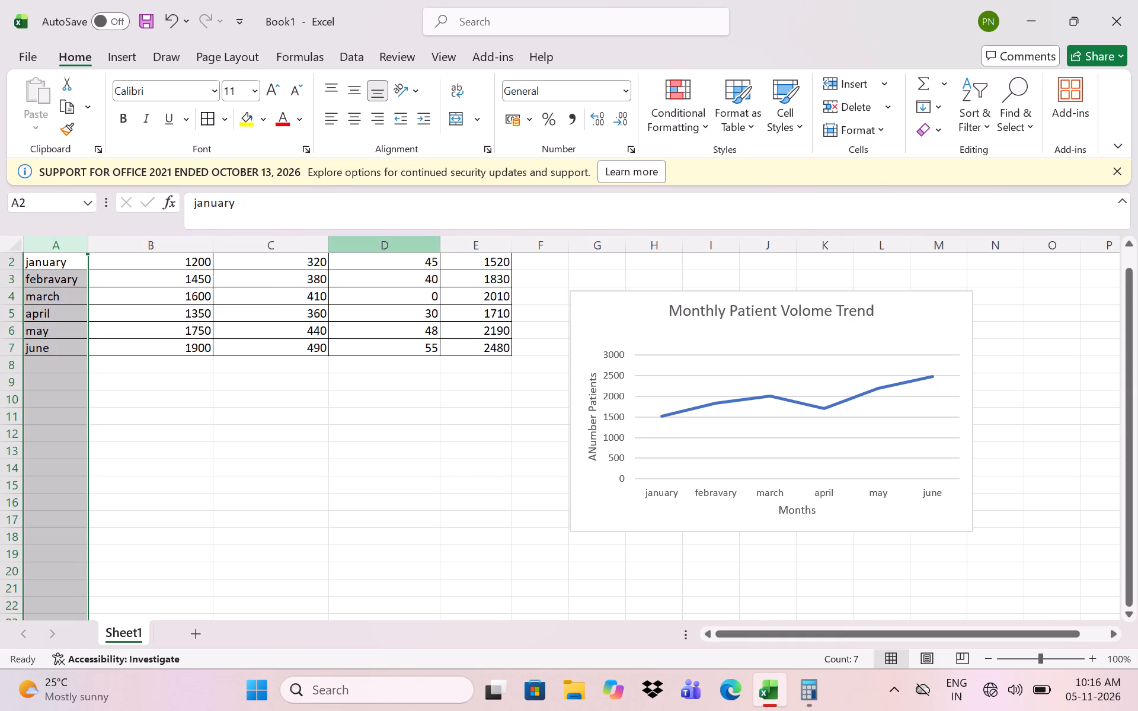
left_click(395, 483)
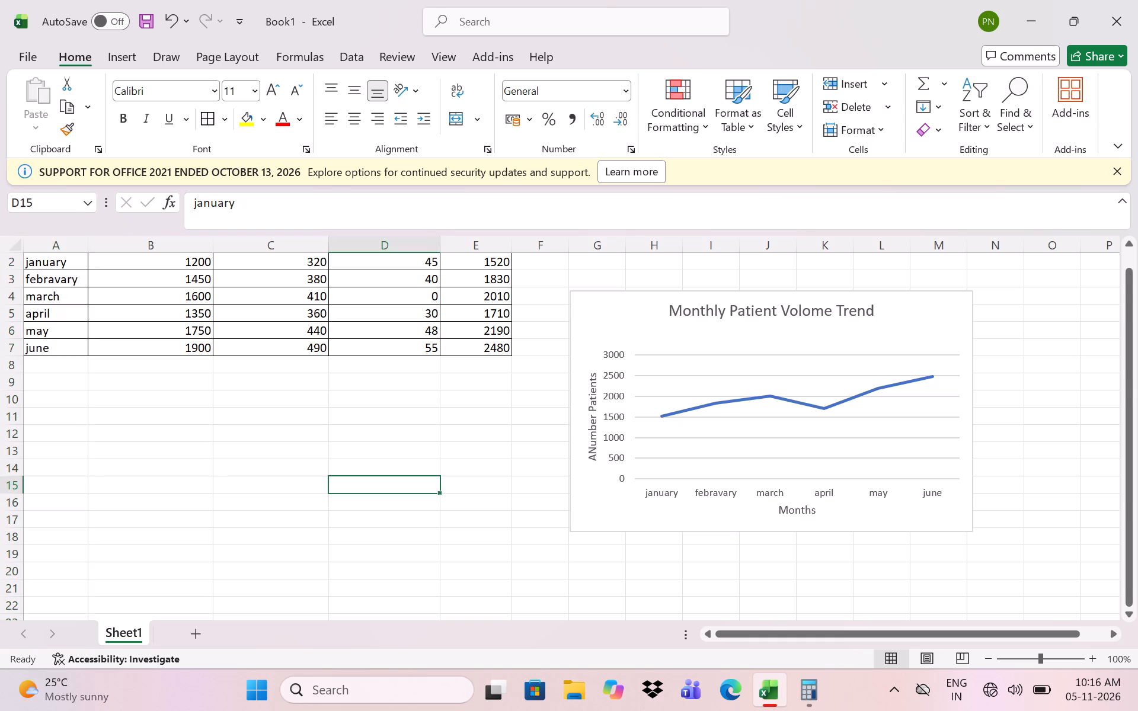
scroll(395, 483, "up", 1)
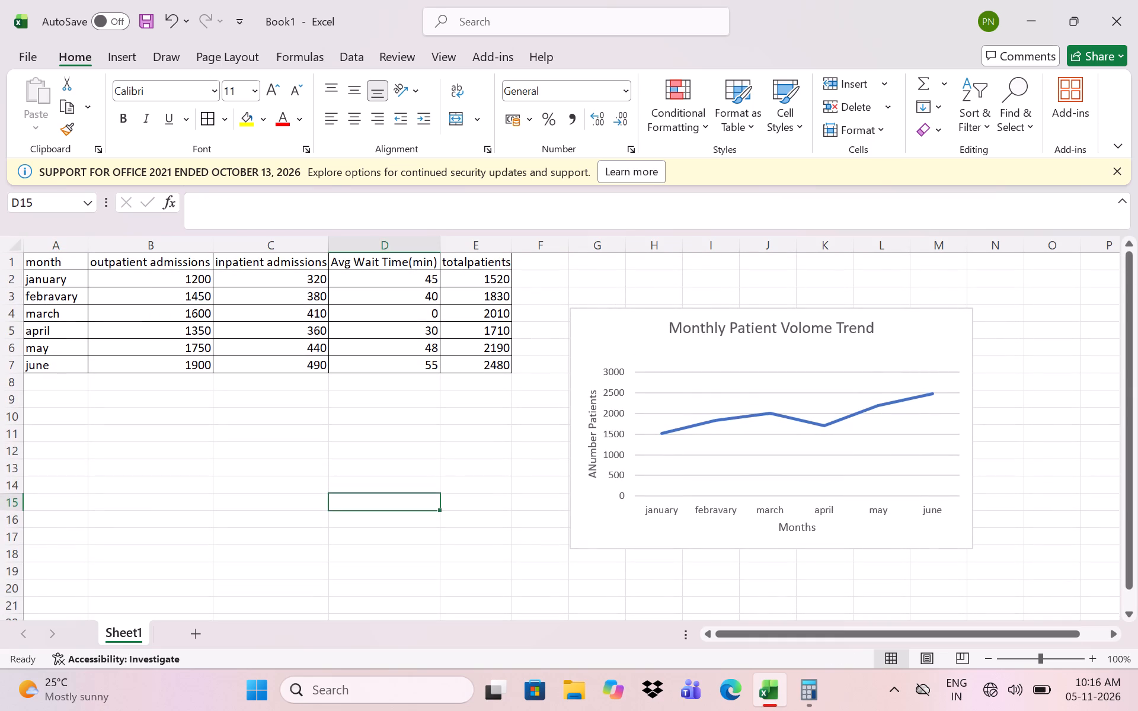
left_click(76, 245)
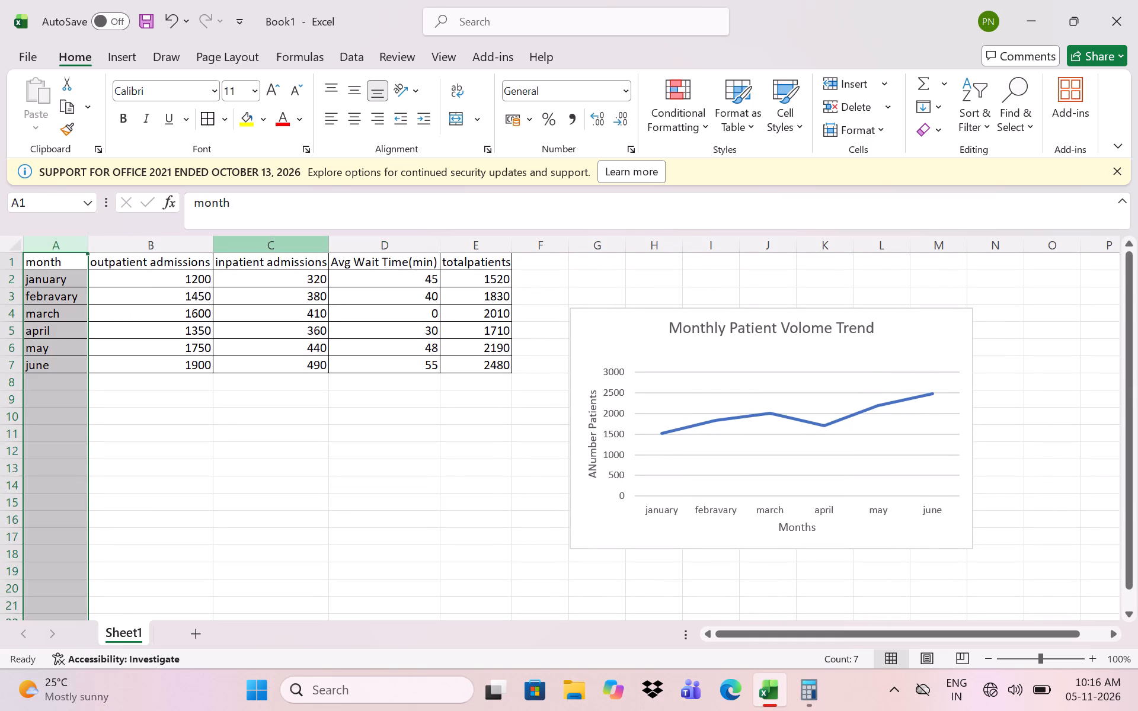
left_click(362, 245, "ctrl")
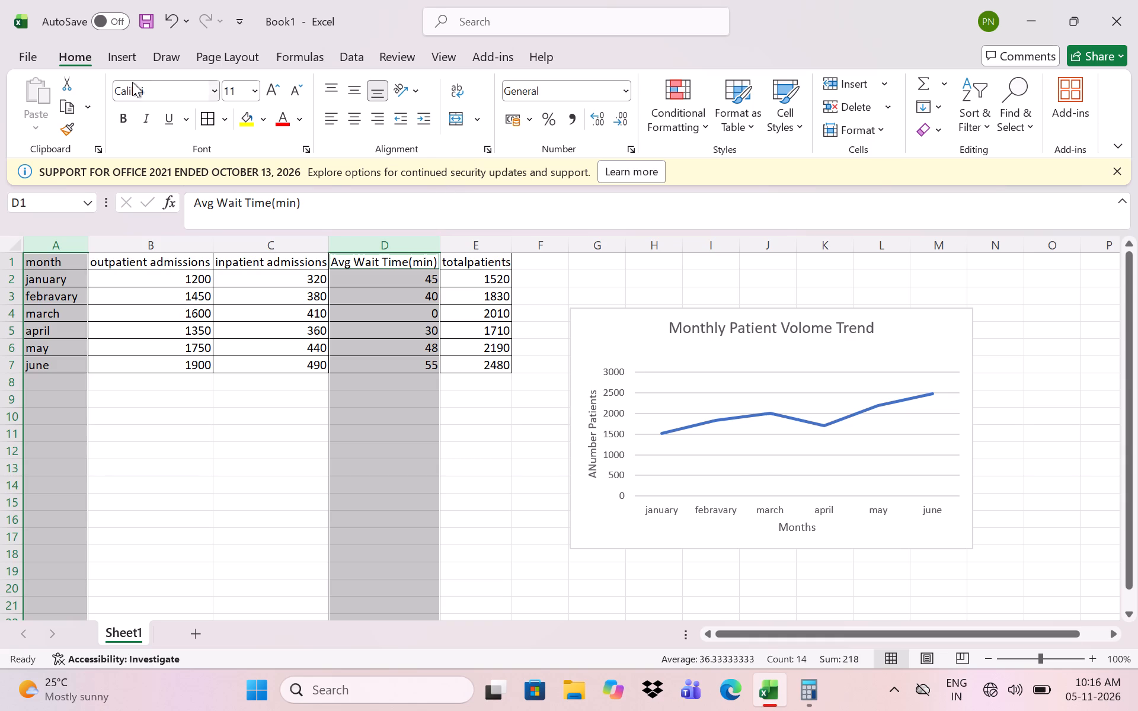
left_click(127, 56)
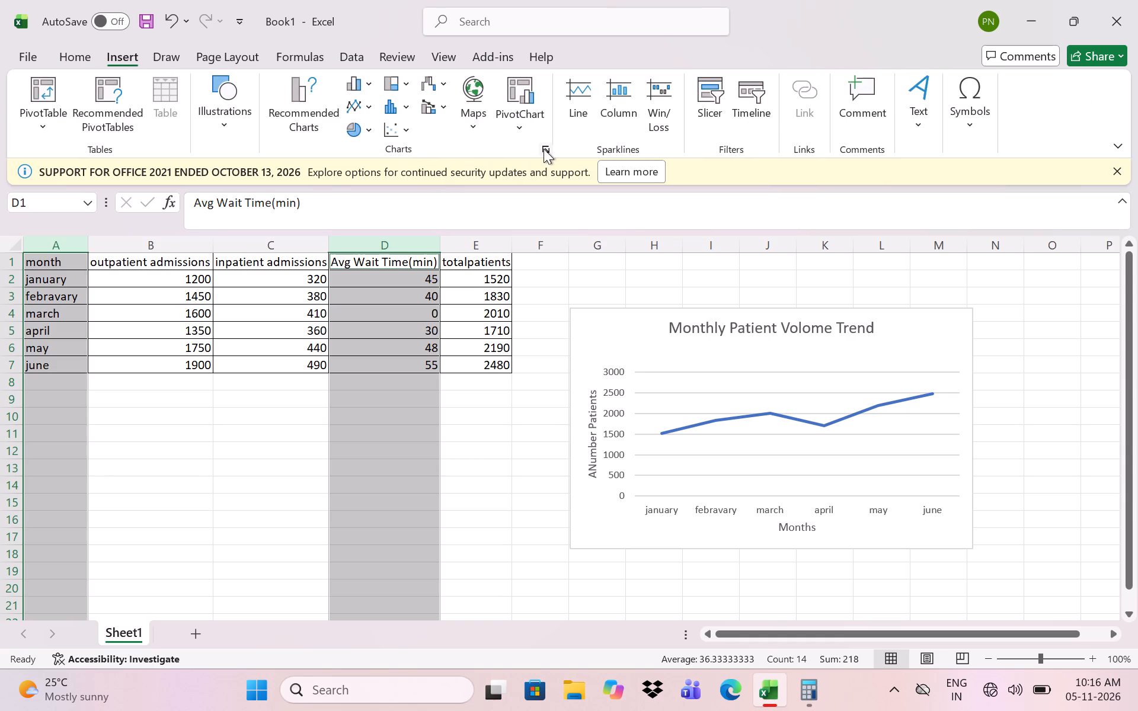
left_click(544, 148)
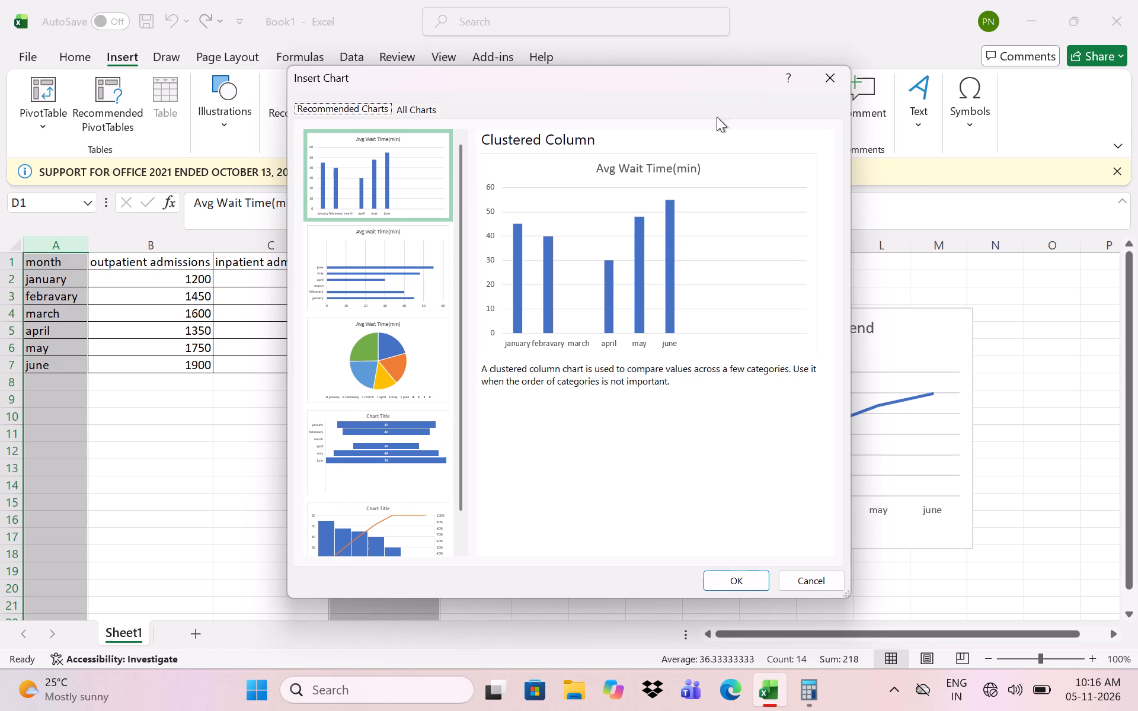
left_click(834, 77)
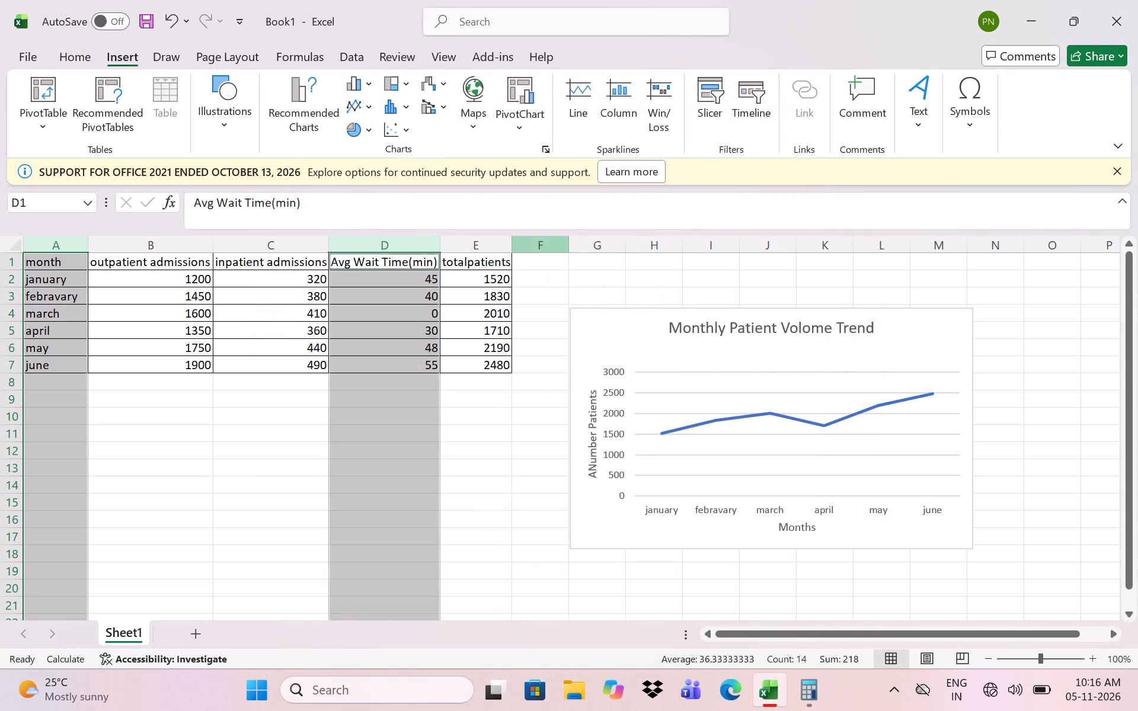
Set March's Avg Wait Time(min) value in cell D4 to 52.
left_click(415, 313)
left_click(423, 315)
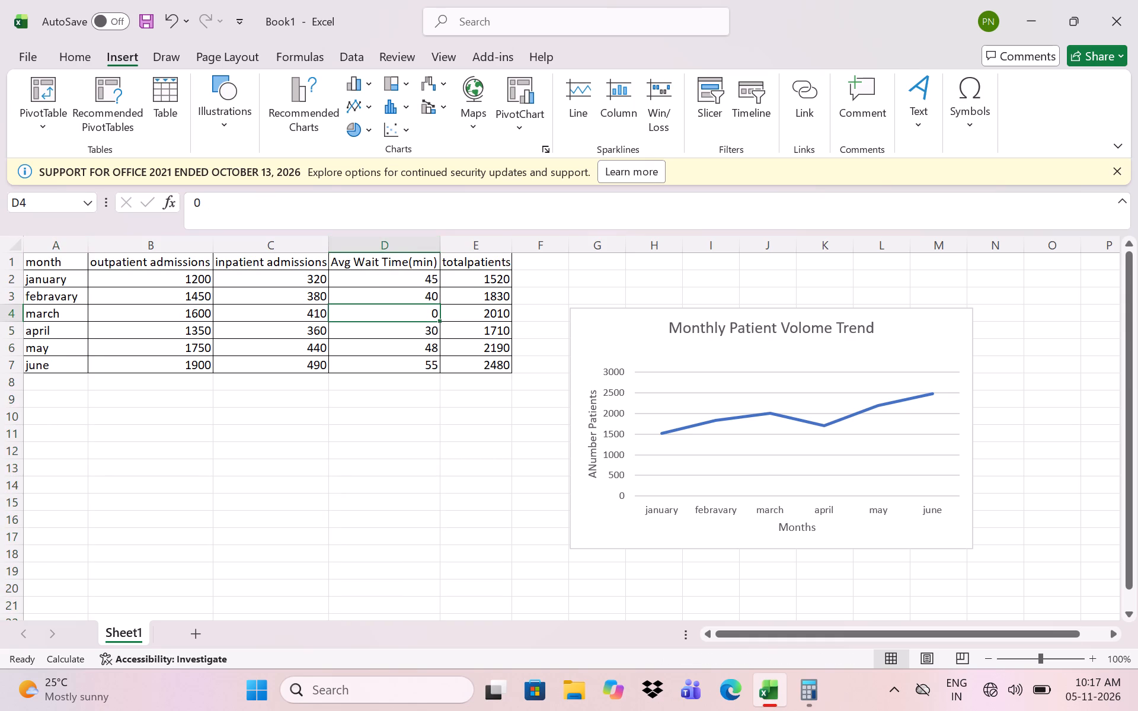
left_click(434, 315)
double_click(434, 309)
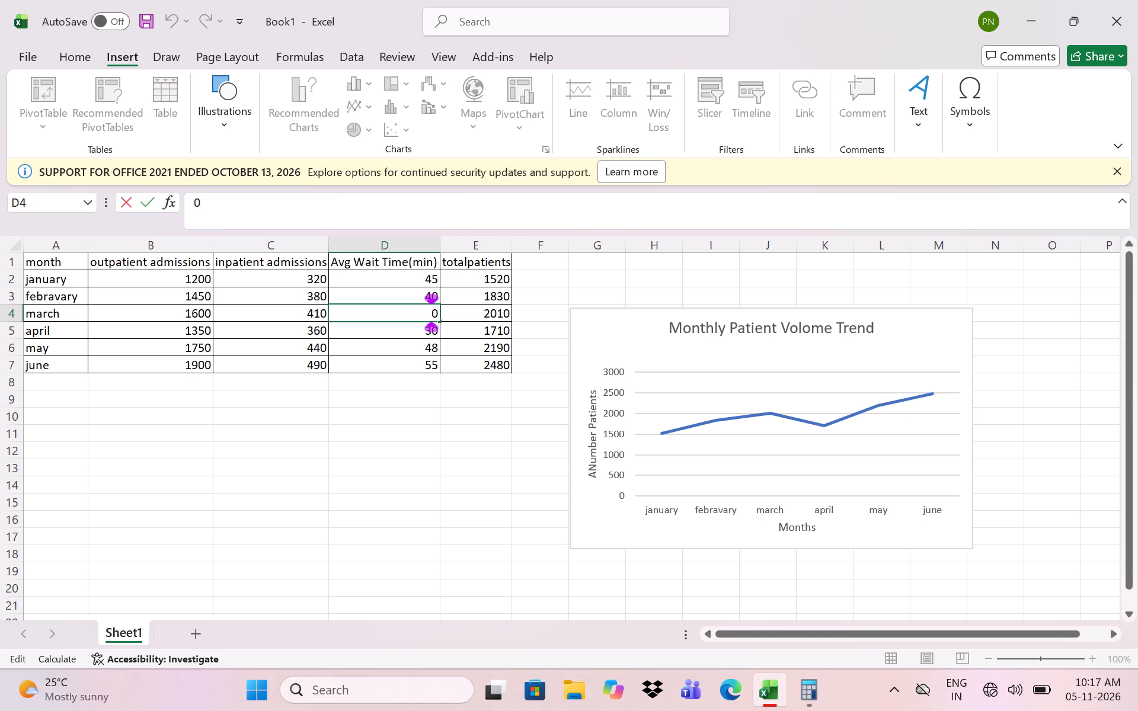
key("BackSpace")
key("Right")
key("BackSpace")
type("52")
left_click(420, 434)
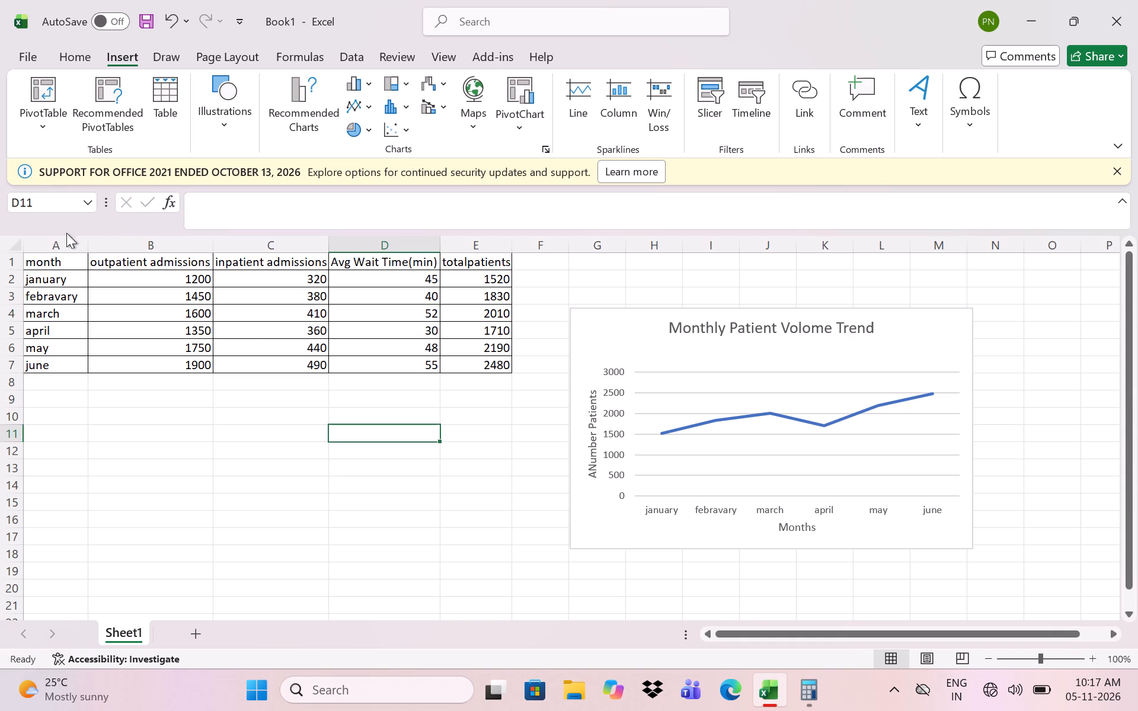
Insert a Clustered Bar chart from the month and Avg Wait Time(min) columns.
left_click(66, 228)
left_click(68, 233)
left_click_drag(68, 233, 72, 246)
left_click(72, 246)
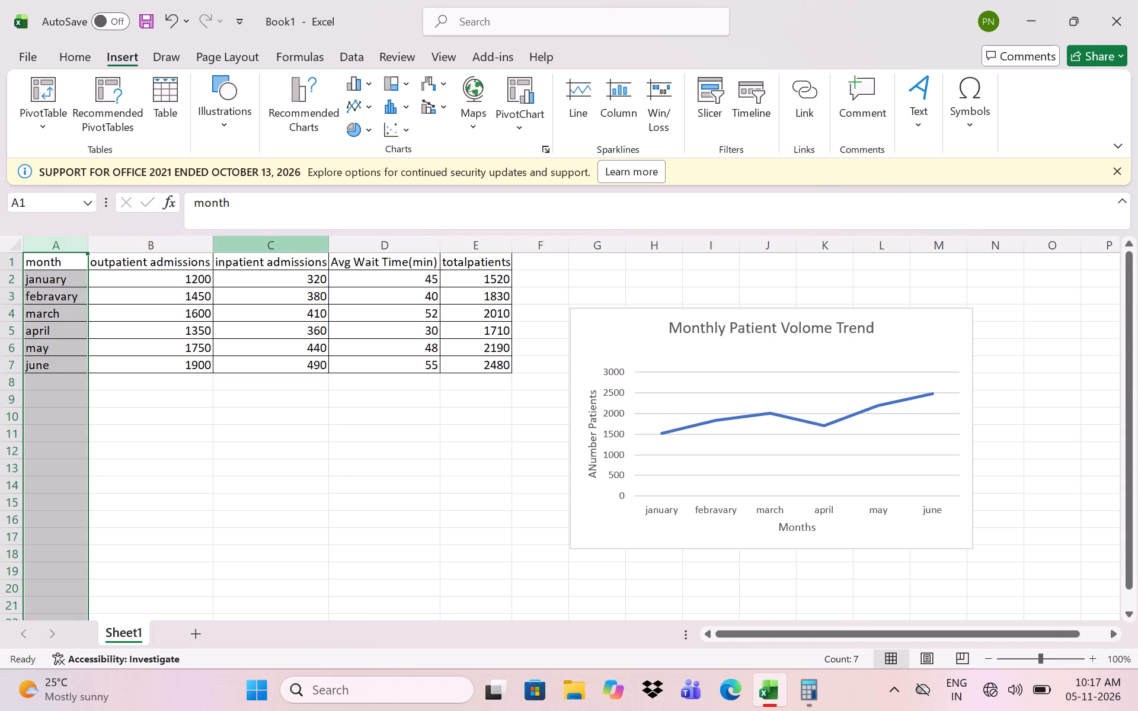
left_click(365, 246, "ctrl")
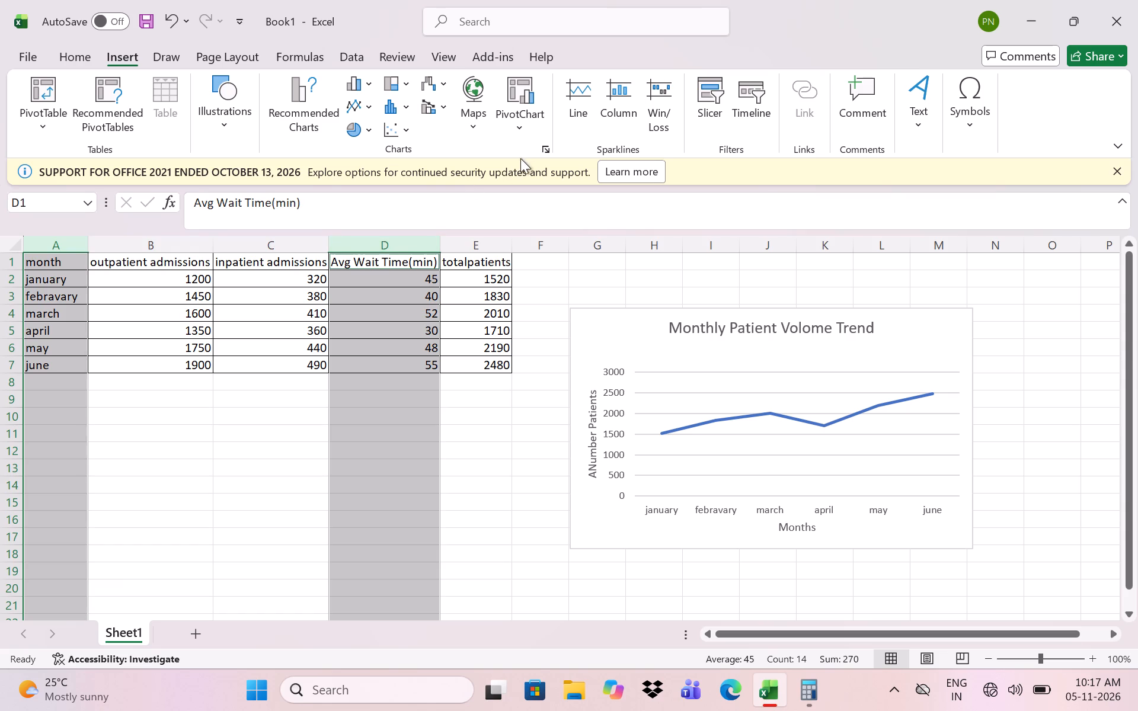
left_click(543, 145)
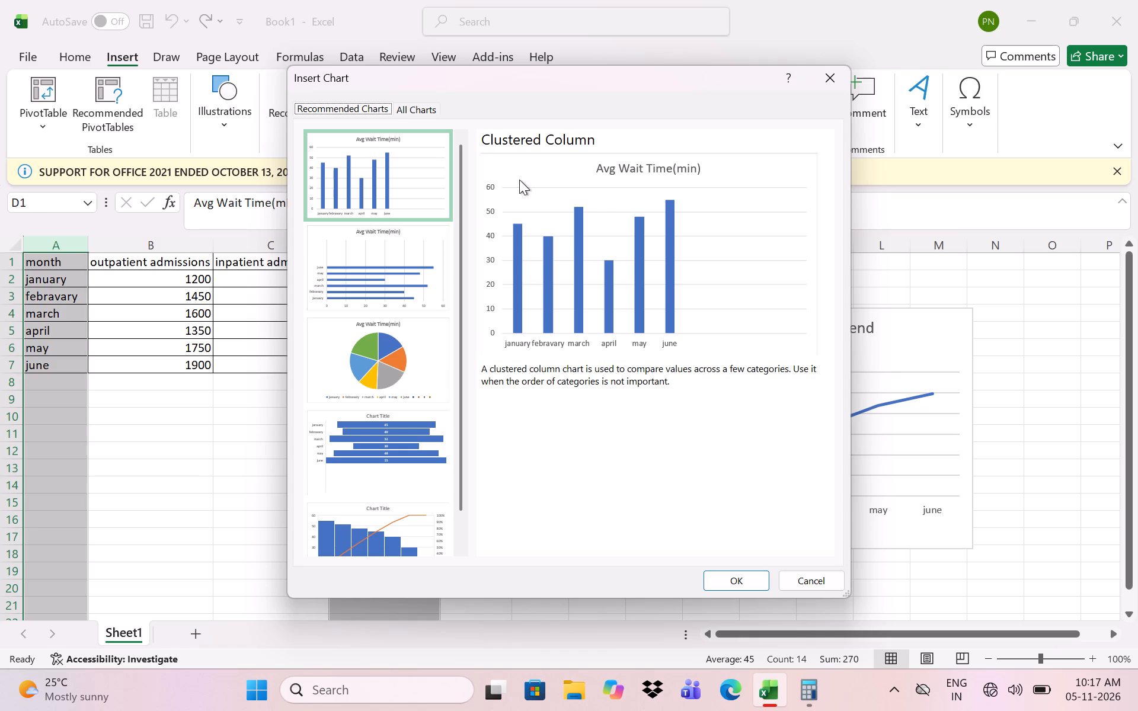
left_click(408, 251)
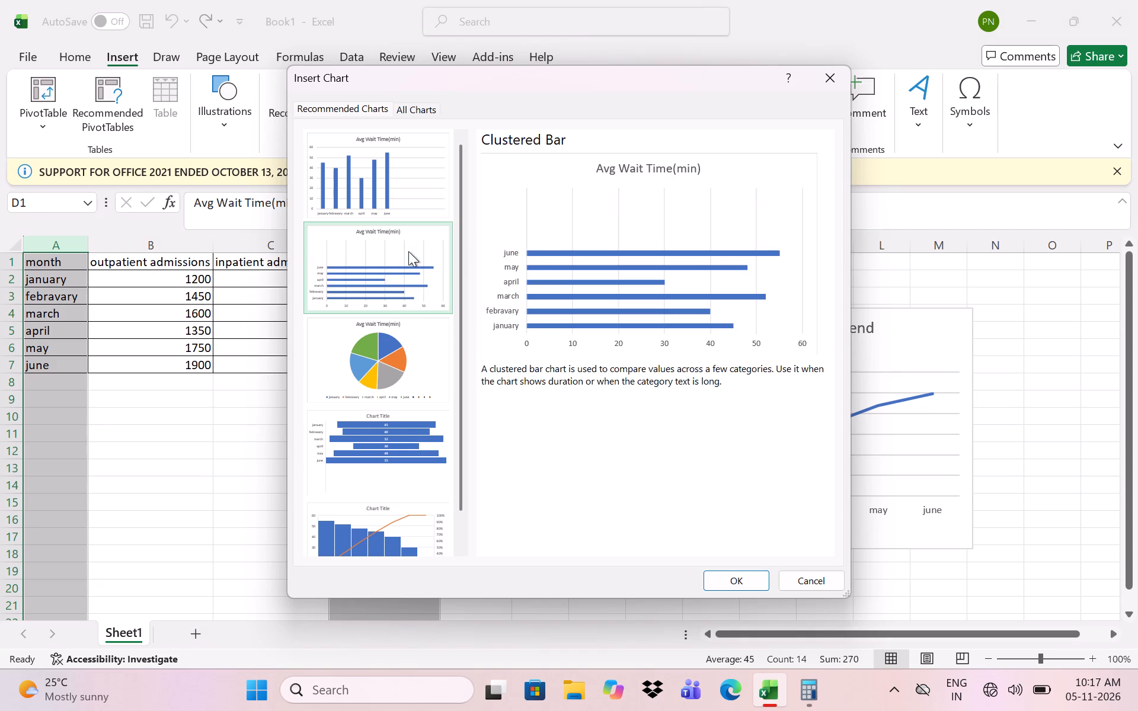
left_click(734, 575)
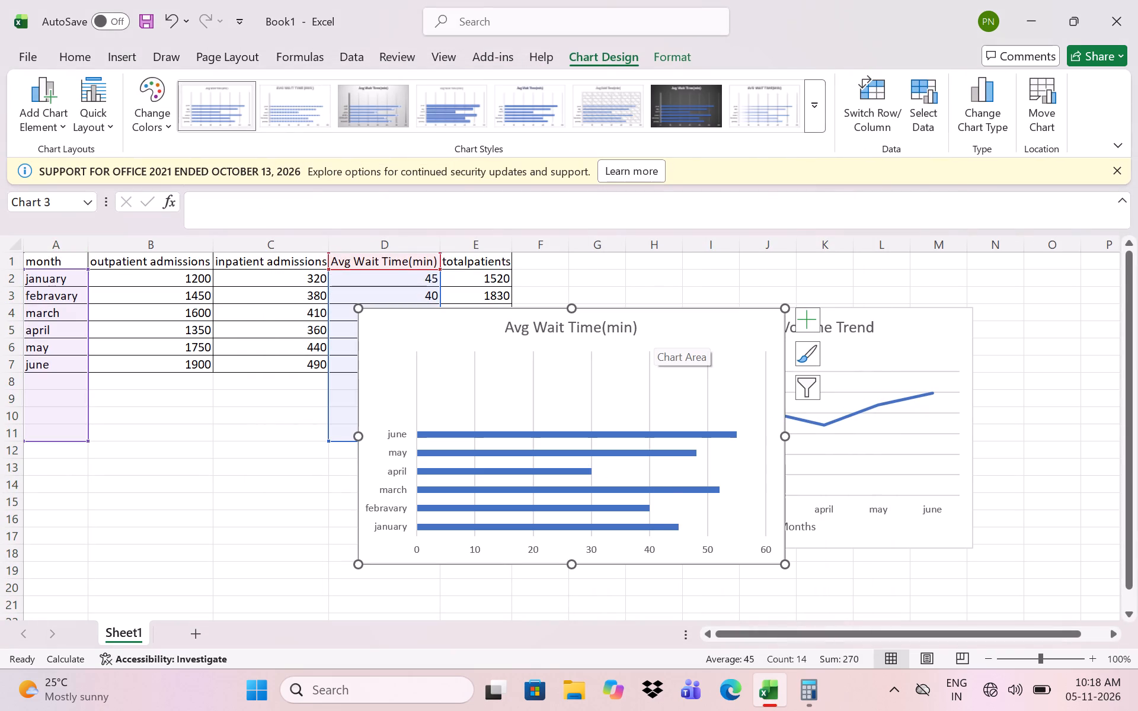
Move the new wait time bar chart directly below the Monthly Patient Volome Trend chart, starting around row 18.
left_click_drag(654, 326, 609, 475)
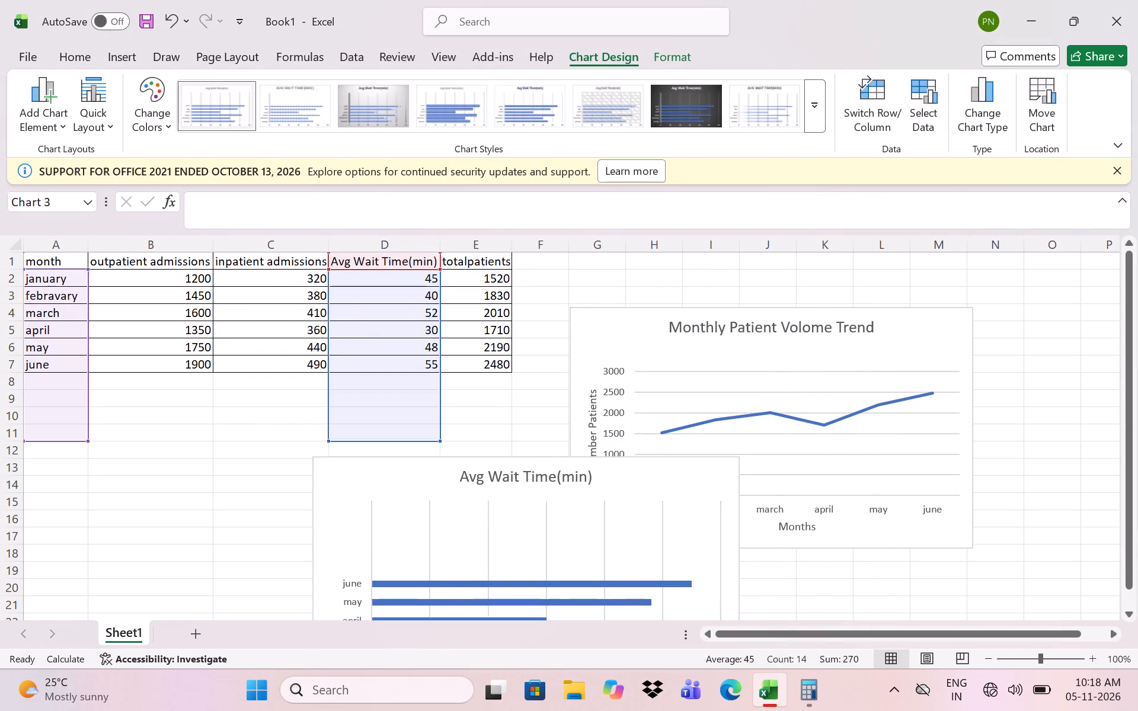
left_click_drag(609, 475, 788, 576)
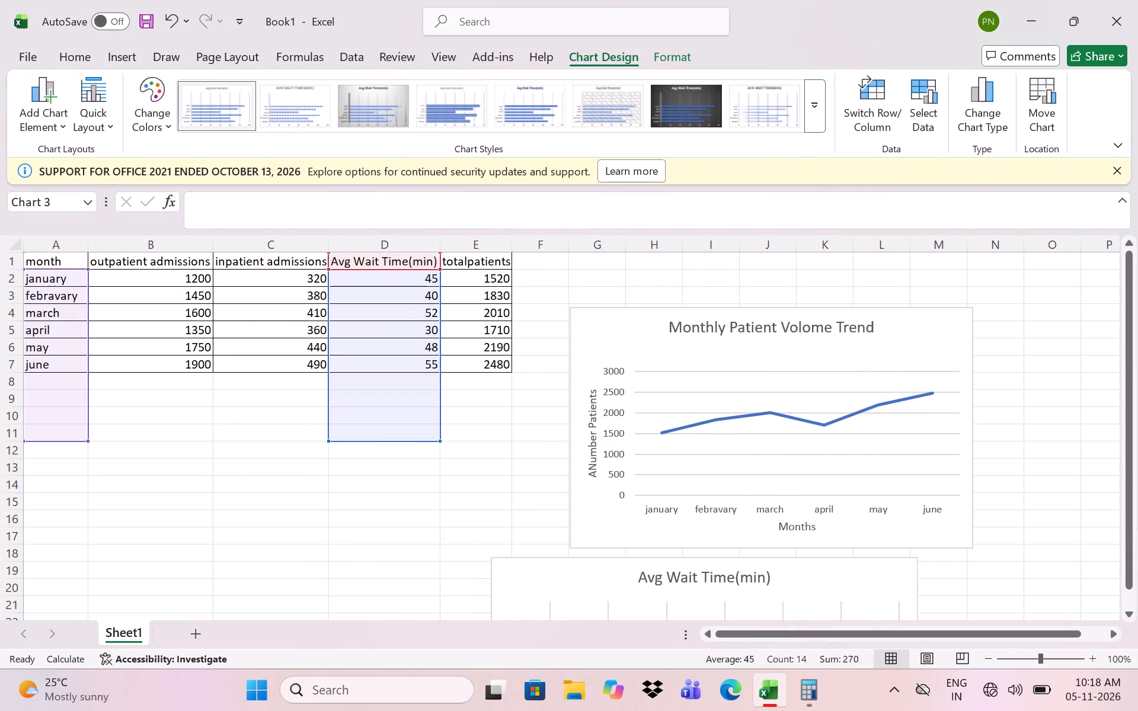
left_click_drag(788, 576, 830, 574)
Replace the bar chart's title with "Average Wait Time by Month".
scroll(1038, 511, "down", 2)
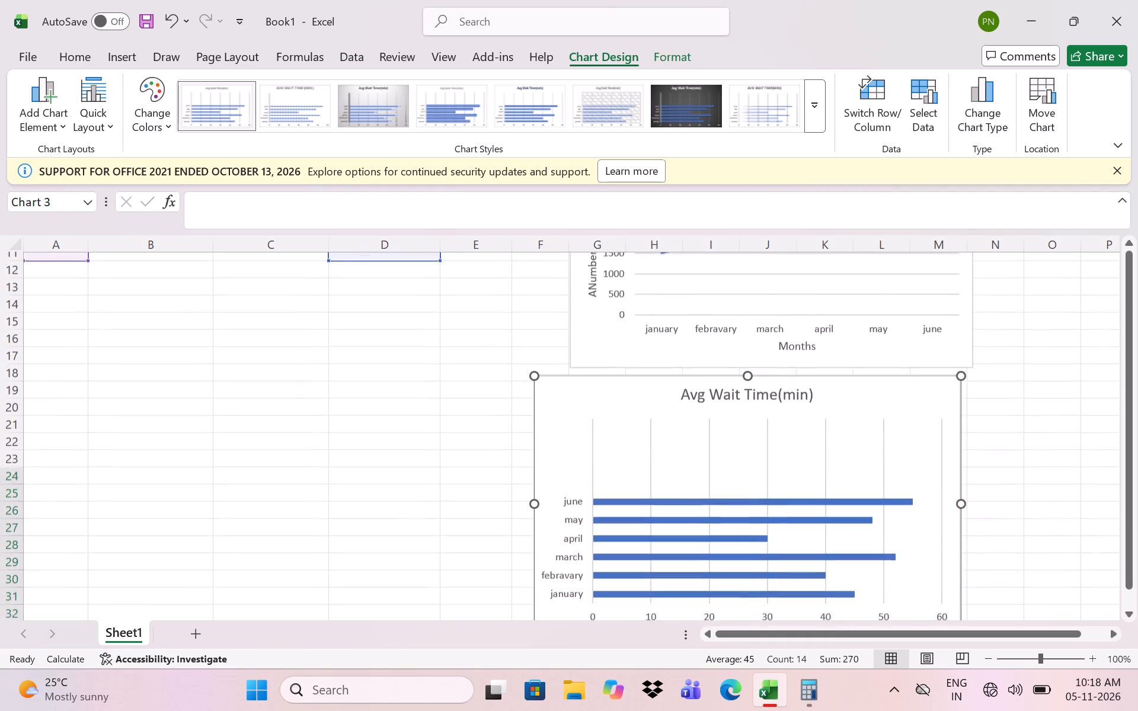
scroll(1038, 511, "down", 1)
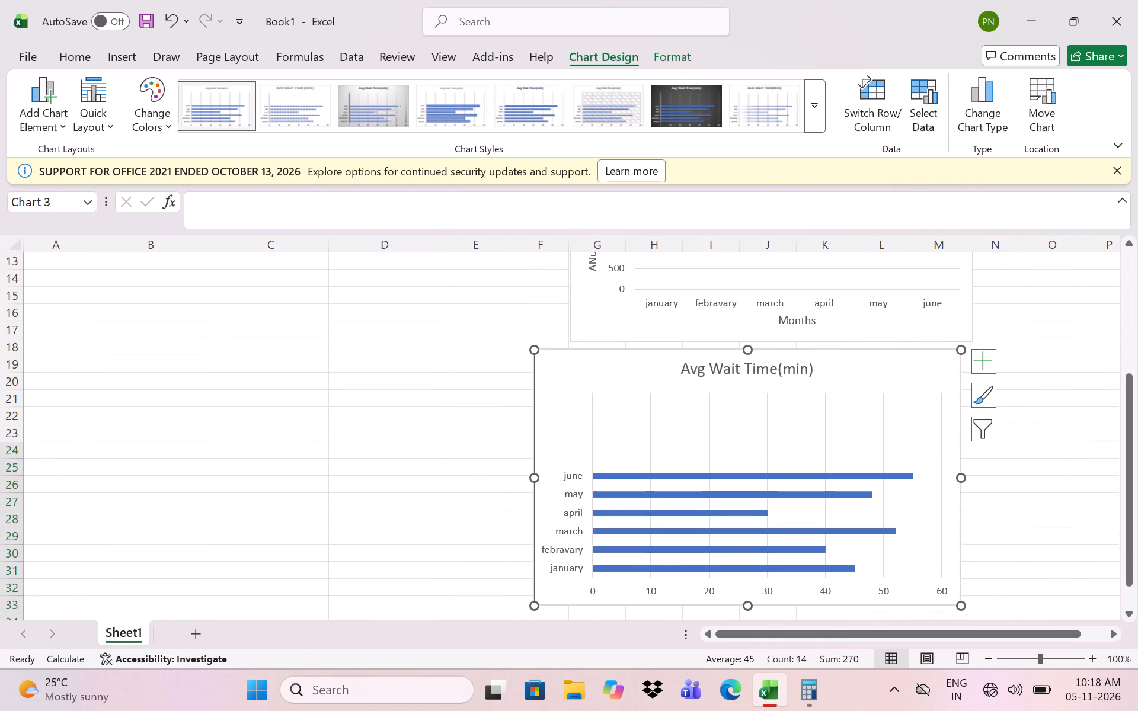
left_click(793, 369)
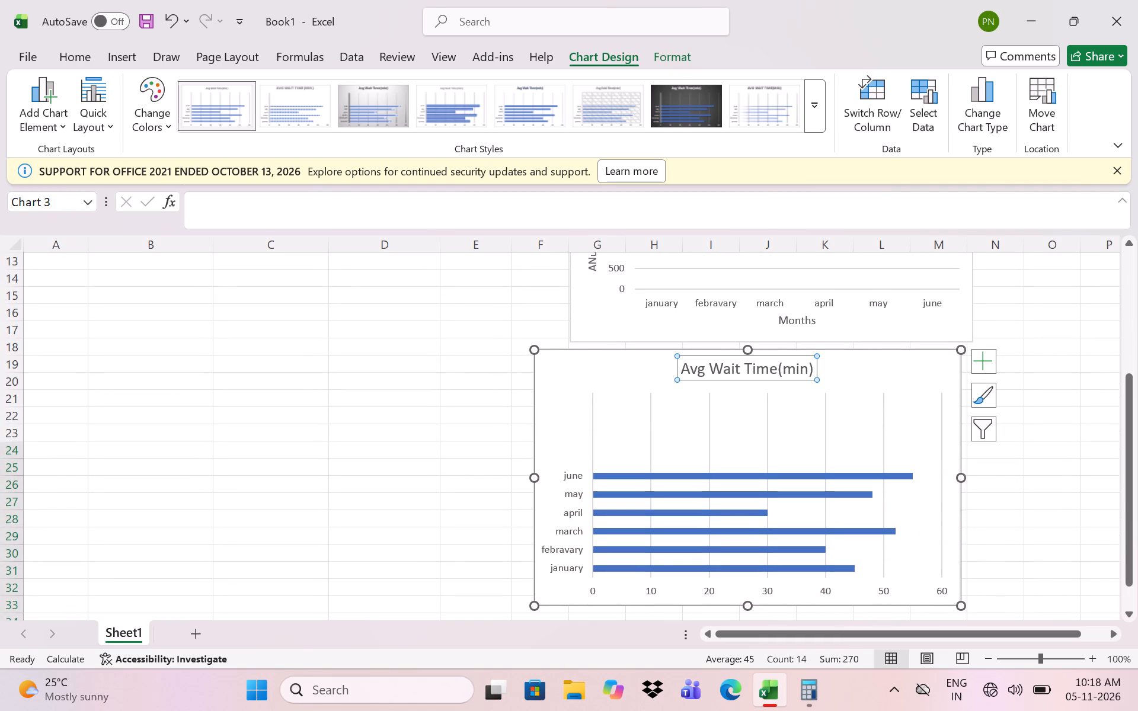
left_click(810, 369)
left_click(811, 367)
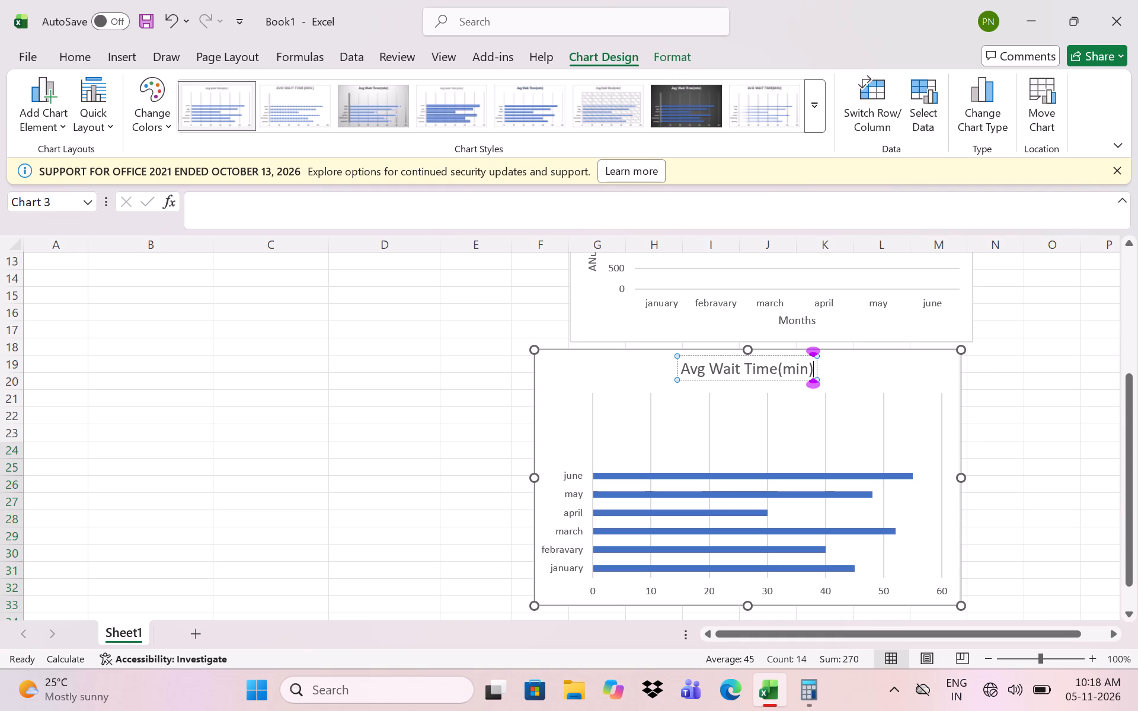
key("BackSpace")
key("BackSpace")
key("BackSpace")
key("BackSpace")
key("BackSpace")
key("BackSpace")
key("BackSpace")
key("BackSpace")
key("BackSpace")
key("BackSpace")
key("BackSpace")
key("BackSpace")
key("BackSpace")
key("BackSpace")
key("BackSpace")
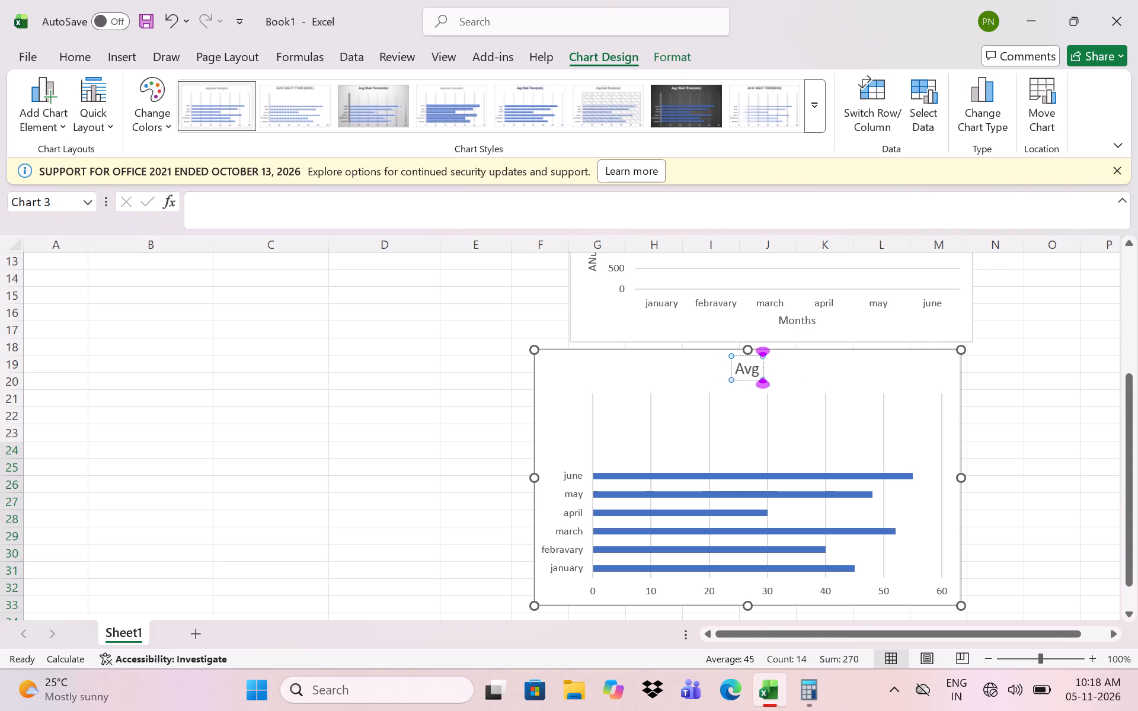
key("BackSpace")
key("BackSpace")
key("BackSpace")
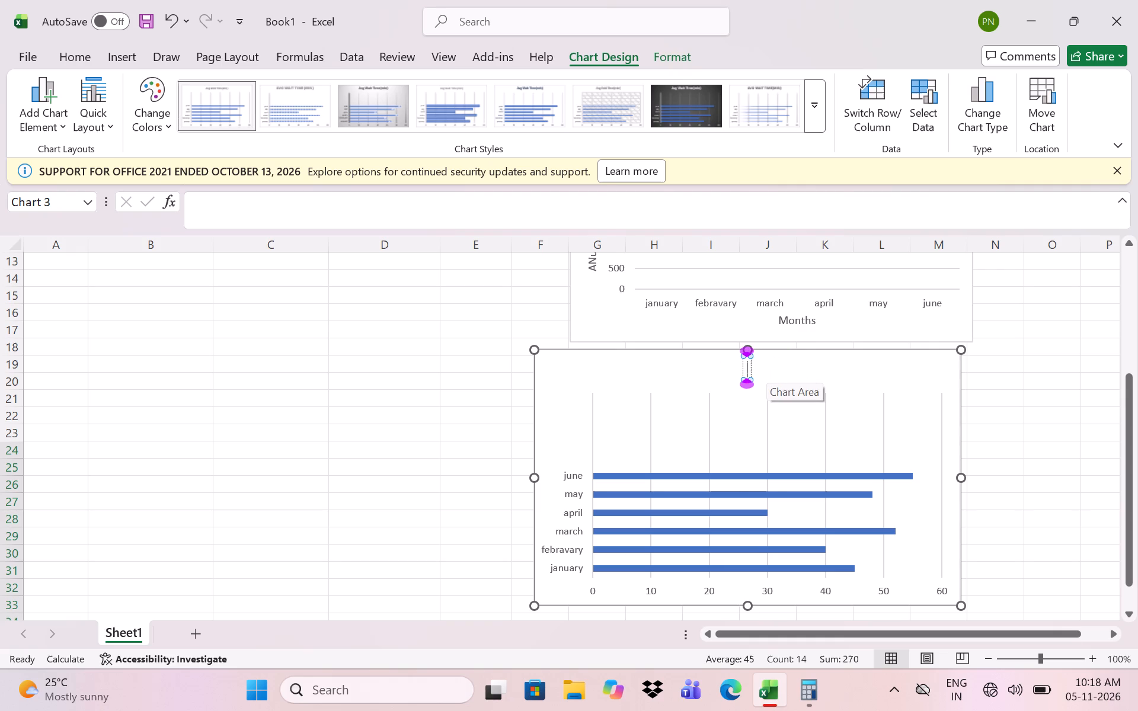
key("shift+a")
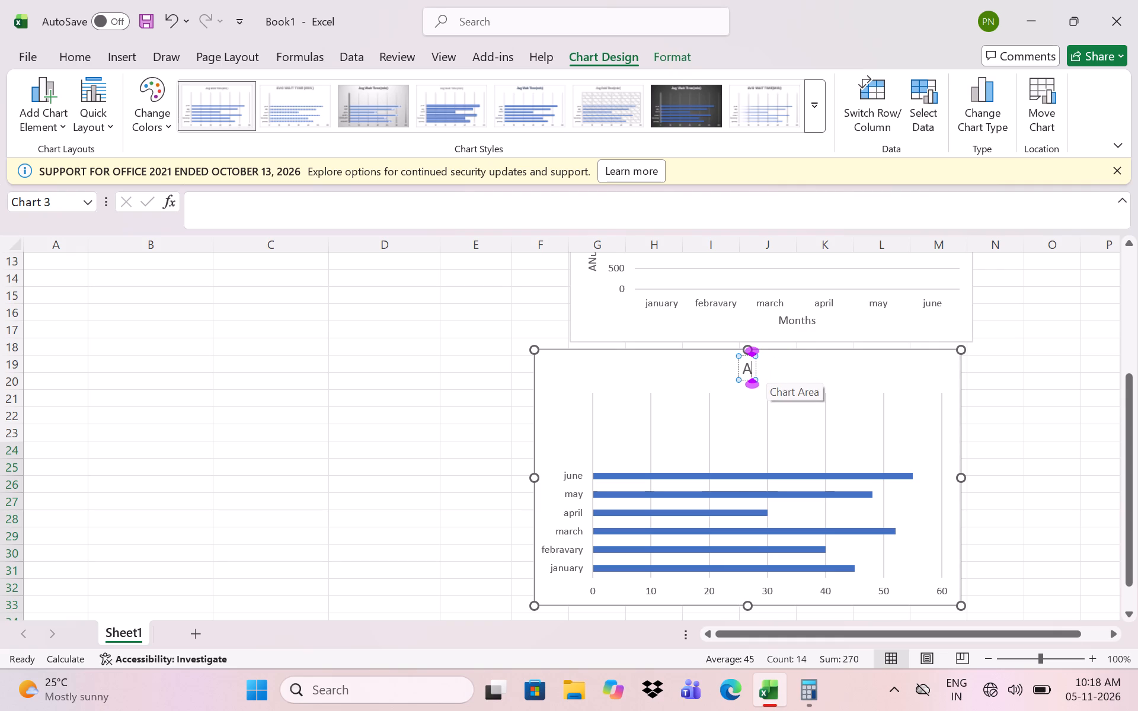
type("ve")
type("rage")
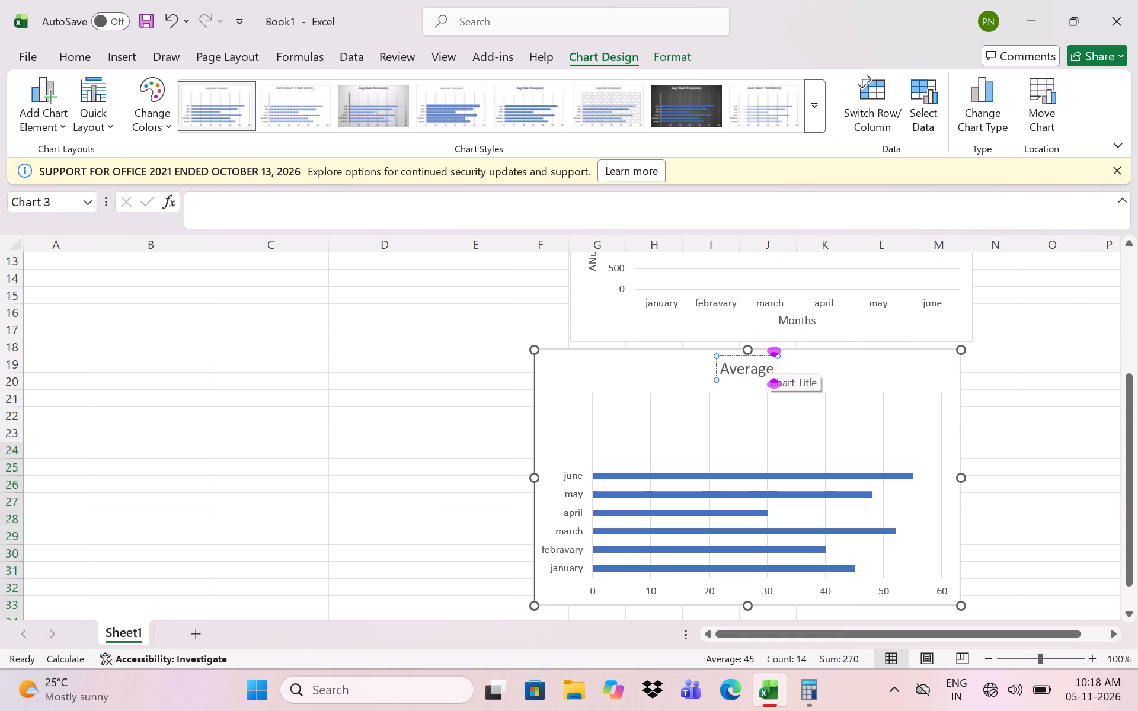
key("space")
type("Wait")
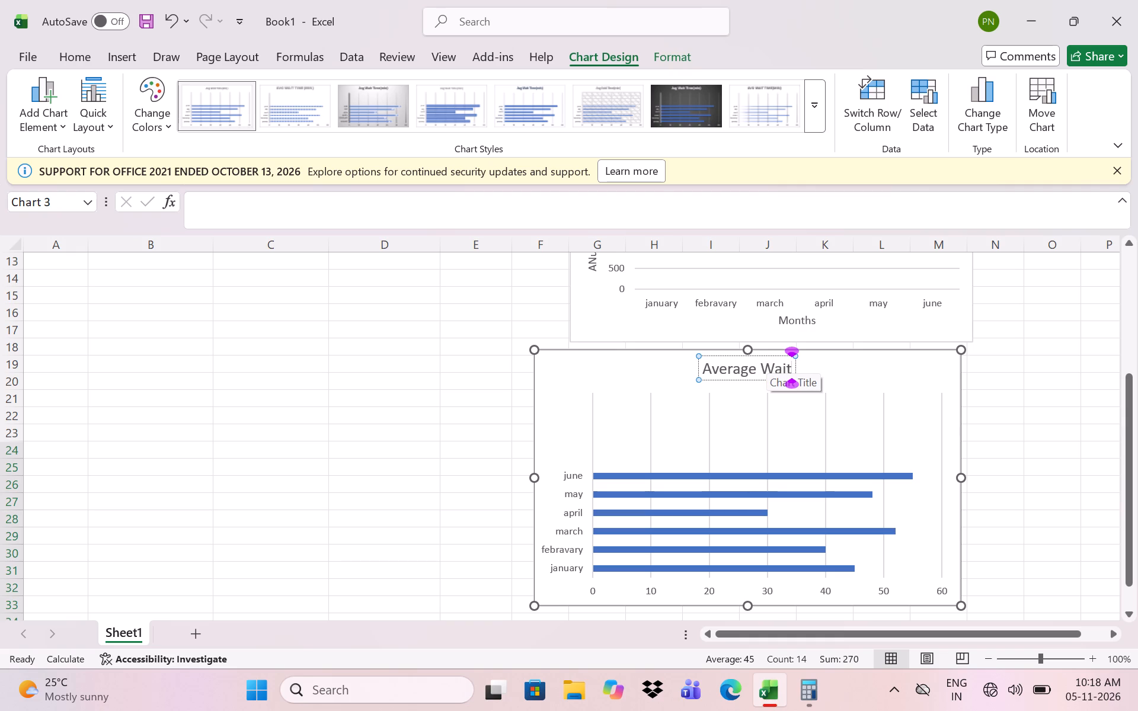
key("space")
type("Ti")
type("me")
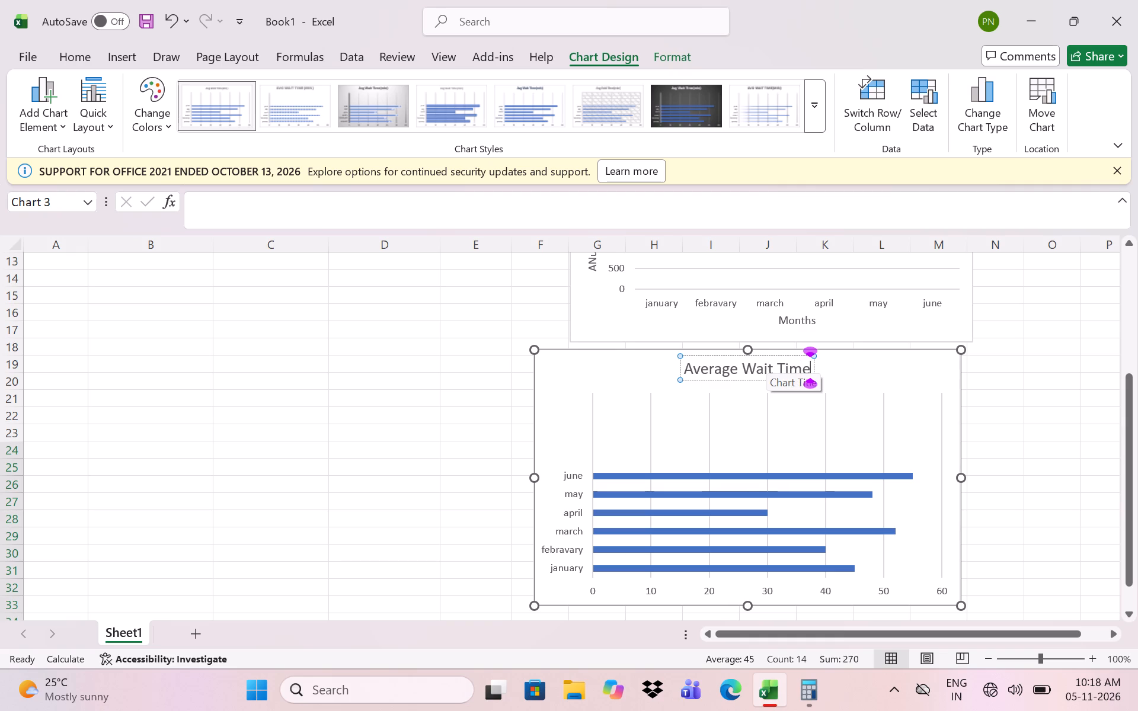
key("space")
type("by Mon")
type("th")
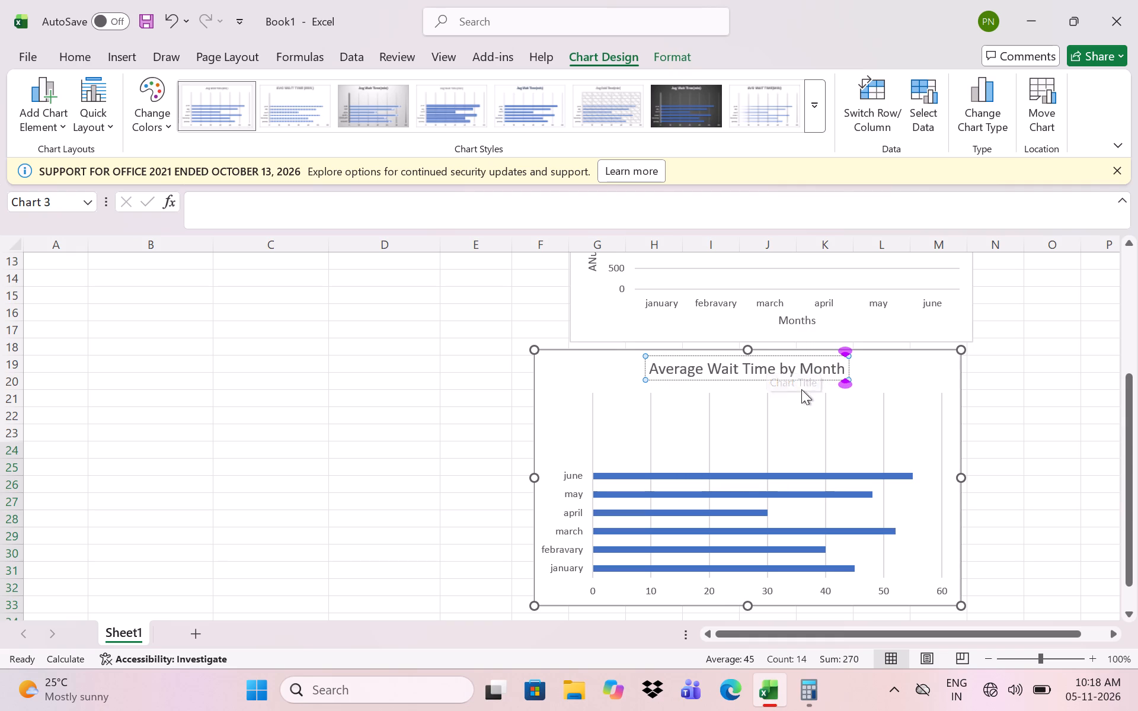
scroll(850, 408, "down", 1)
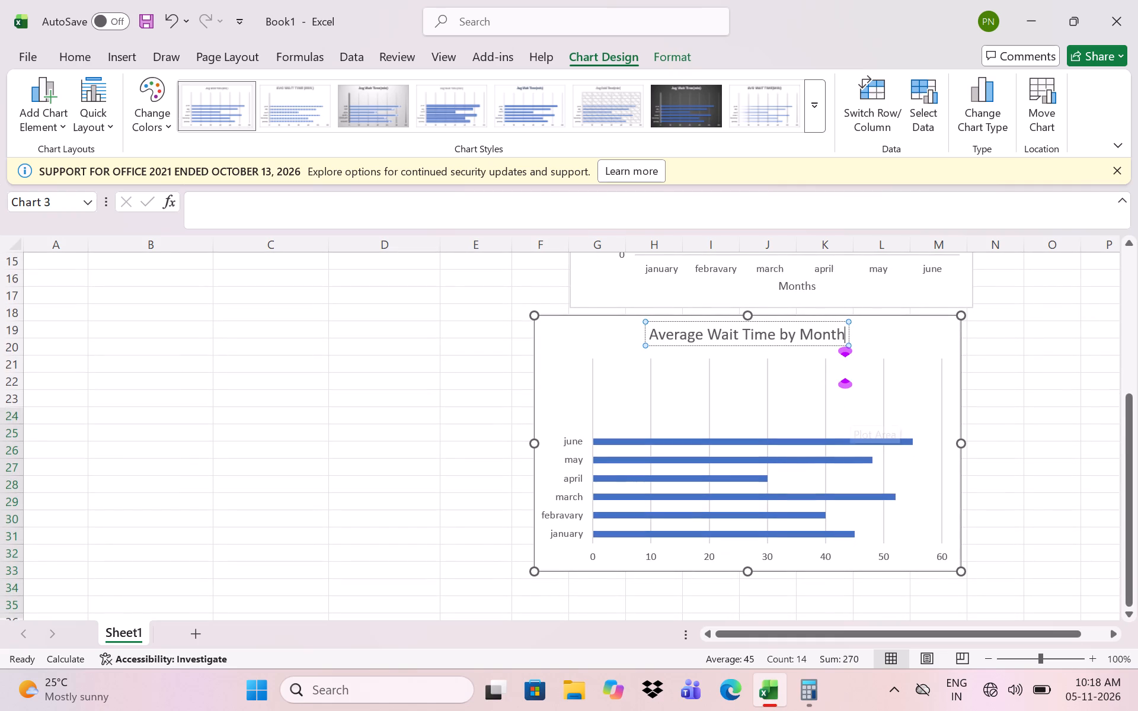
Add axis titles to the Average Wait Time by Month bar chart.
left_click(926, 337)
left_click(977, 333)
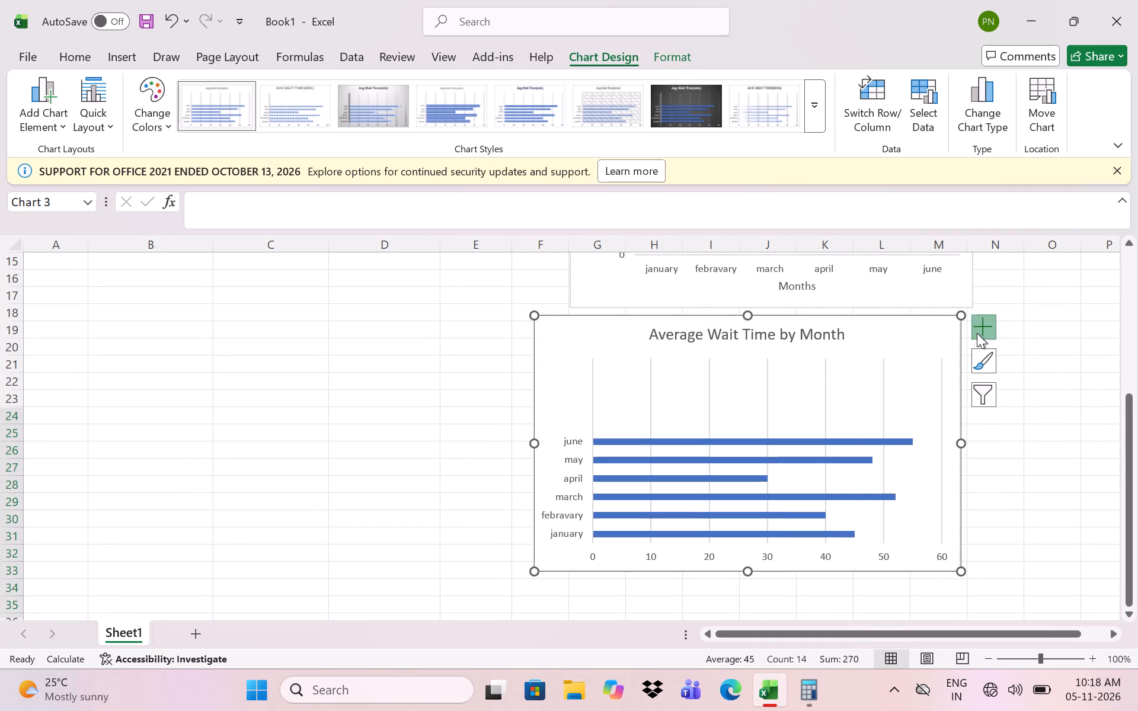
left_click(1016, 371)
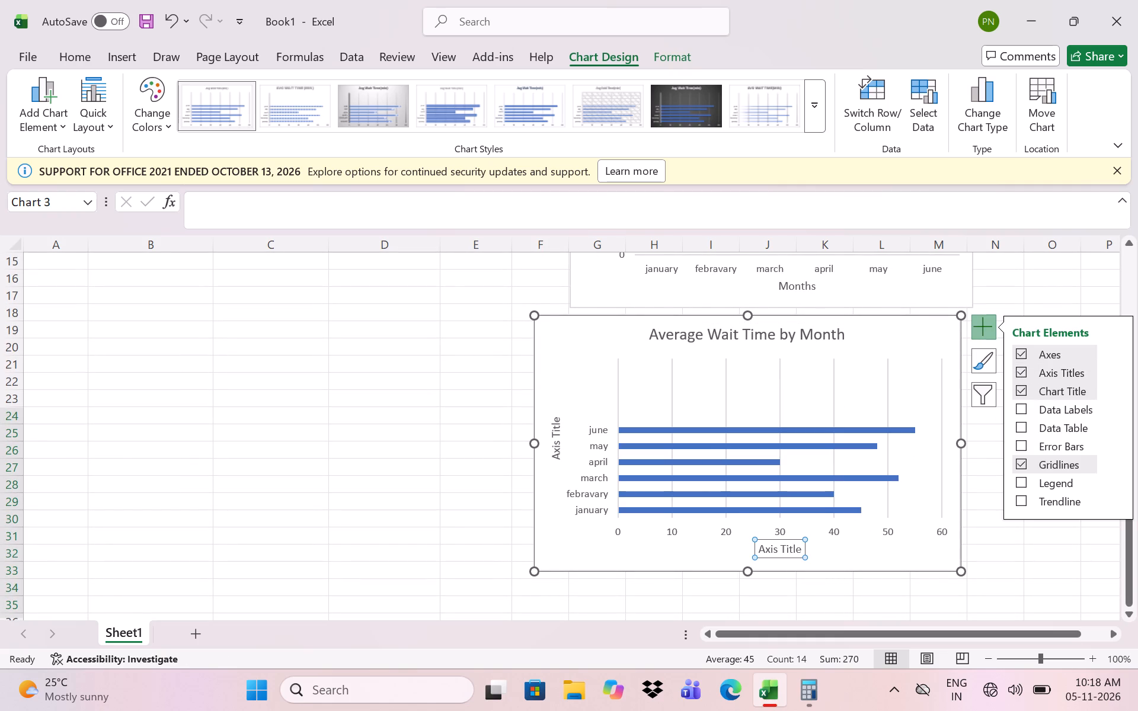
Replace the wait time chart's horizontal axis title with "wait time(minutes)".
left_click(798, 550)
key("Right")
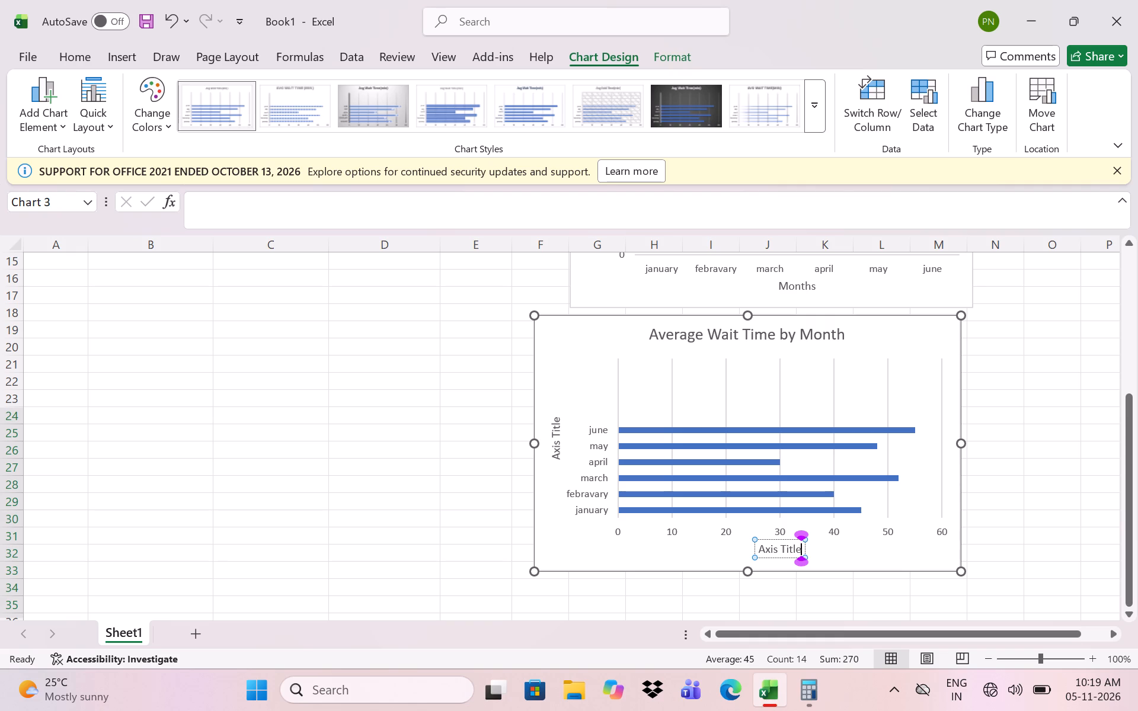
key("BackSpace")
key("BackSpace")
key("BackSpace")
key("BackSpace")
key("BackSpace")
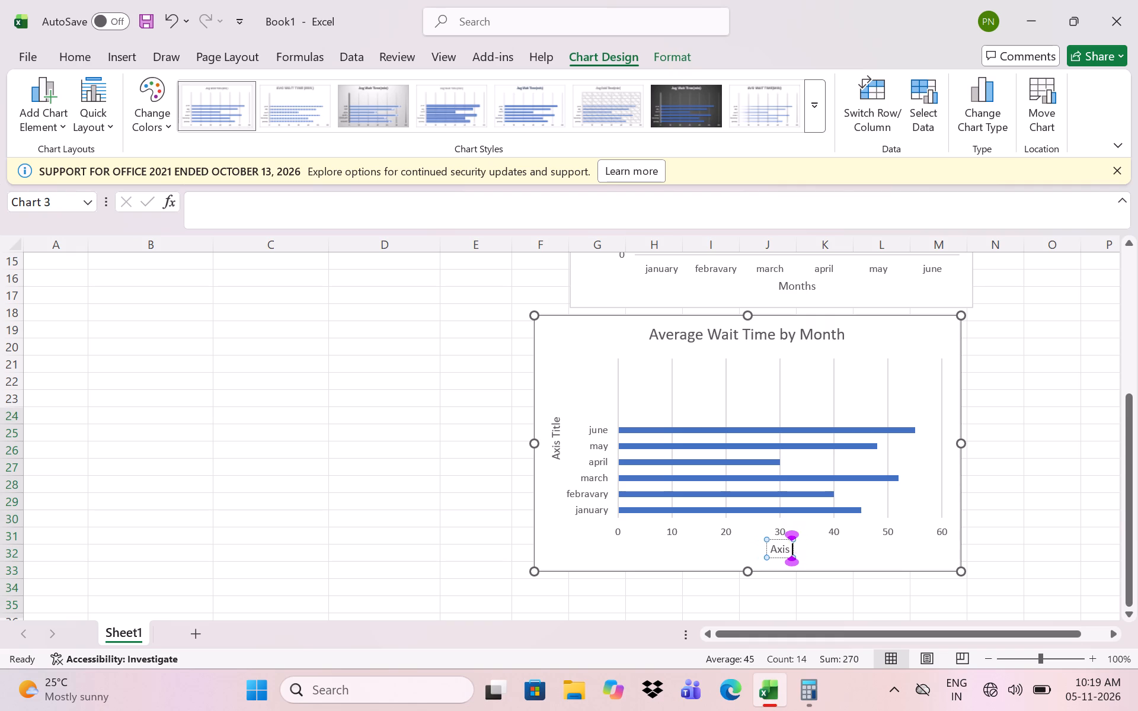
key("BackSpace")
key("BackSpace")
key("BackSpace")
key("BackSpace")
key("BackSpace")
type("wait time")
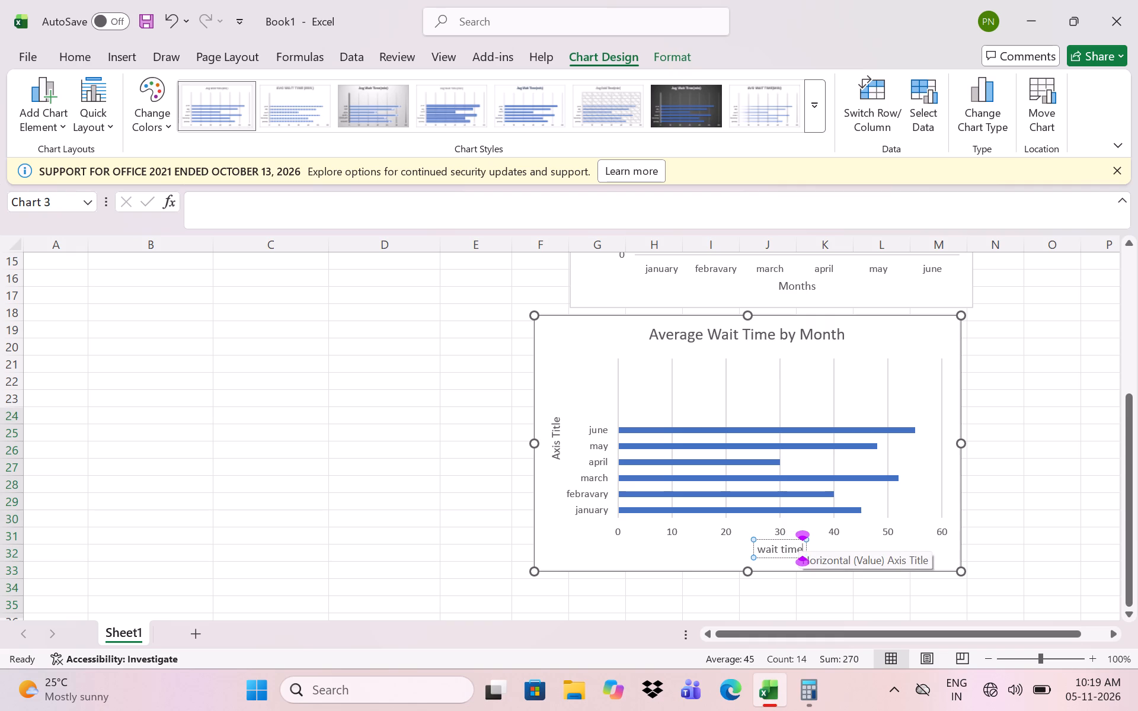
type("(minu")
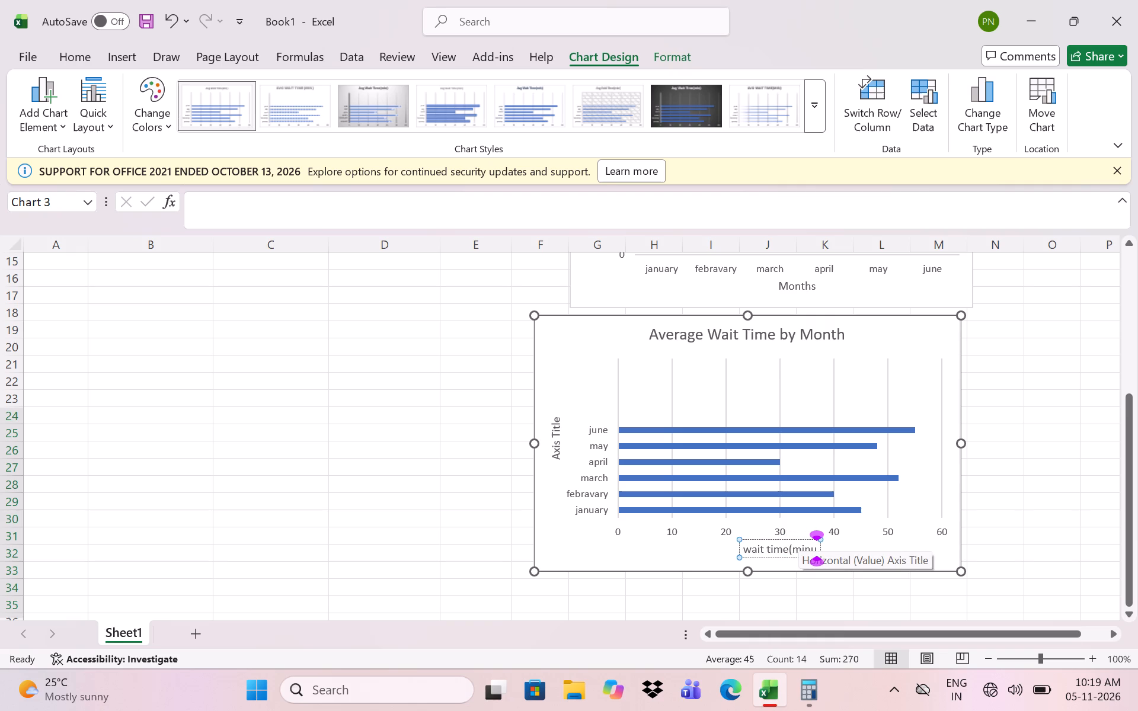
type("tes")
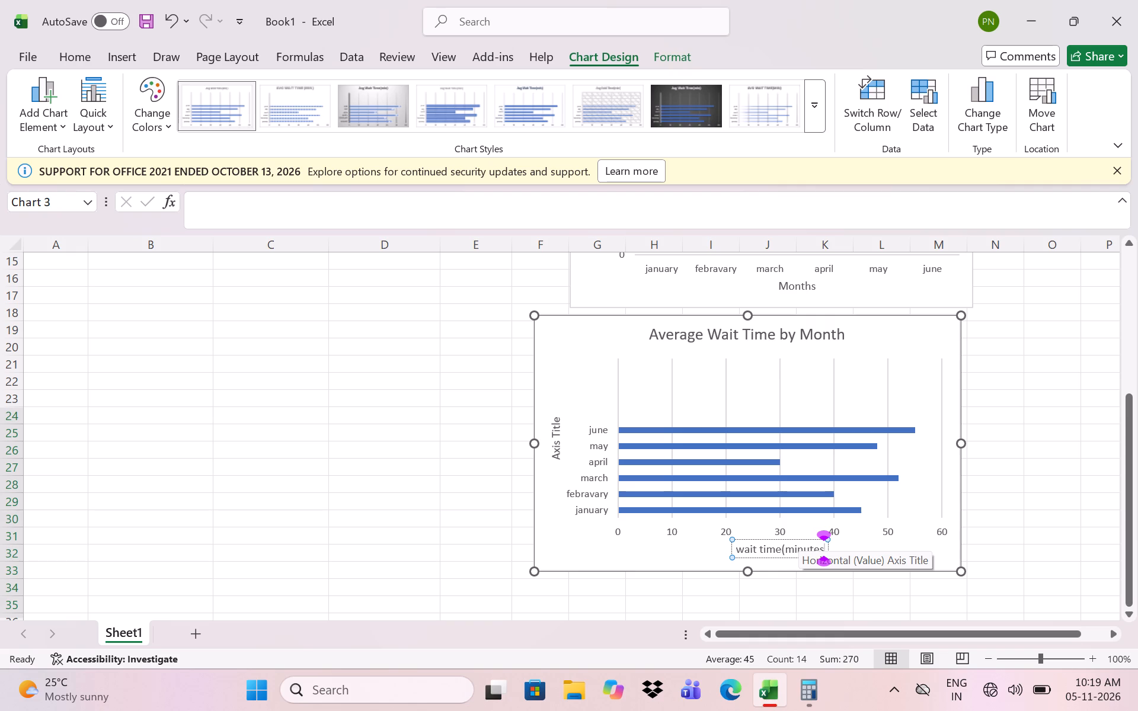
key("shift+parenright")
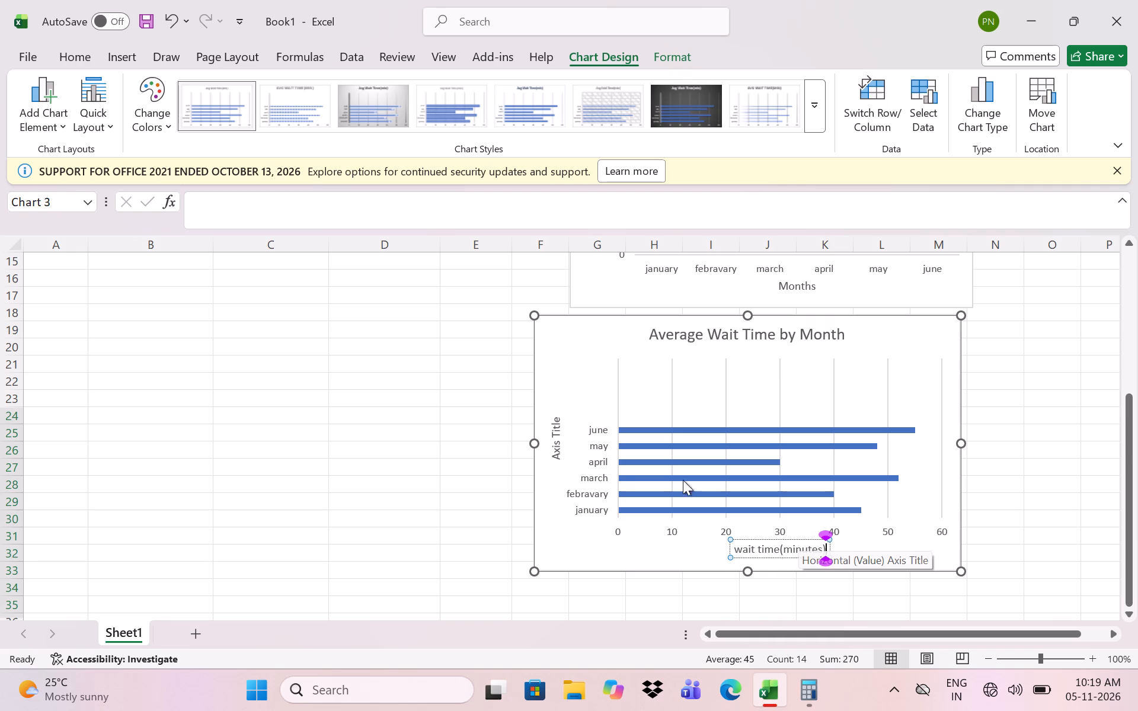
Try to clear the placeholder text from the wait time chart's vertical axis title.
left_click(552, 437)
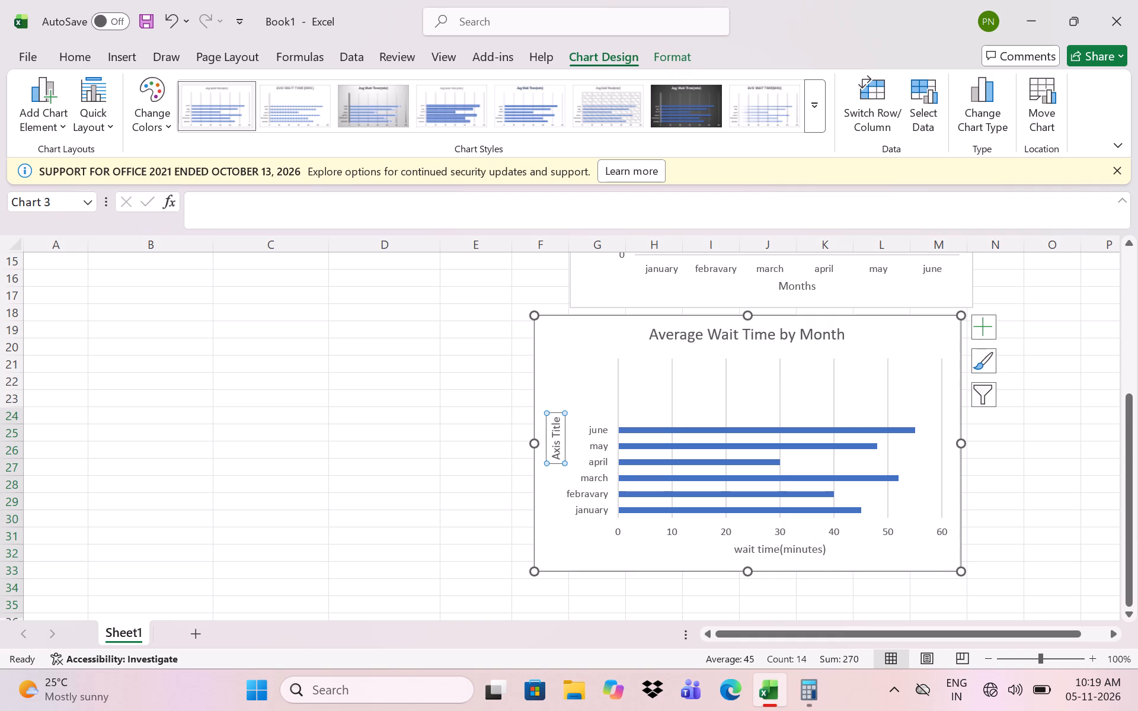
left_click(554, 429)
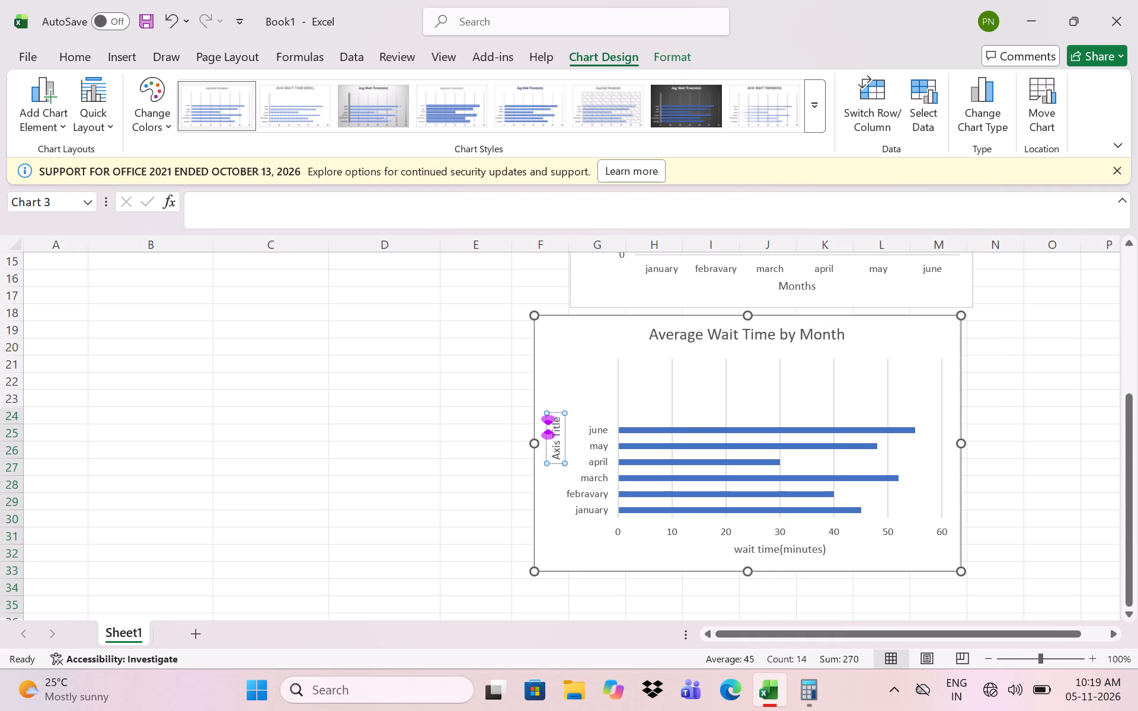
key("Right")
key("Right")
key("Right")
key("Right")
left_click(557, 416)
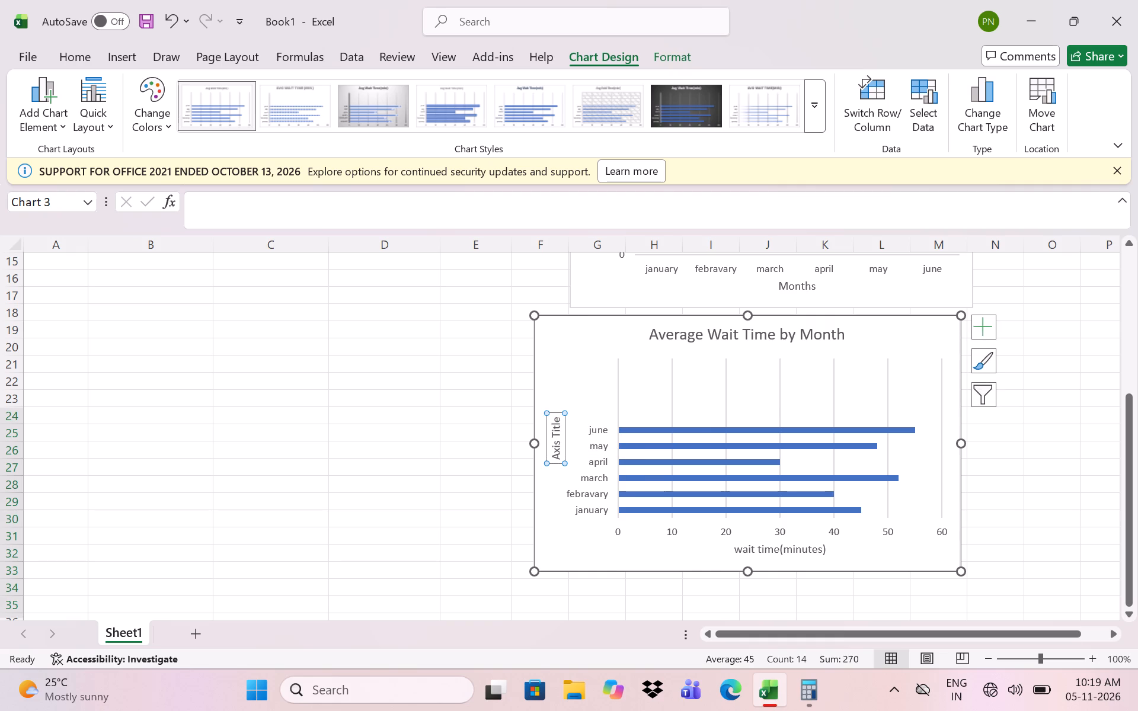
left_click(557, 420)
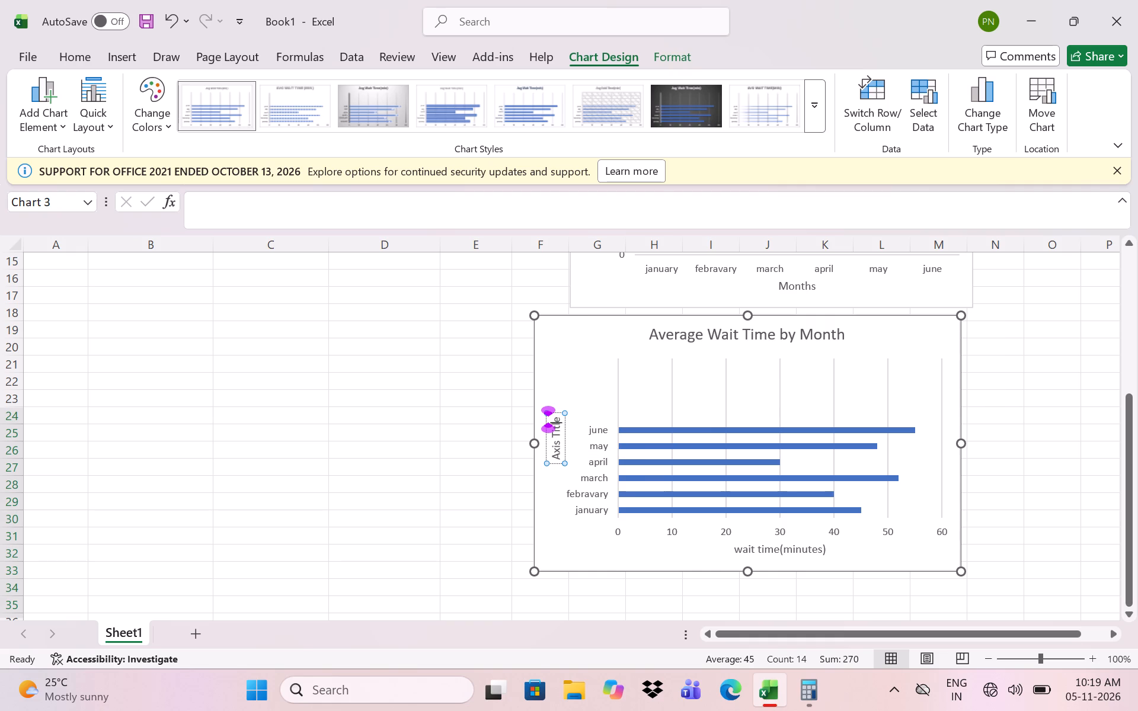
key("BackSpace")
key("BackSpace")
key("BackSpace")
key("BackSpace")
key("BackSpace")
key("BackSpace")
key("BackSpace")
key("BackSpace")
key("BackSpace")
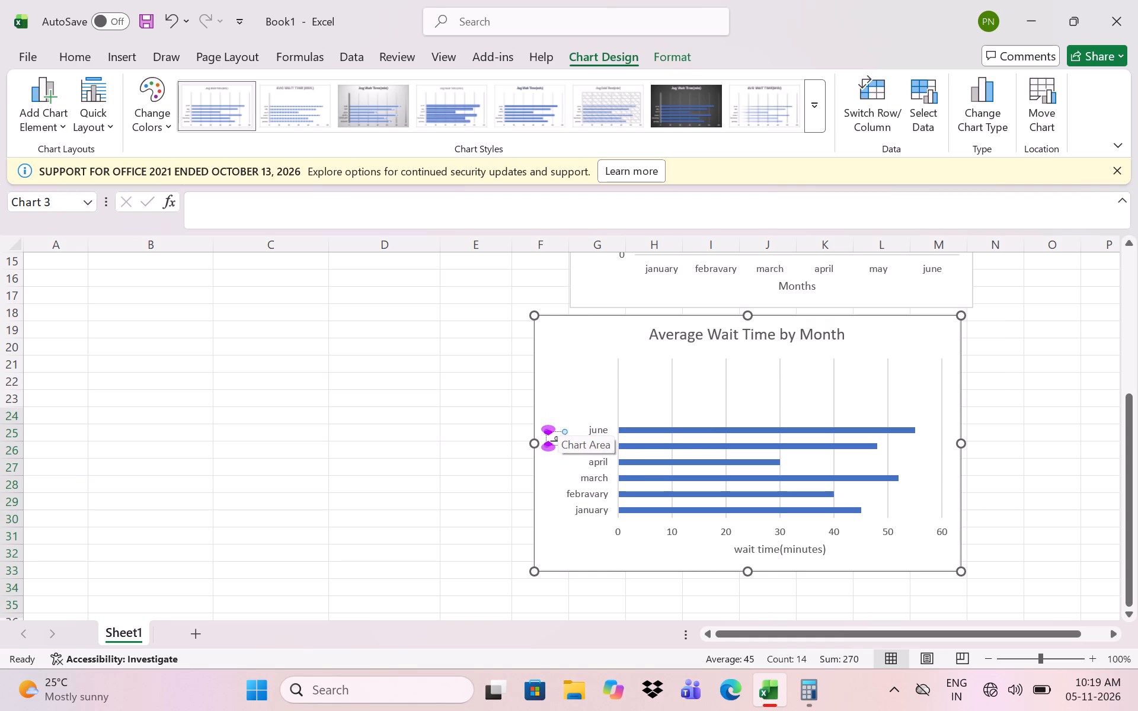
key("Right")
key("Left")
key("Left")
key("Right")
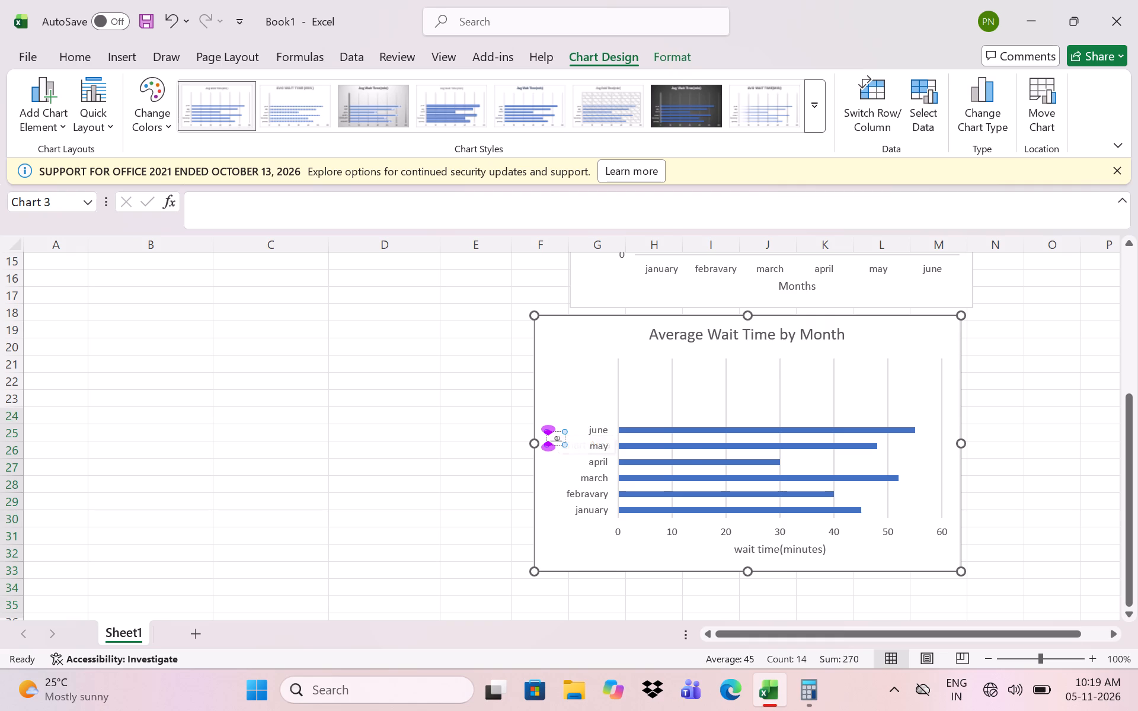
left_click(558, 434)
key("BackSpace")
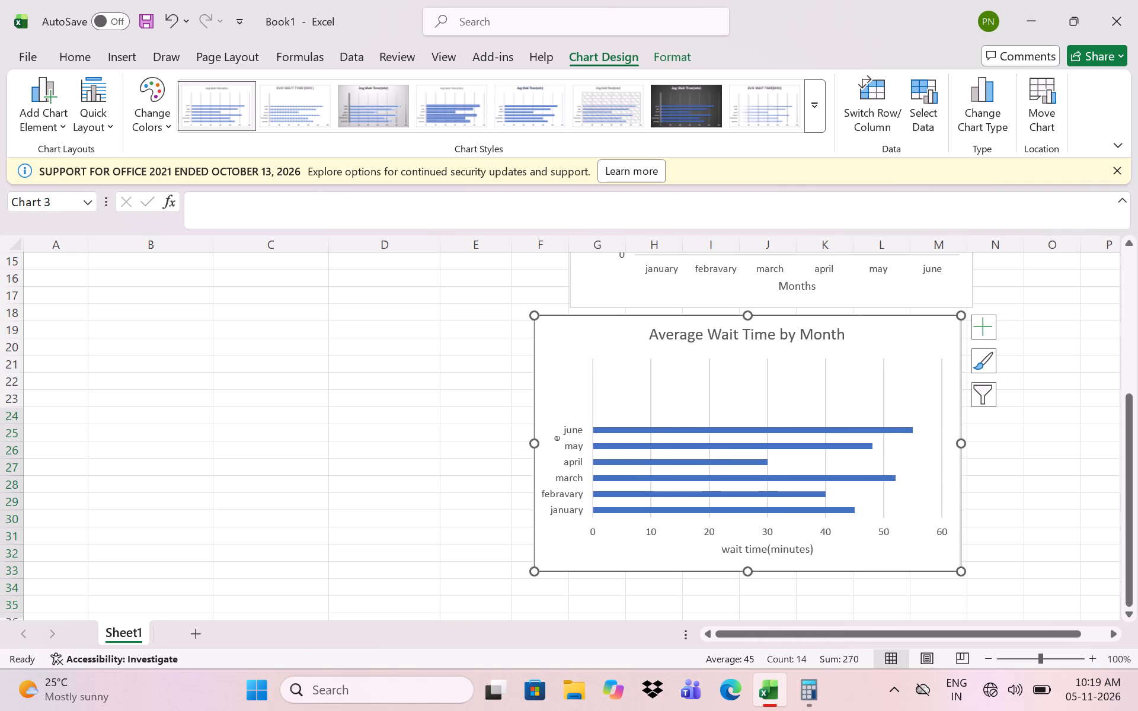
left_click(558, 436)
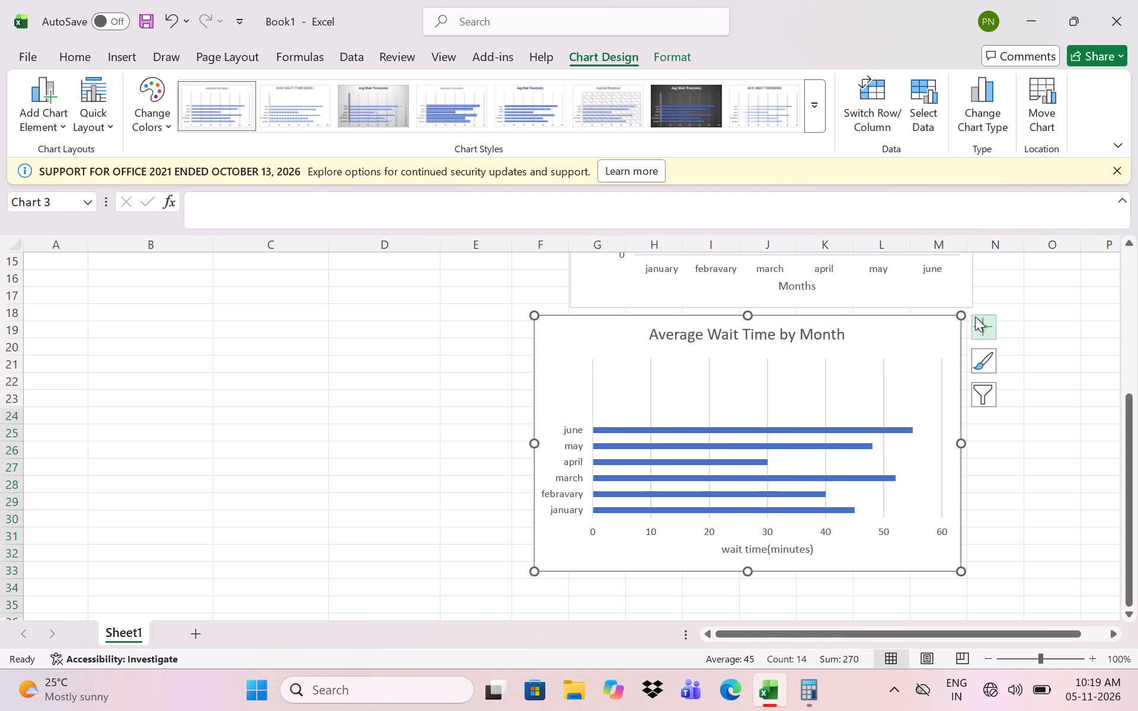
Turn the wait time chart's axis titles off and on again to restore both placeholder titles.
left_click(975, 316)
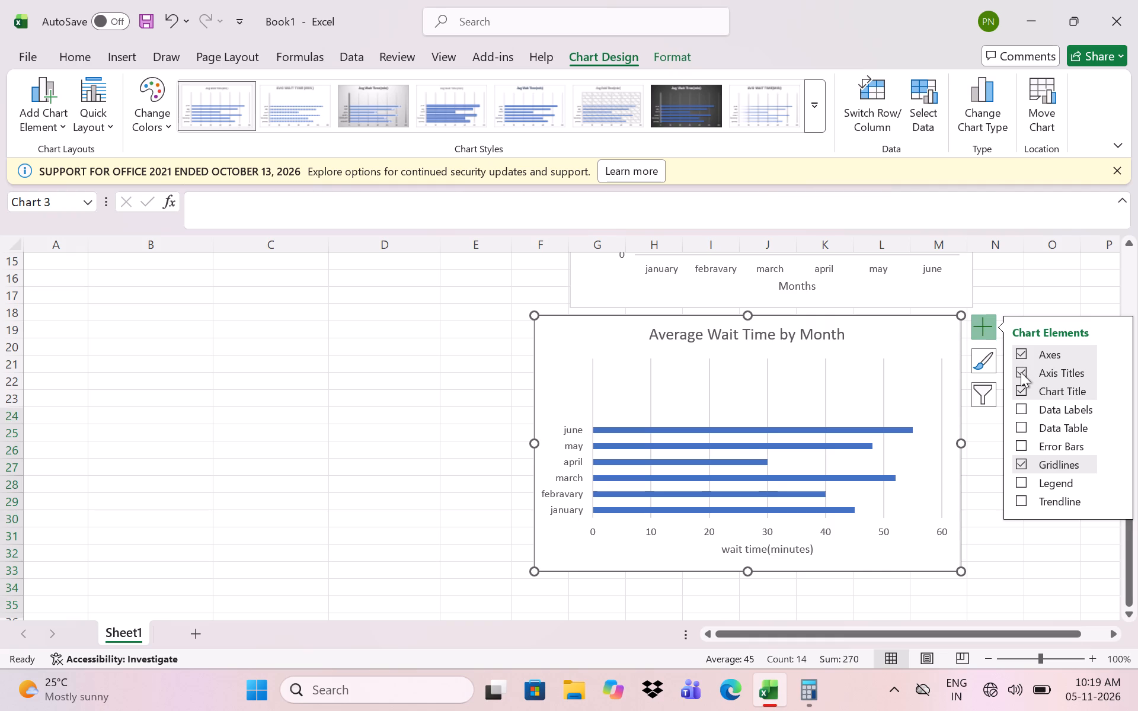
left_click(1021, 372)
left_click(1021, 372)
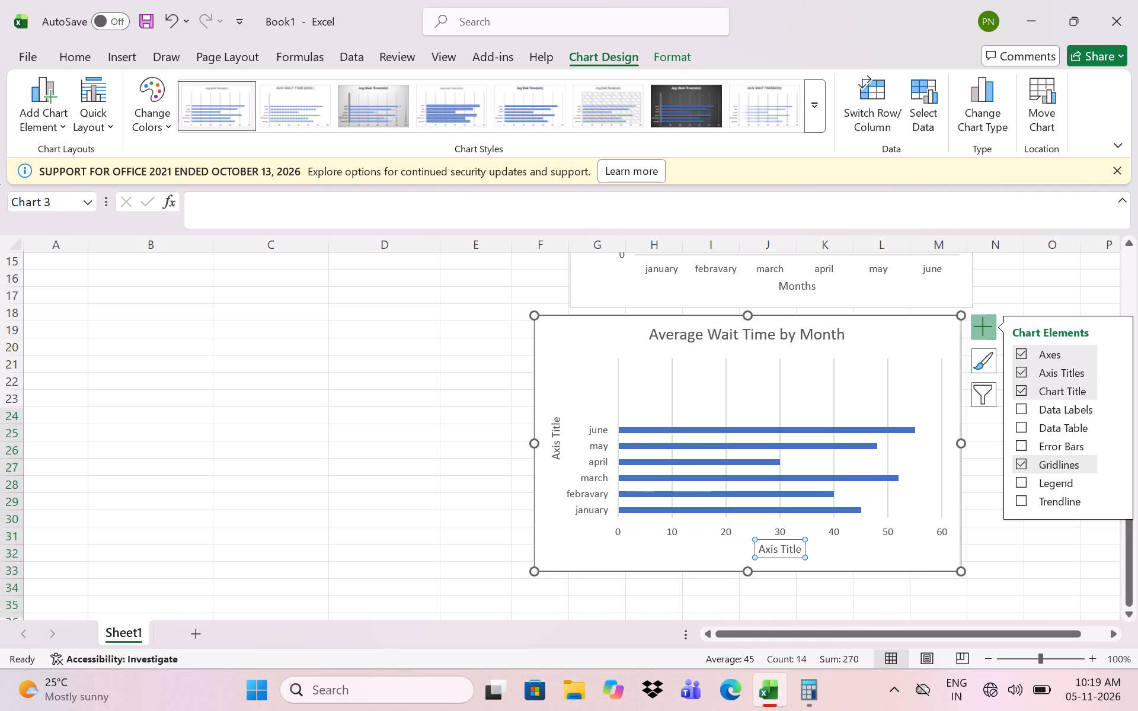
Replace the wait time chart's vertical axis title with "months".
left_click(558, 419)
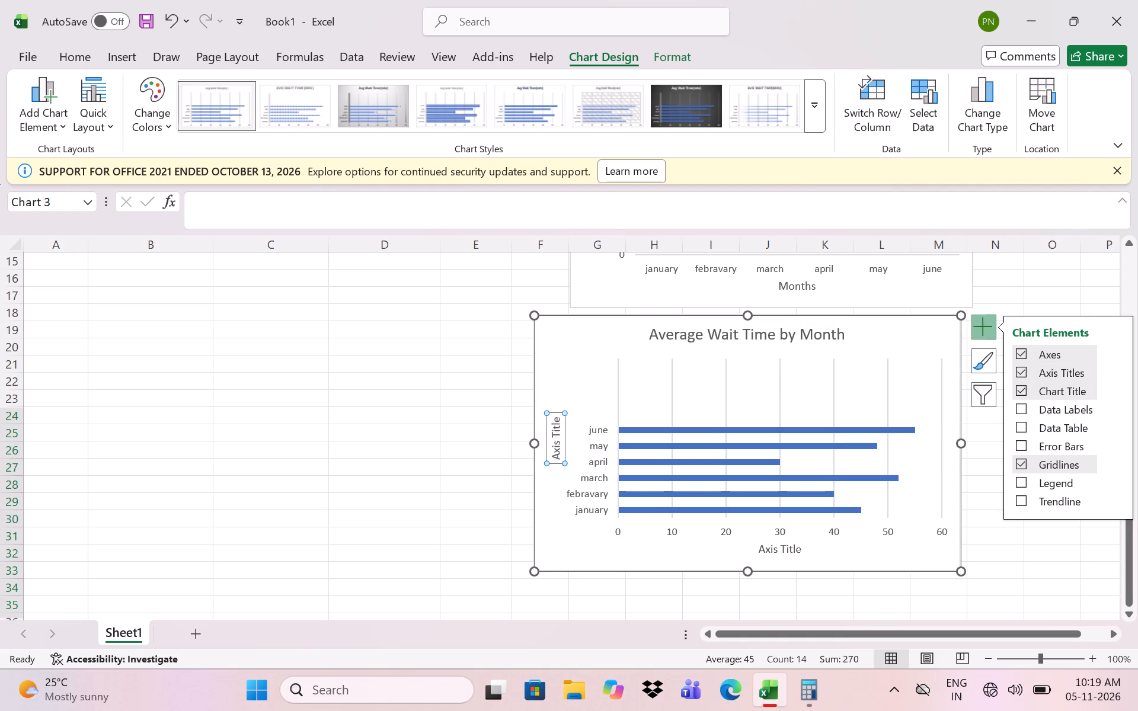
left_click(557, 415)
left_click(557, 415)
left_click(557, 415)
double_click(557, 415)
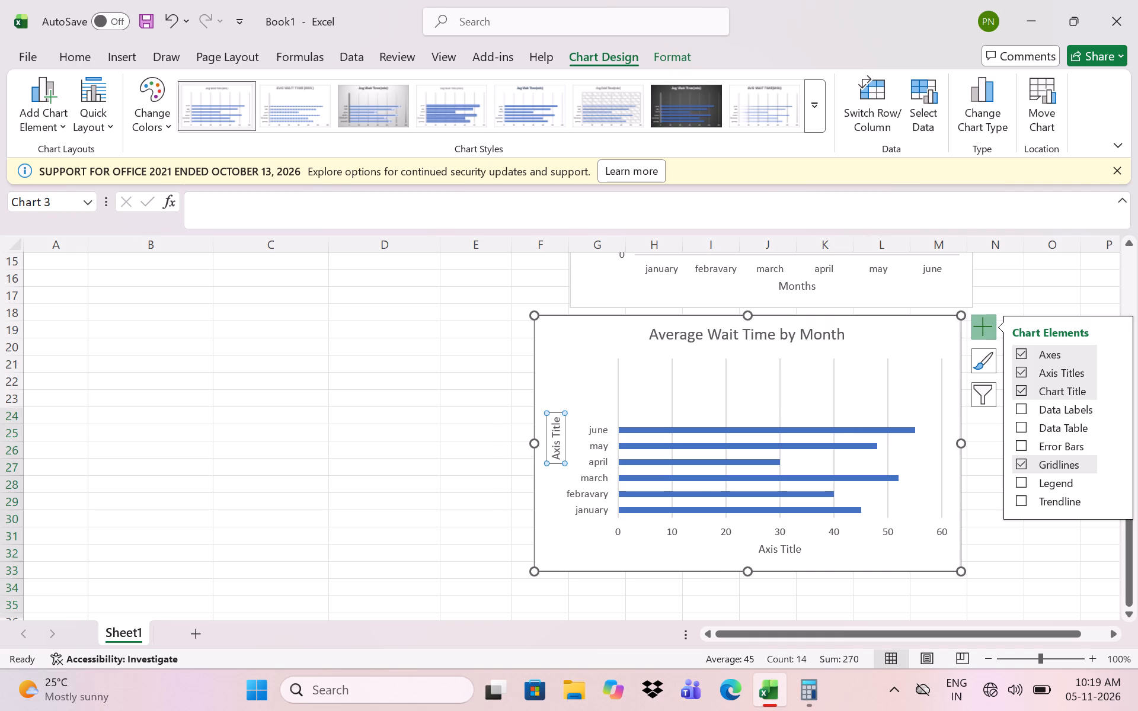
left_click(557, 415)
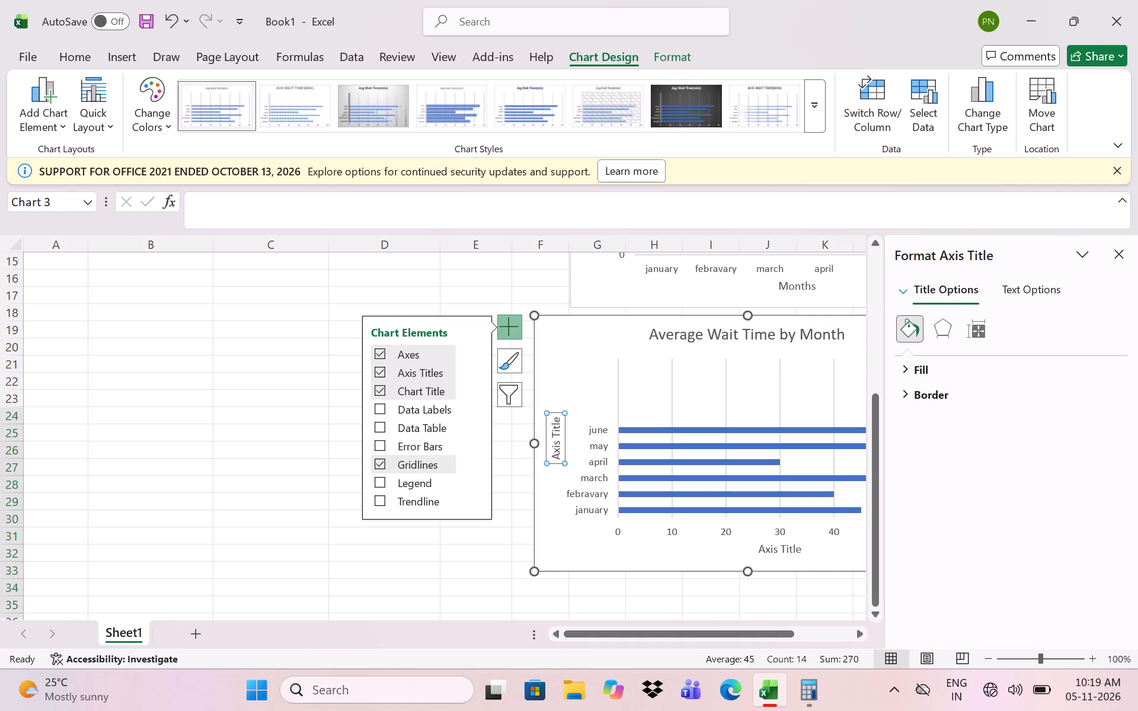
left_click(557, 417)
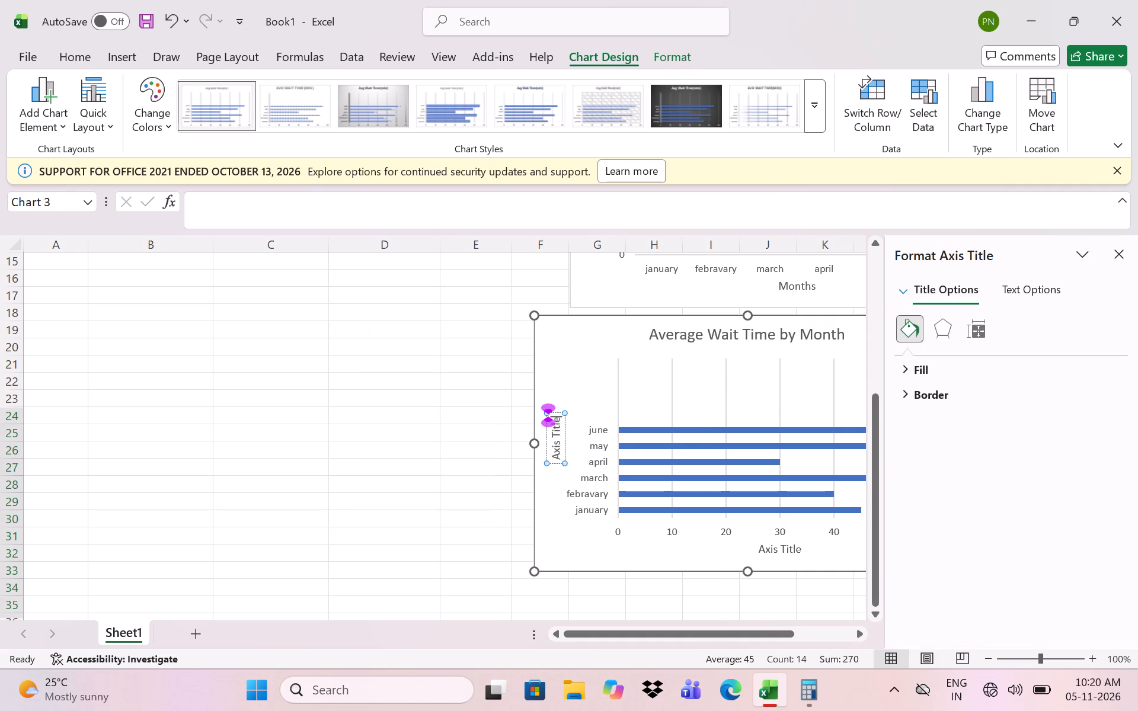
key("BackSpace")
key("BackSpace")
key("BackSpace")
key("BackSpace")
key("BackSpace")
key("BackSpace")
key("BackSpace")
key("BackSpace")
key("BackSpace")
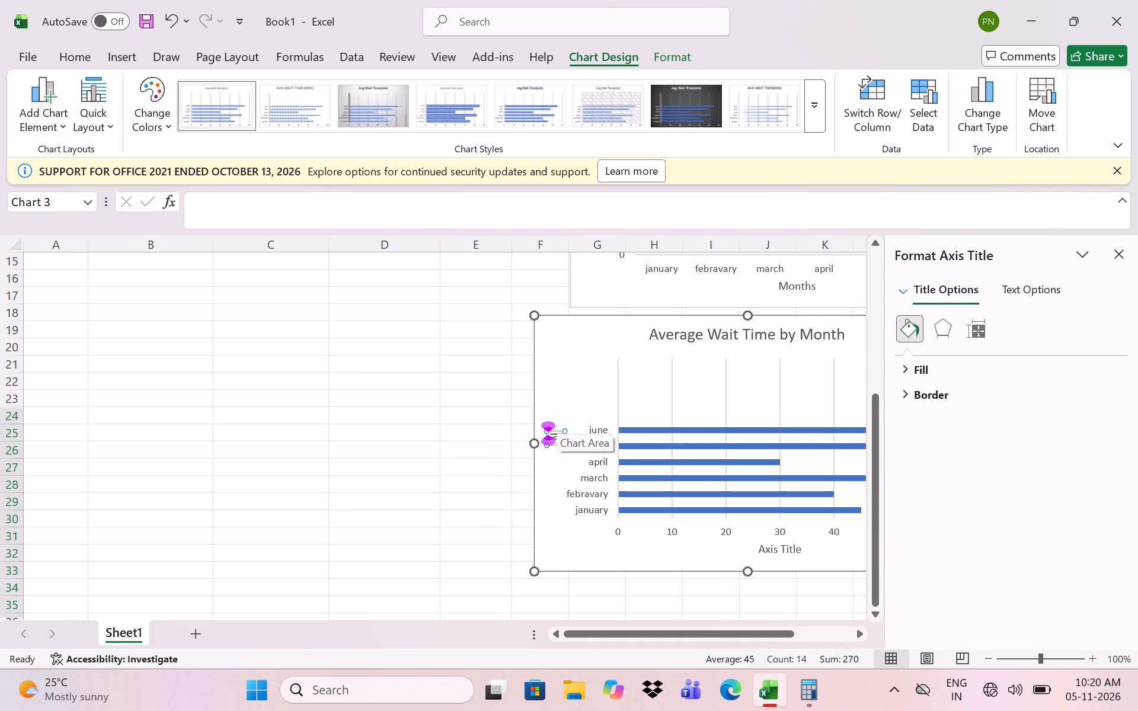
key("BackSpace")
key("m")
key("o")
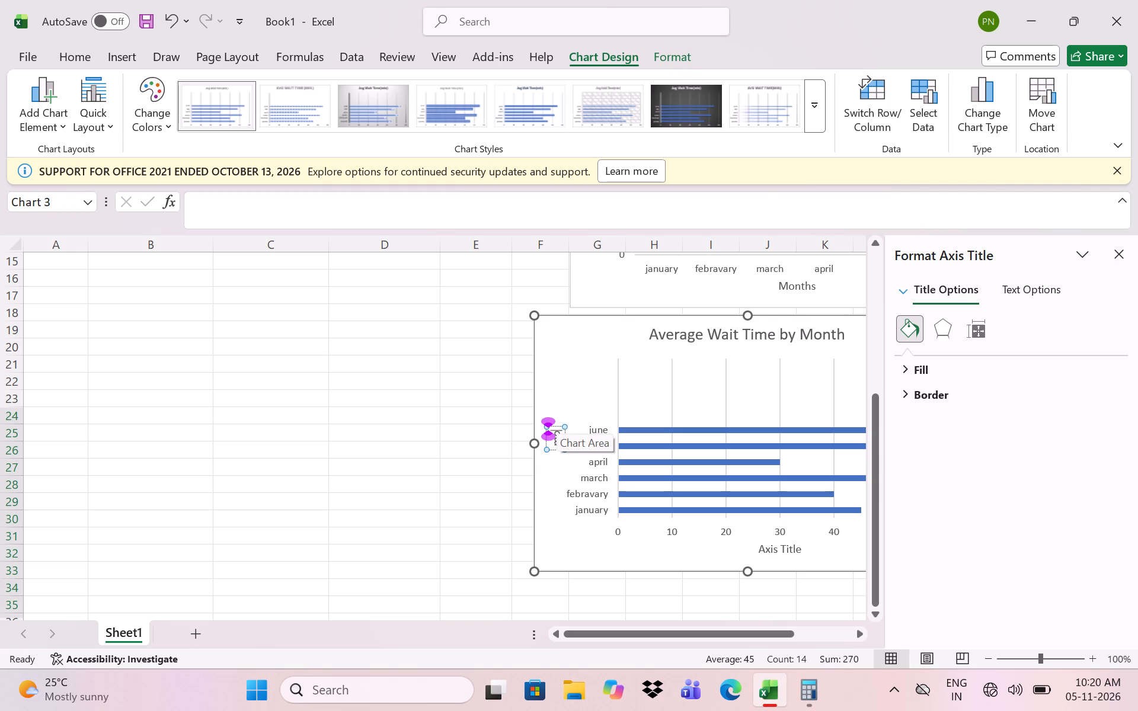
type("nths")
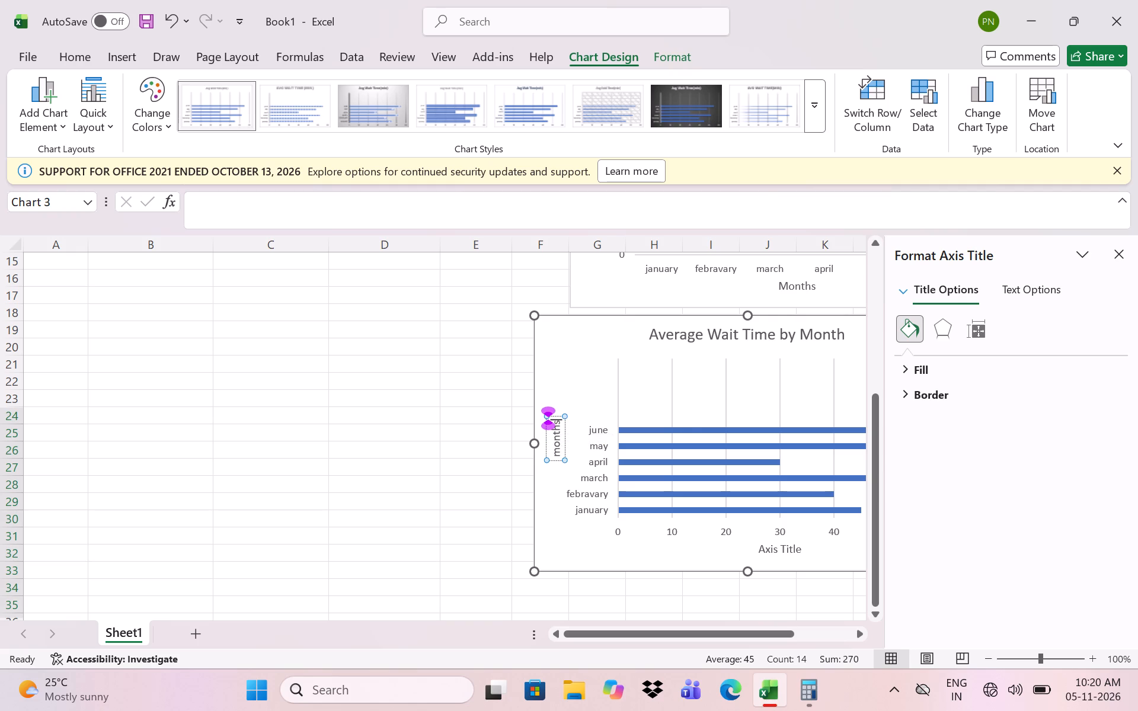
Replace the wait time chart's horizontal axis title with "wait time(min)", close the formatting pane and deselect the chart.
left_click(803, 550)
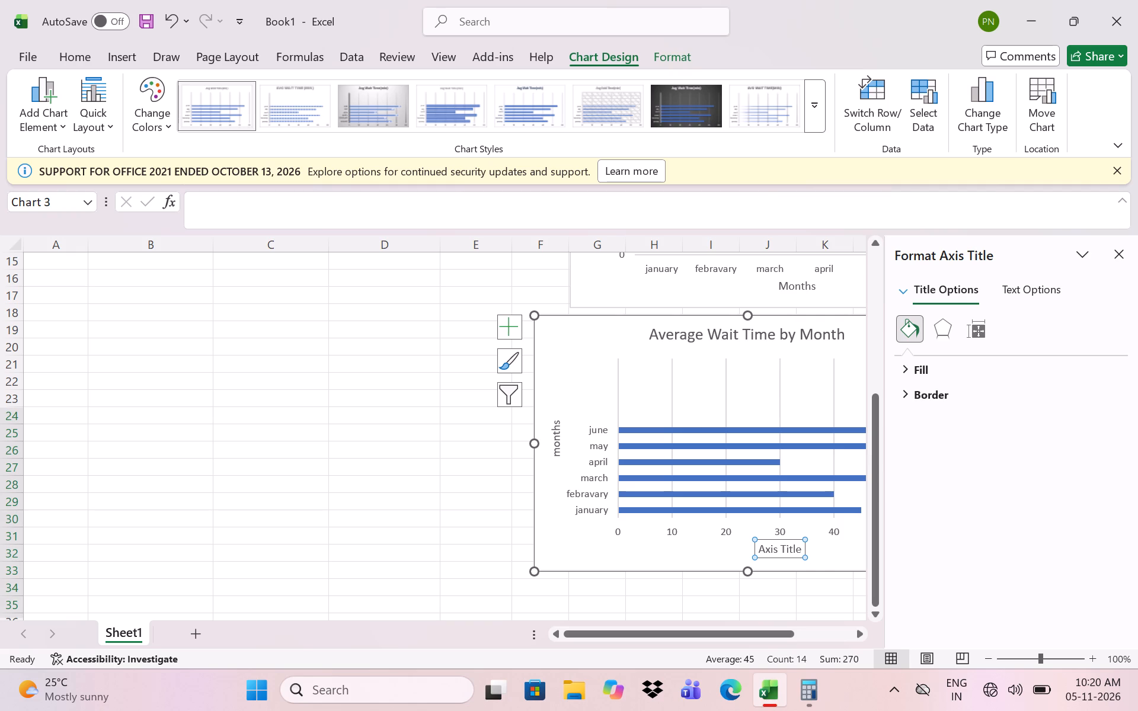
left_click(801, 547)
key("BackSpace")
key("BackSpace")
key("BackSpace")
key("BackSpace")
key("BackSpace")
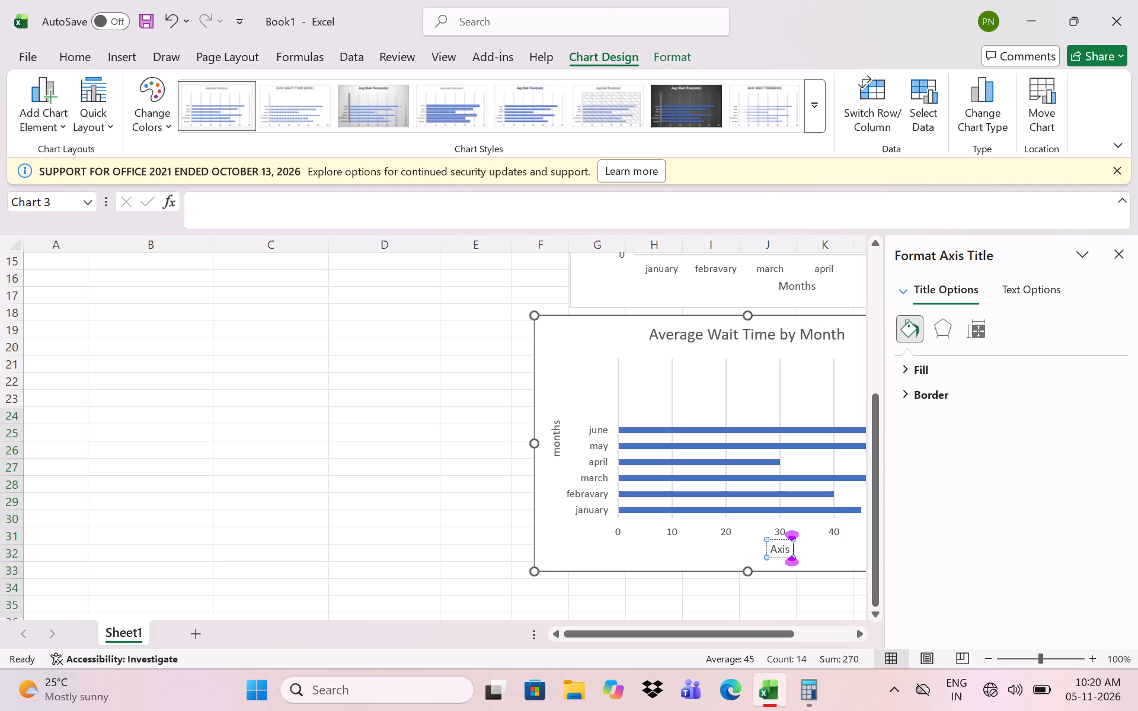
key("BackSpace")
key("BackSpace")
key("BackSpace")
key("BackSpace")
key("BackSpace")
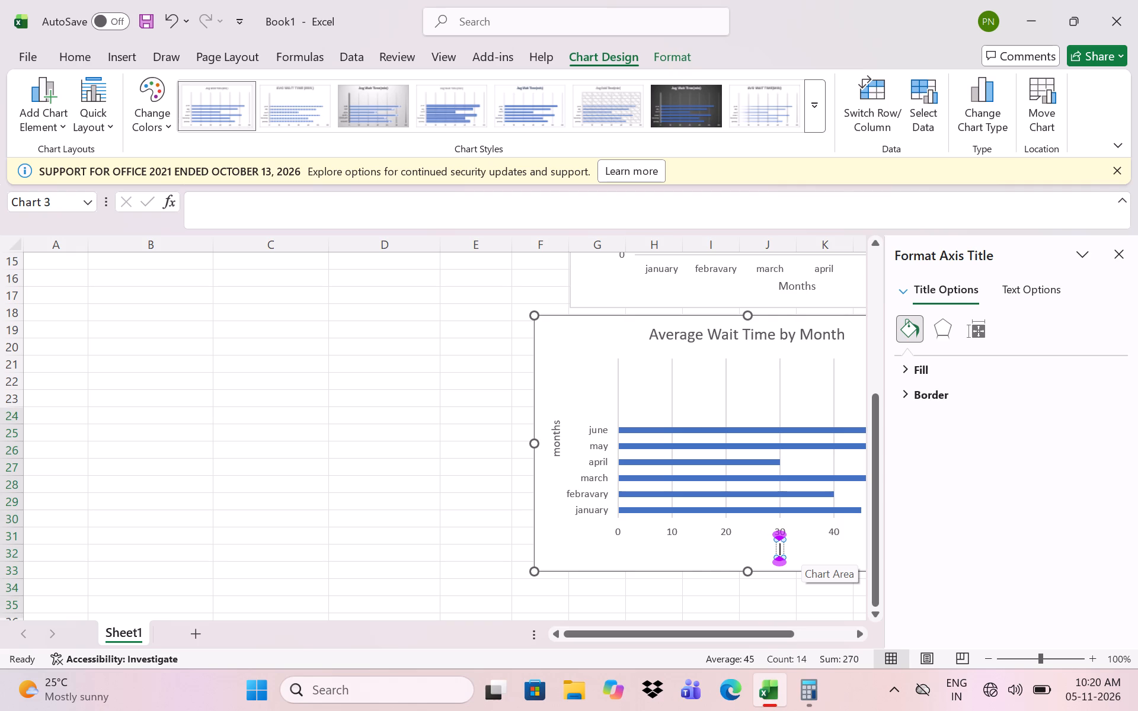
type("wait")
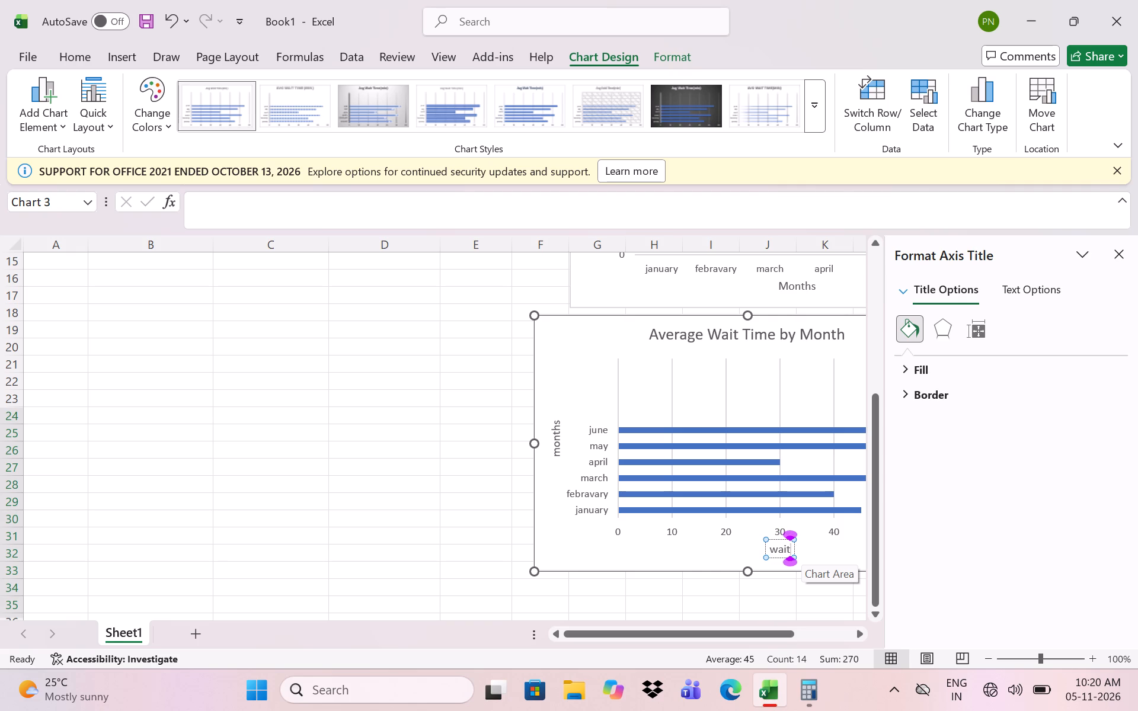
key("space")
type("time")
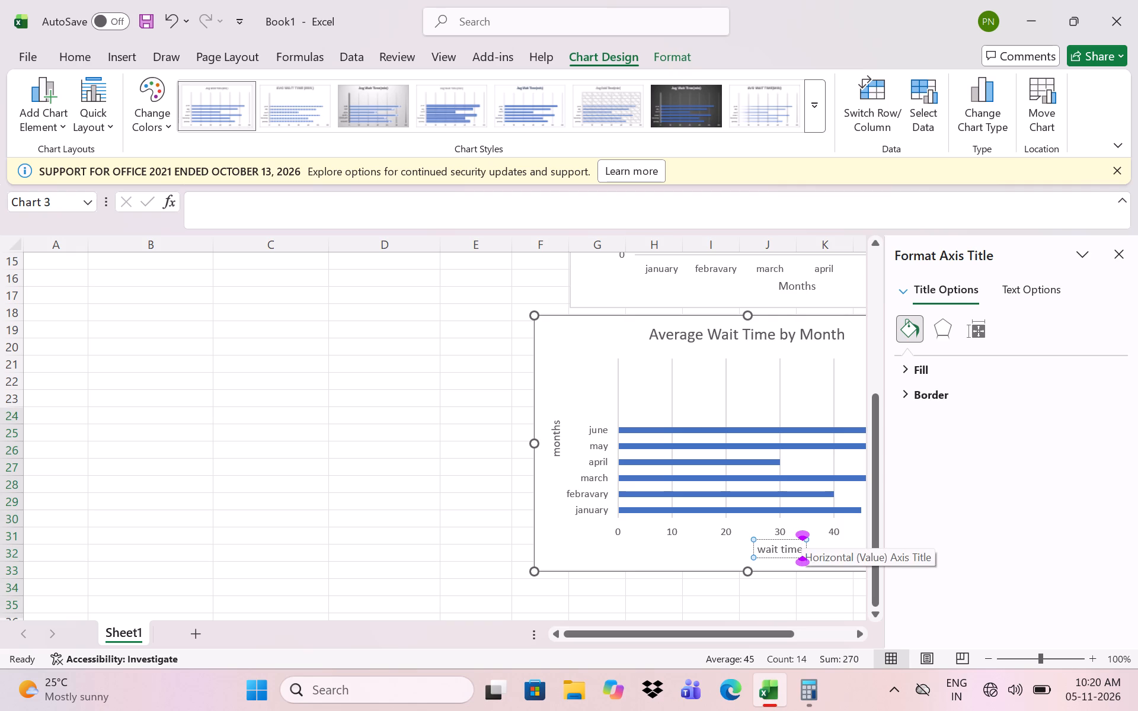
type("(min")
key("shift+parenright")
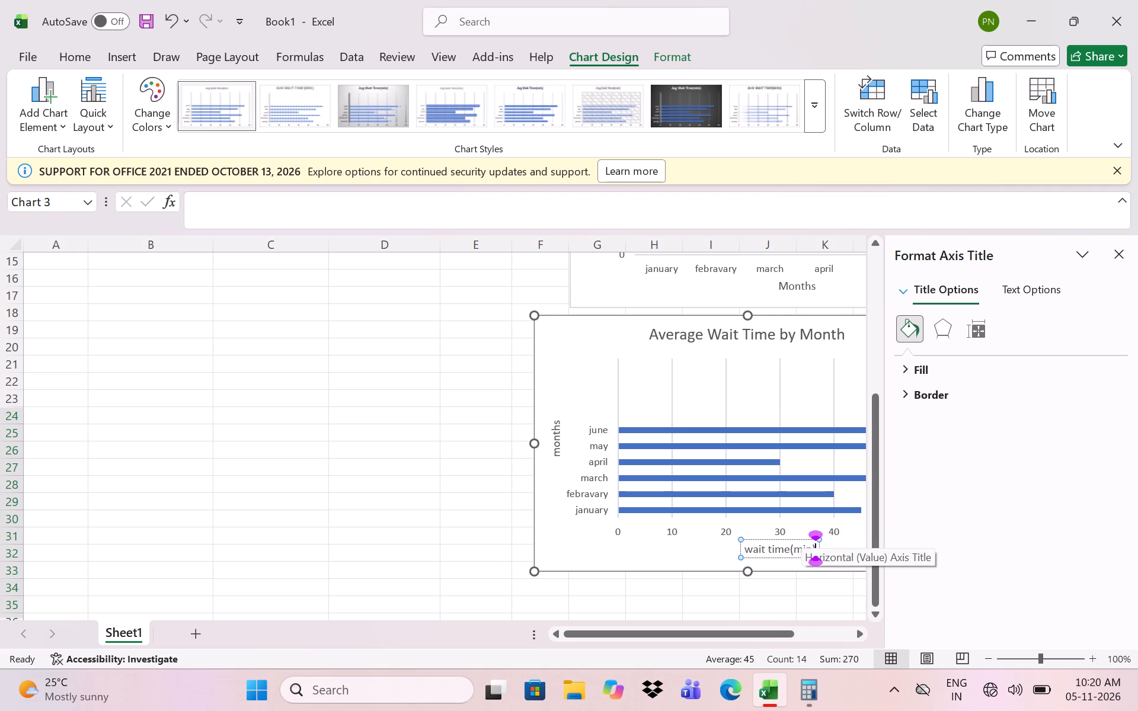
left_click(1114, 260)
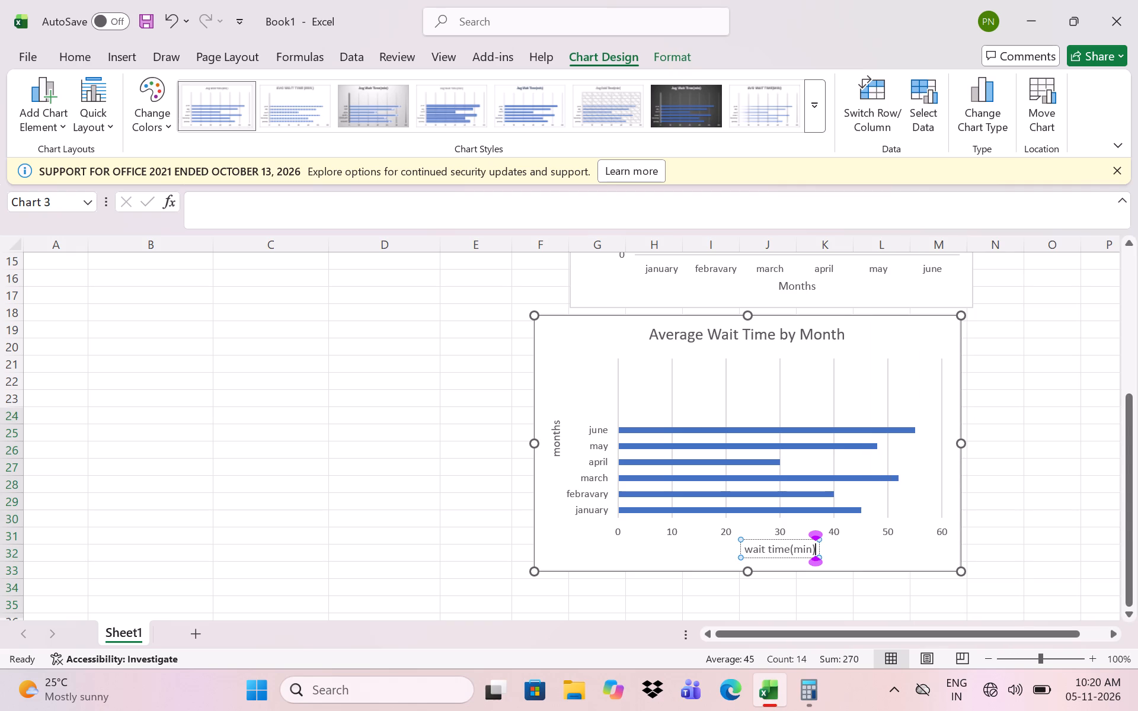
left_click(1019, 448)
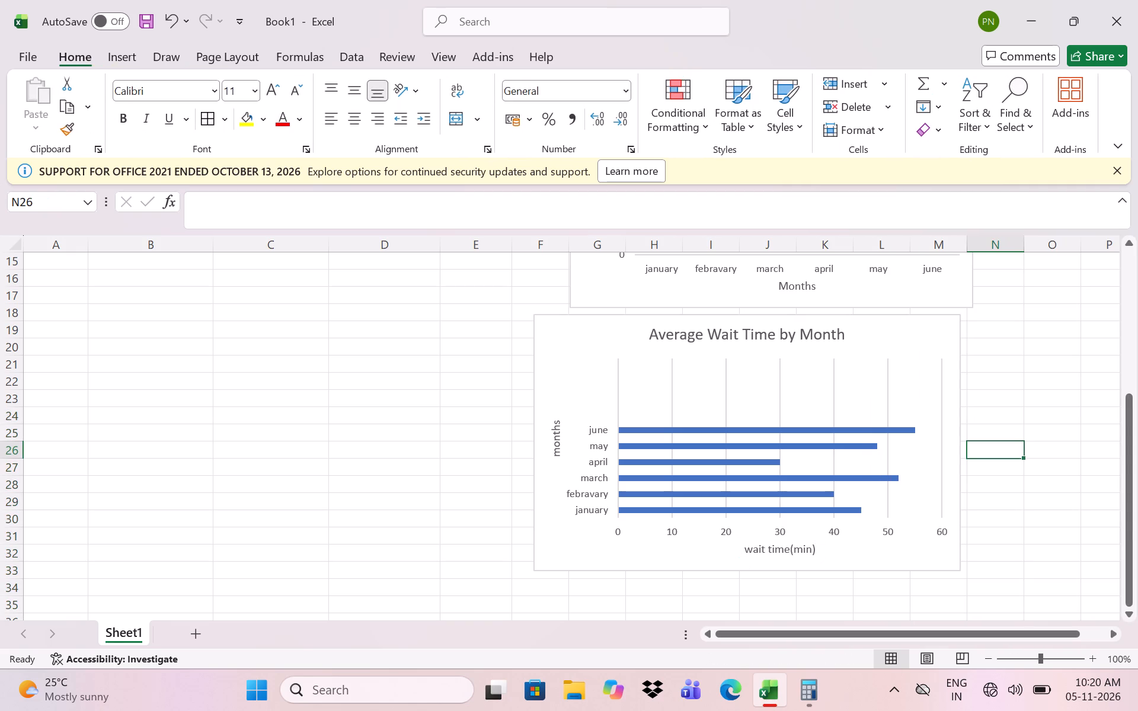
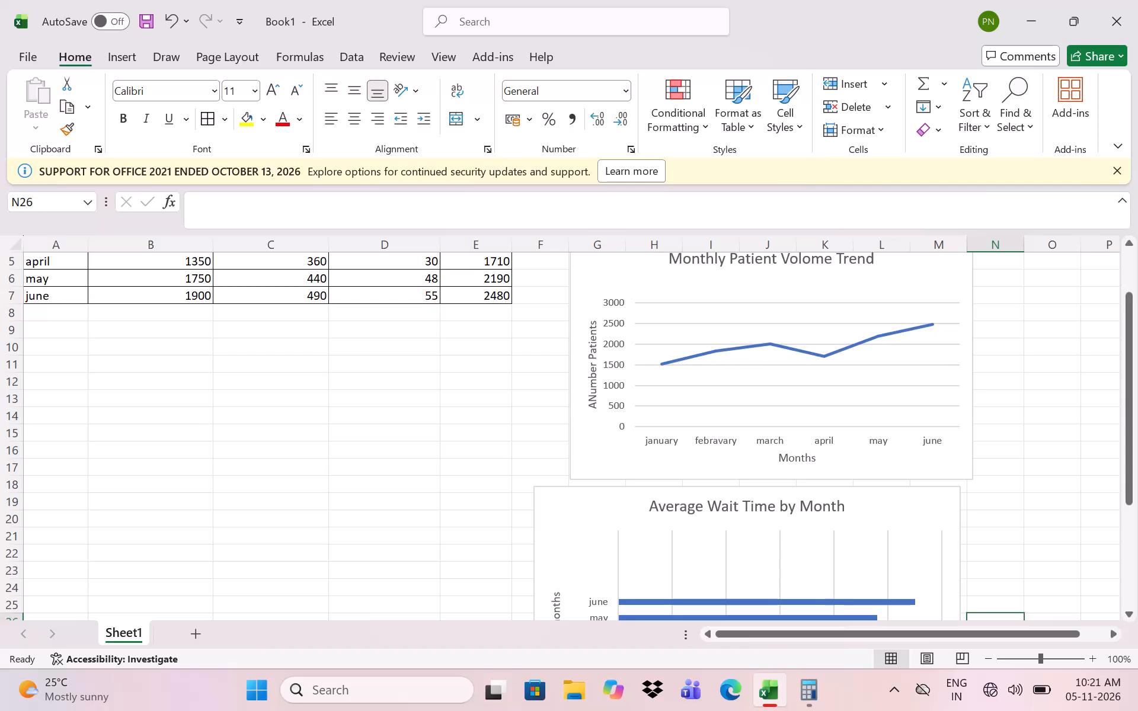
Correct the patient volume chart's vertical axis title to "Number Patients" by removing the stray leading "A", and deselect the chart.
left_click(592, 397)
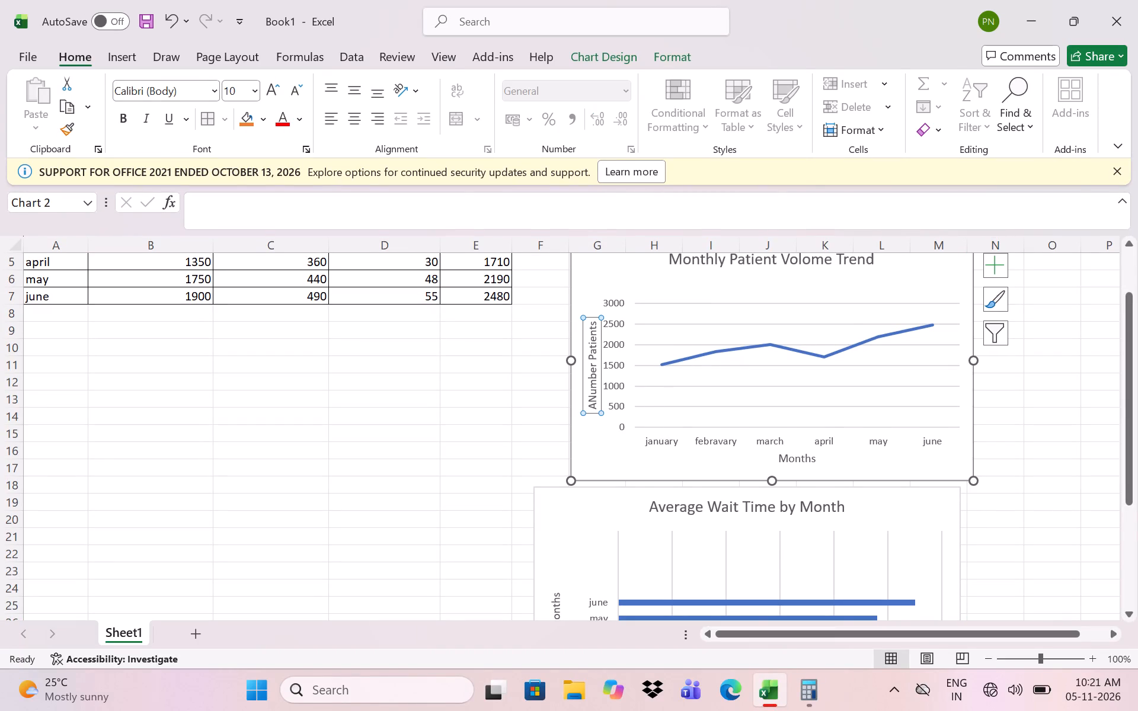
left_click(592, 405)
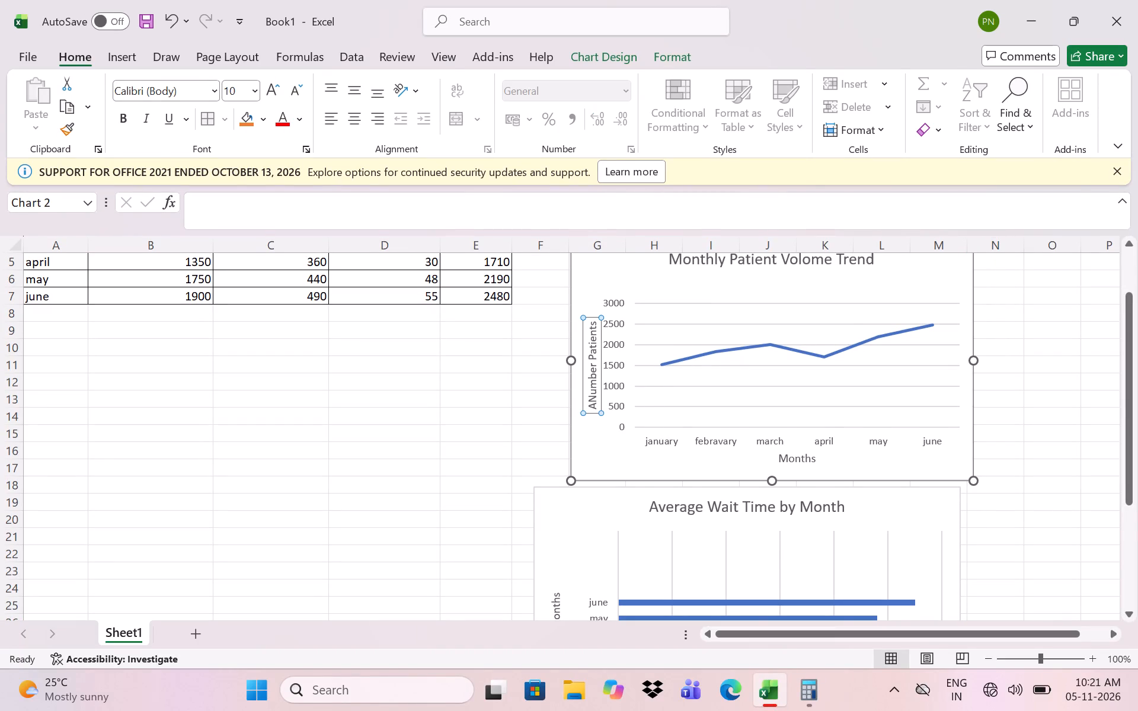
key("BackSpace")
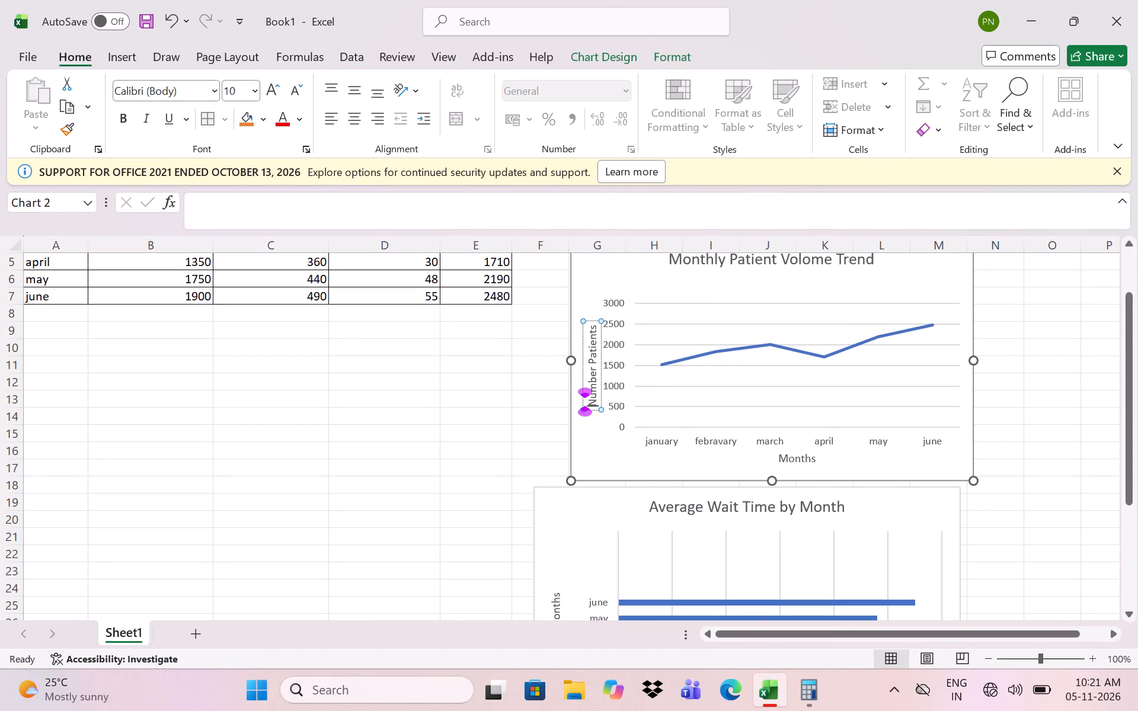
left_click(497, 419)
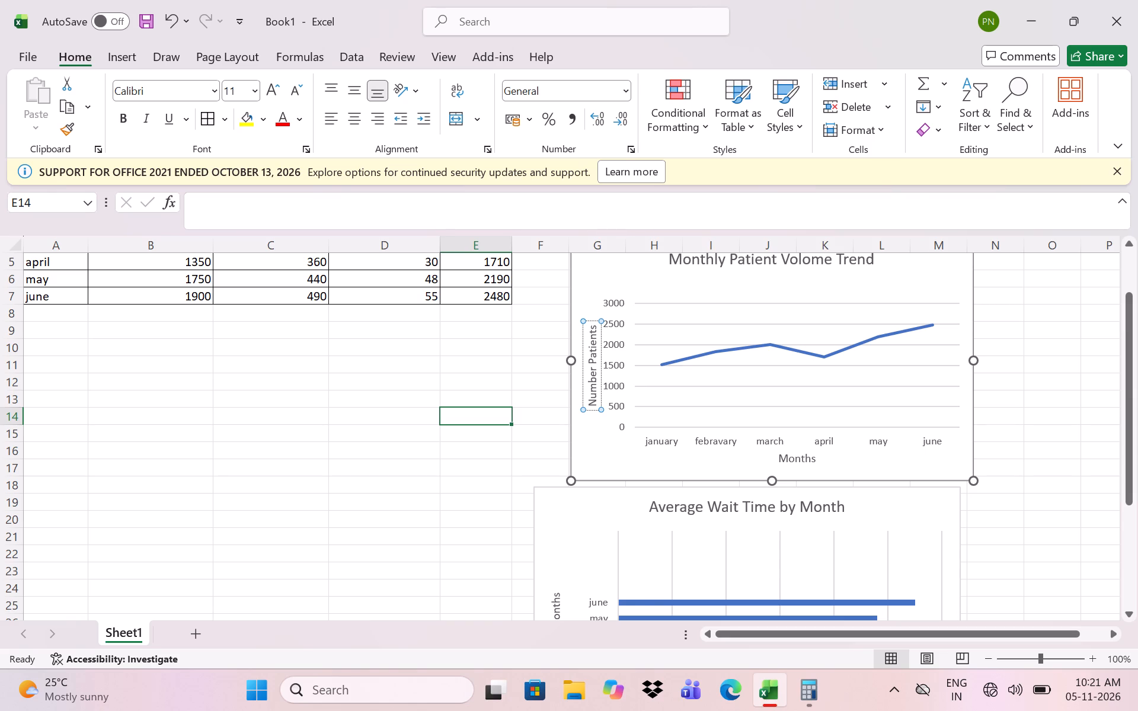
scroll(231, 562, "down", 3)
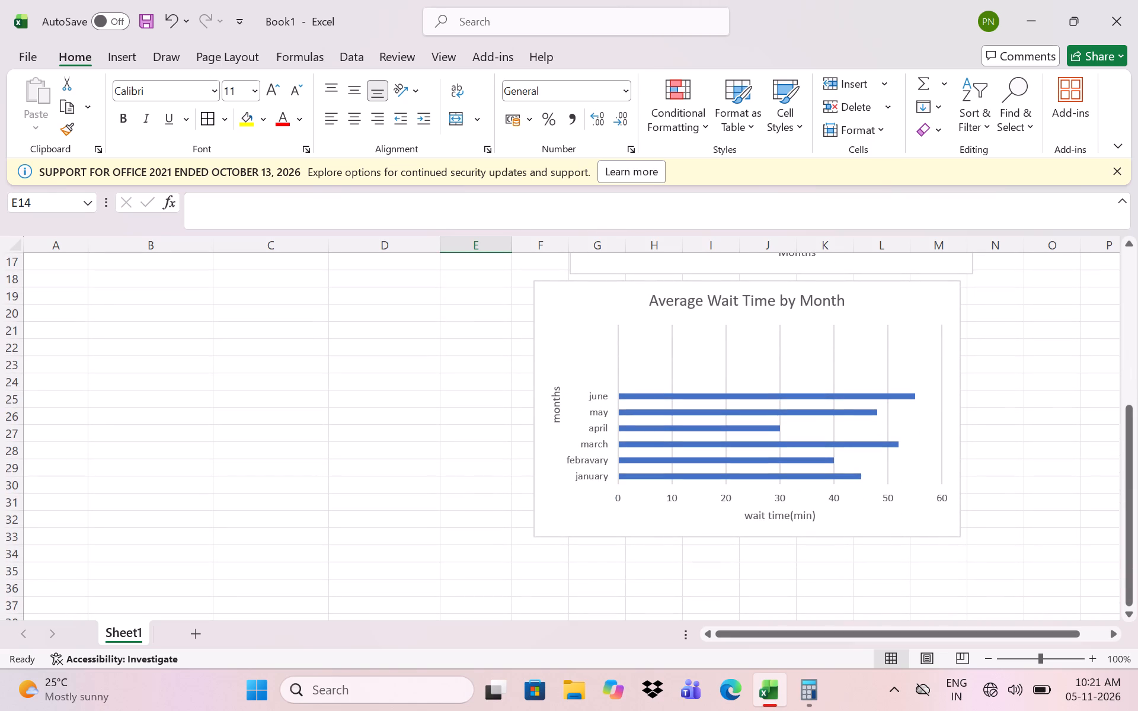
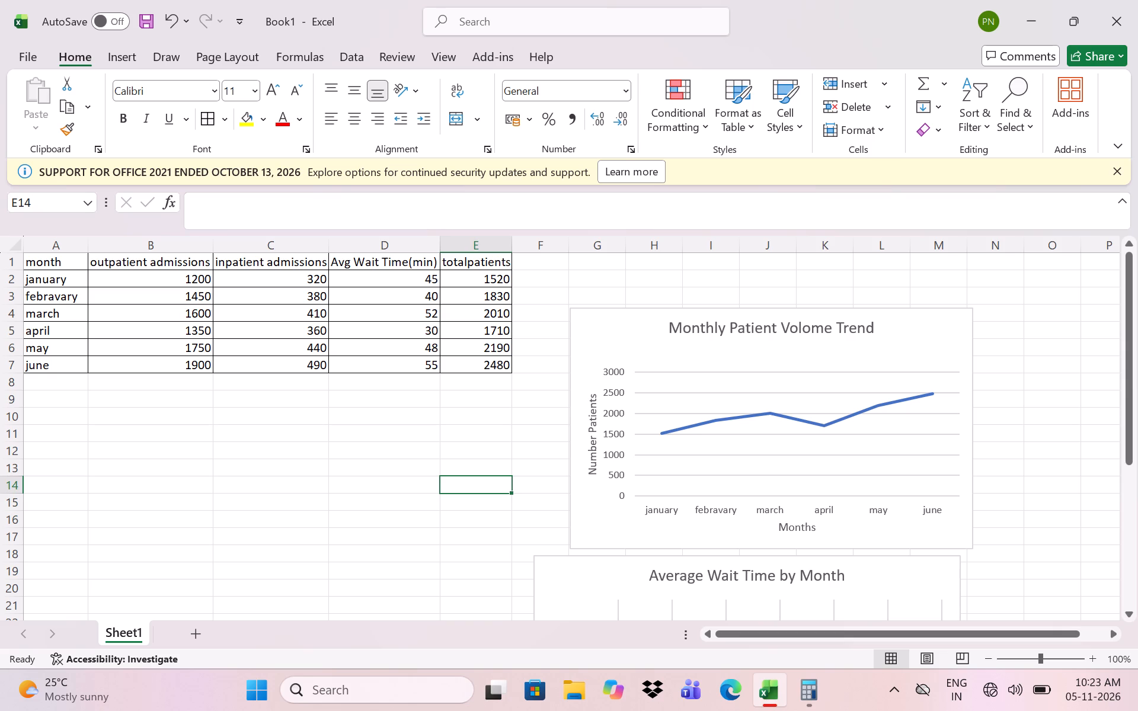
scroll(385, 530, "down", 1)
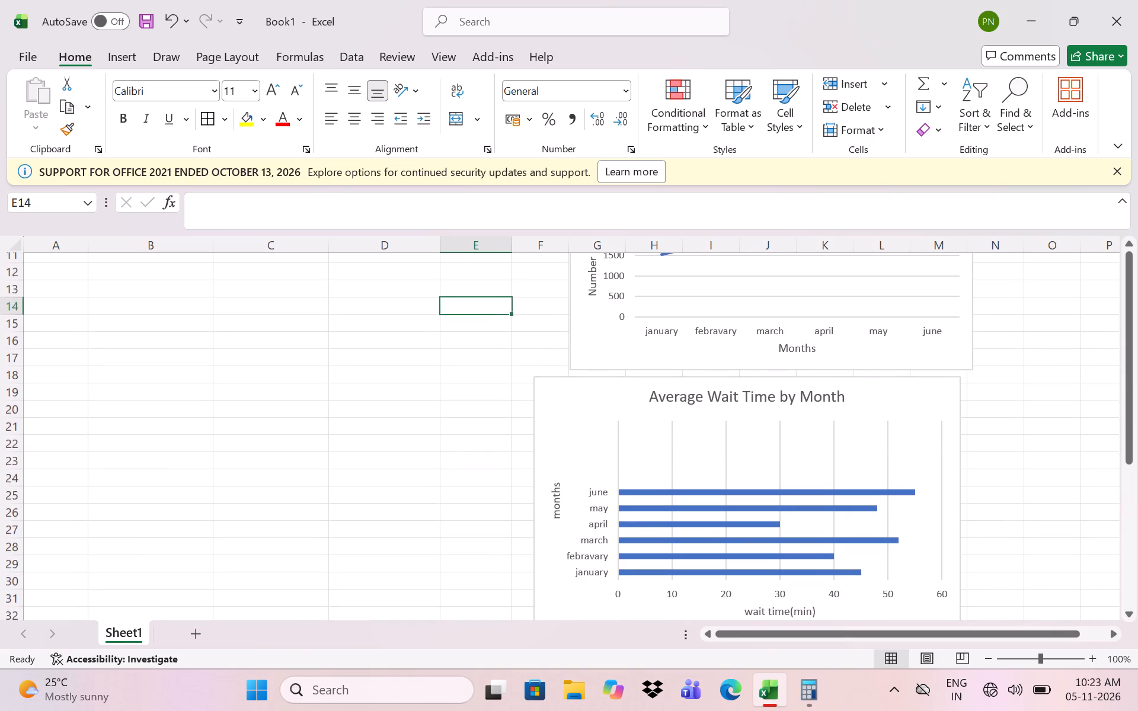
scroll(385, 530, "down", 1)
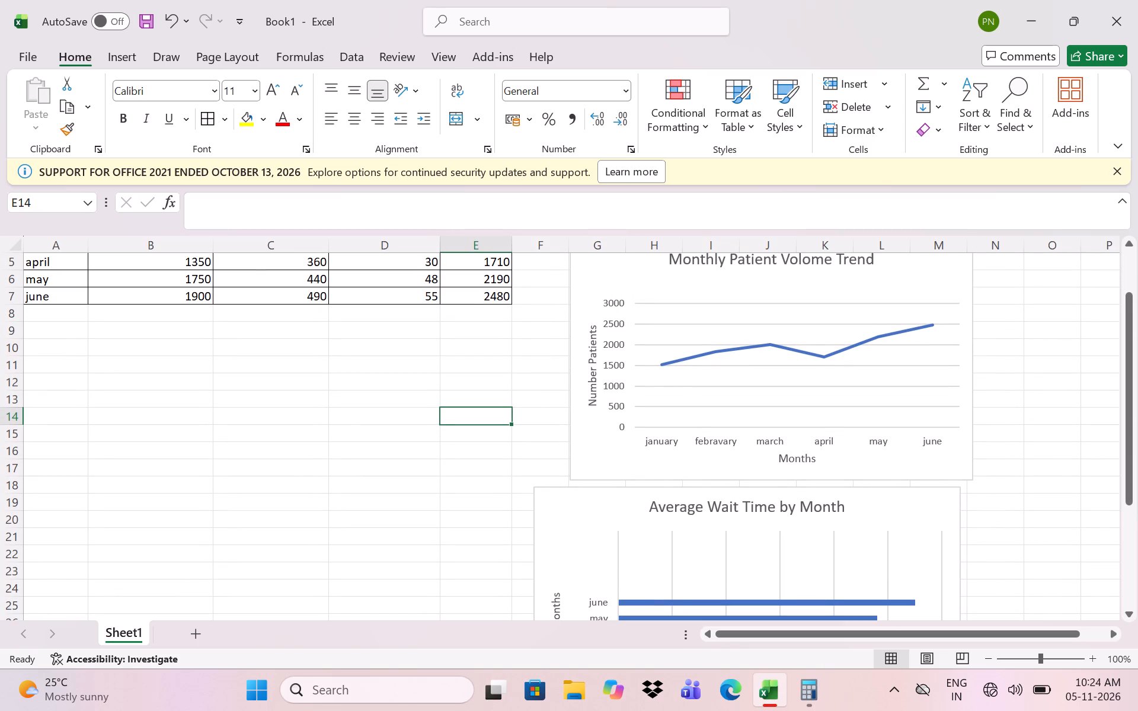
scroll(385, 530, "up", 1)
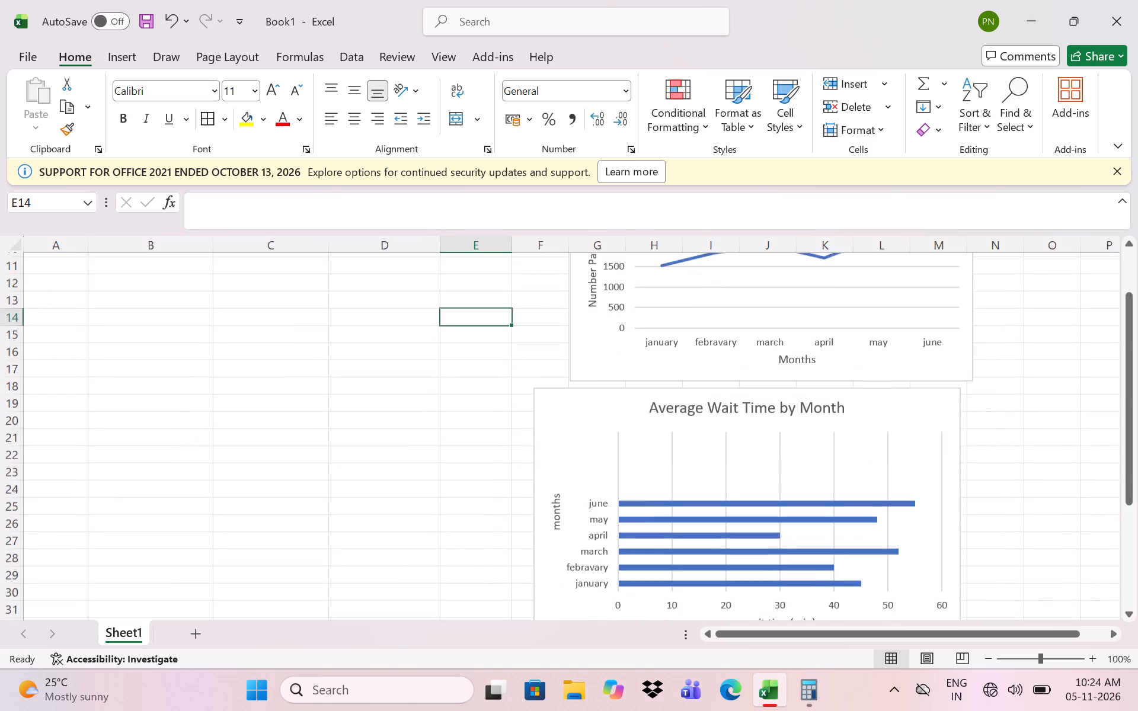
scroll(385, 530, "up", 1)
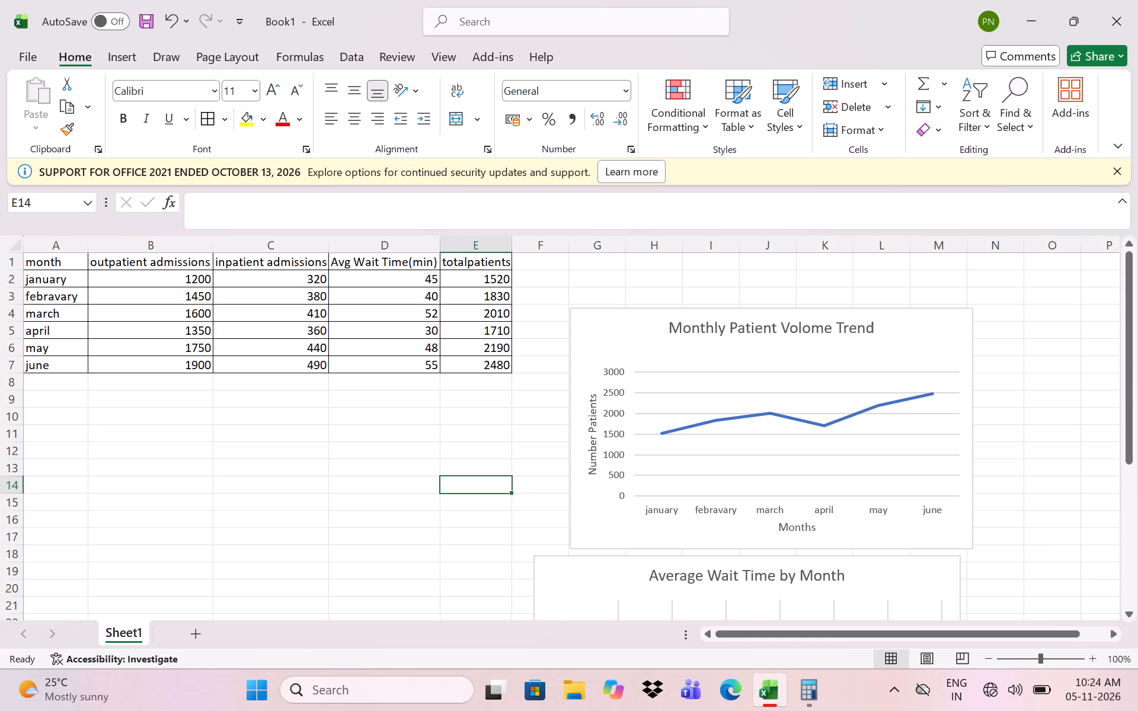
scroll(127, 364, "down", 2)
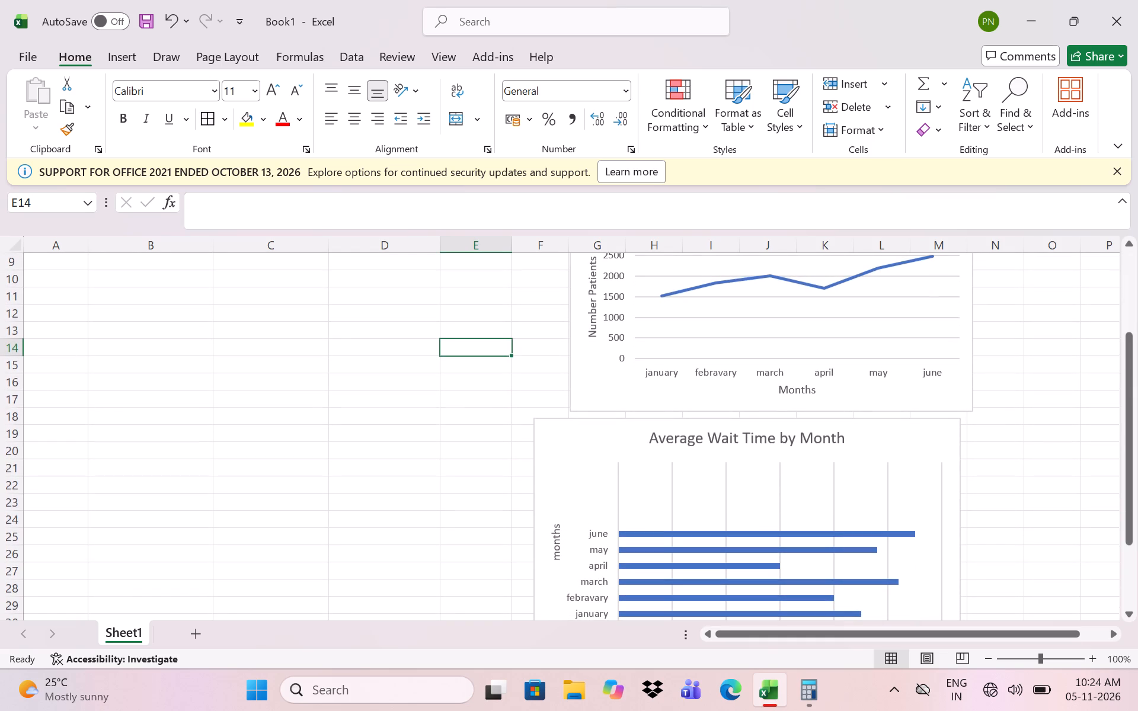
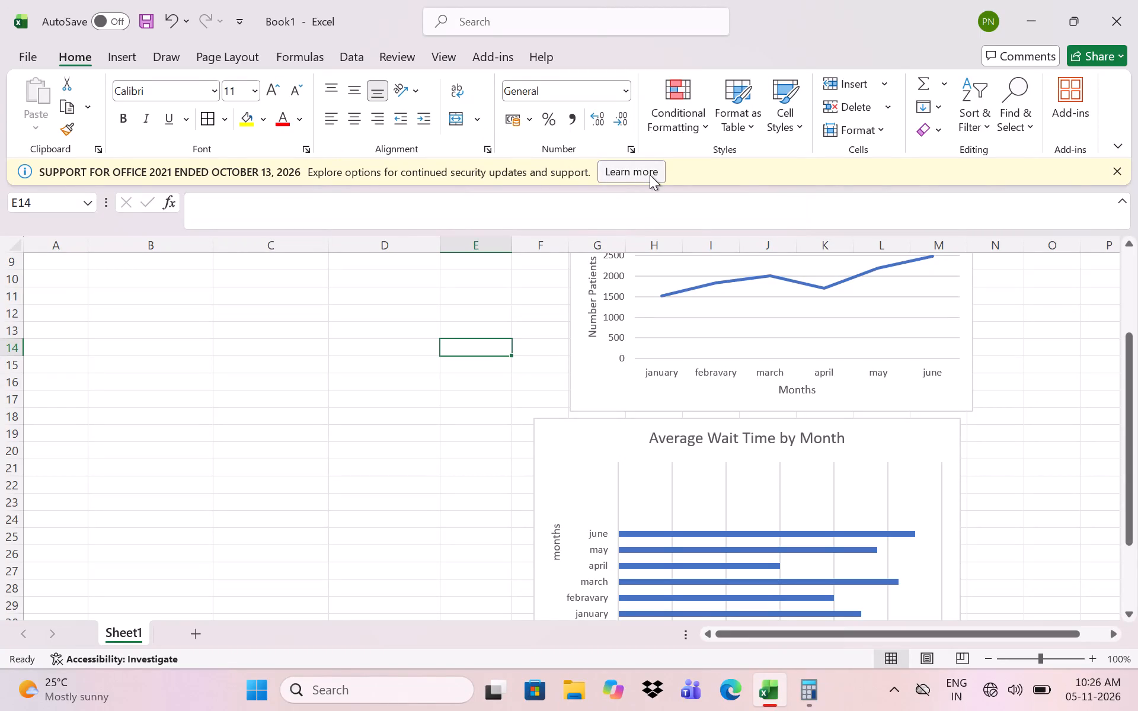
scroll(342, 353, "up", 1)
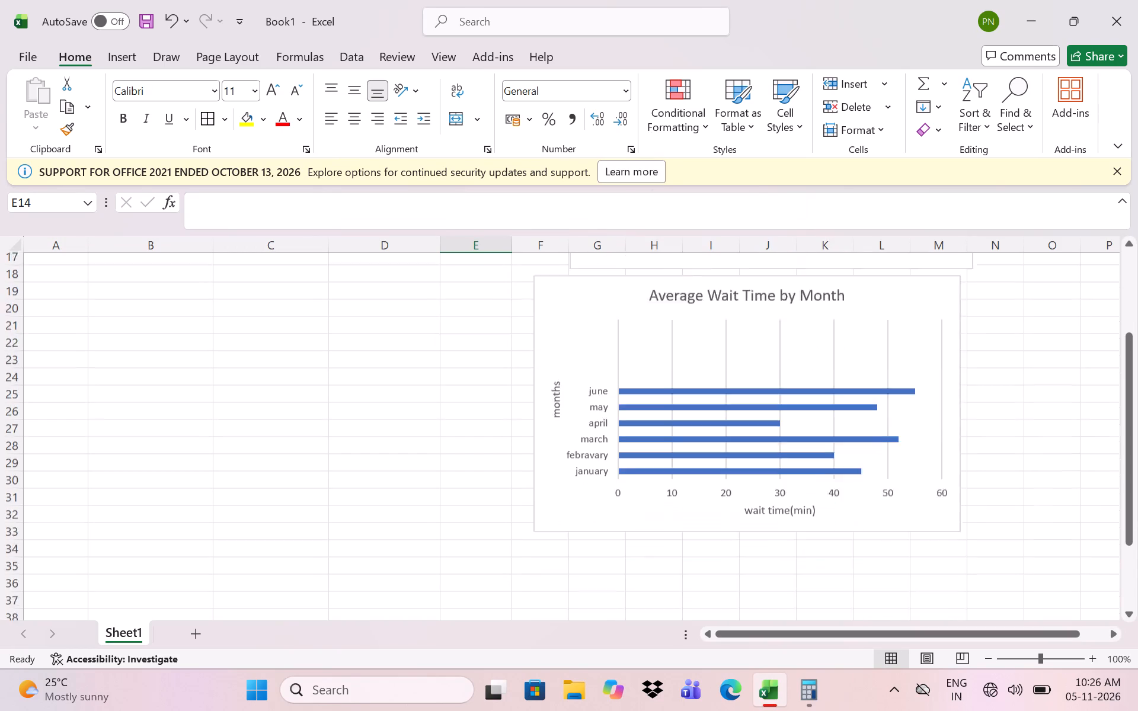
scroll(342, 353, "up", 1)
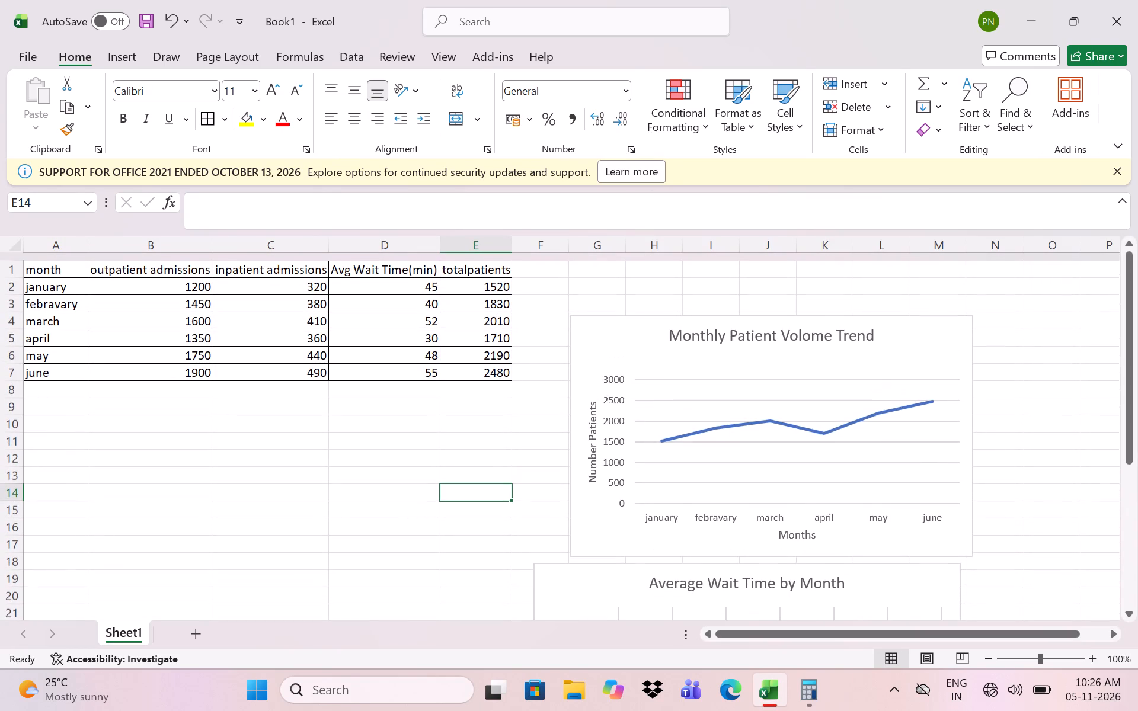
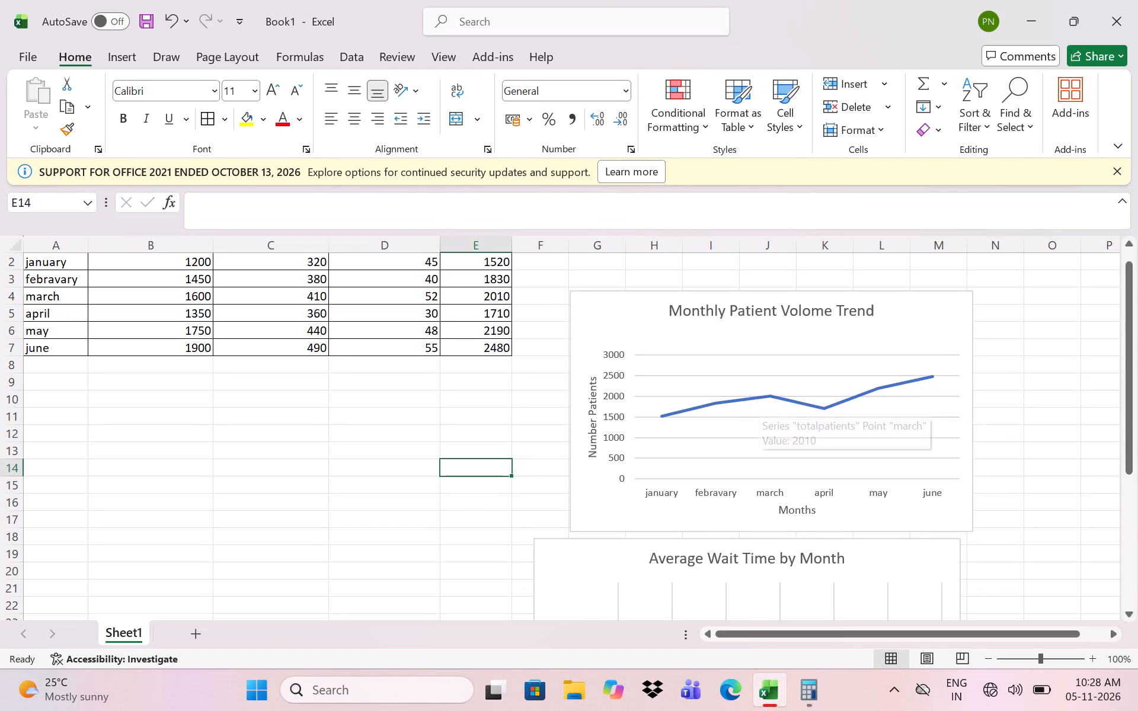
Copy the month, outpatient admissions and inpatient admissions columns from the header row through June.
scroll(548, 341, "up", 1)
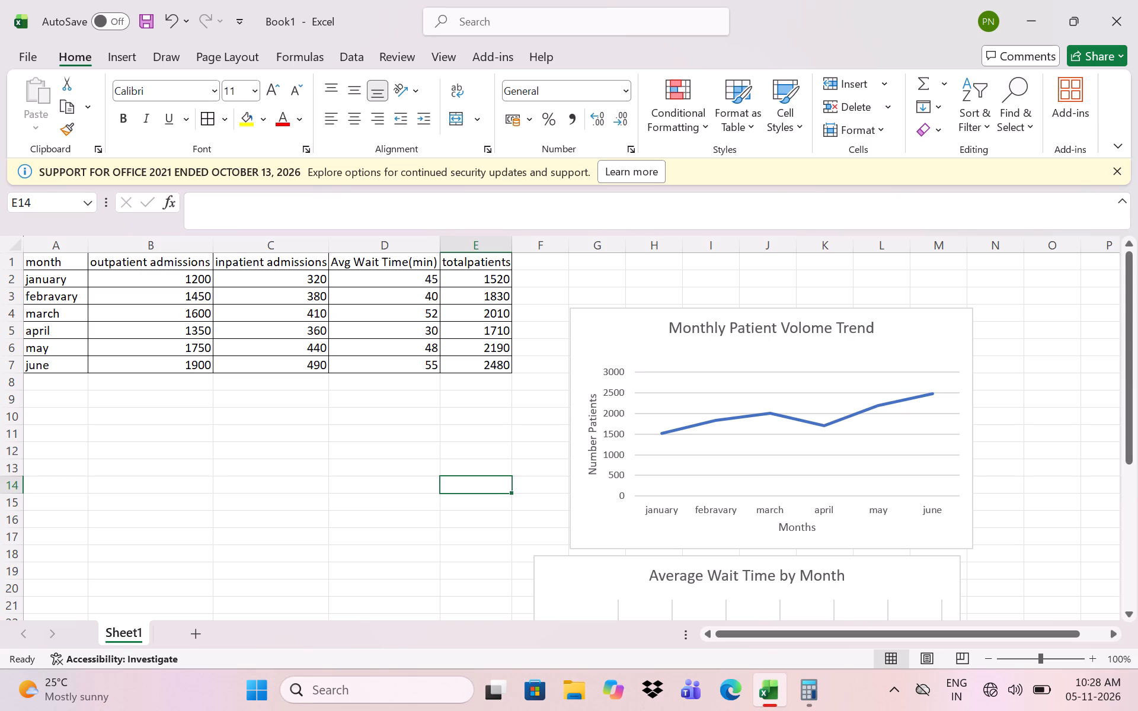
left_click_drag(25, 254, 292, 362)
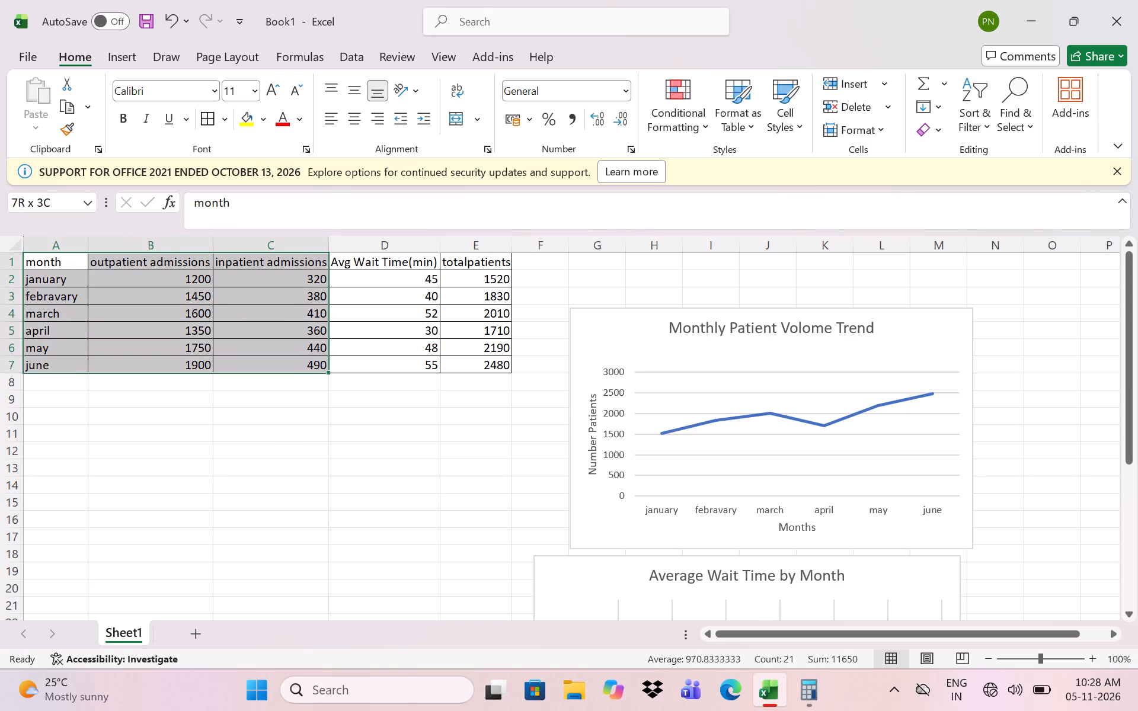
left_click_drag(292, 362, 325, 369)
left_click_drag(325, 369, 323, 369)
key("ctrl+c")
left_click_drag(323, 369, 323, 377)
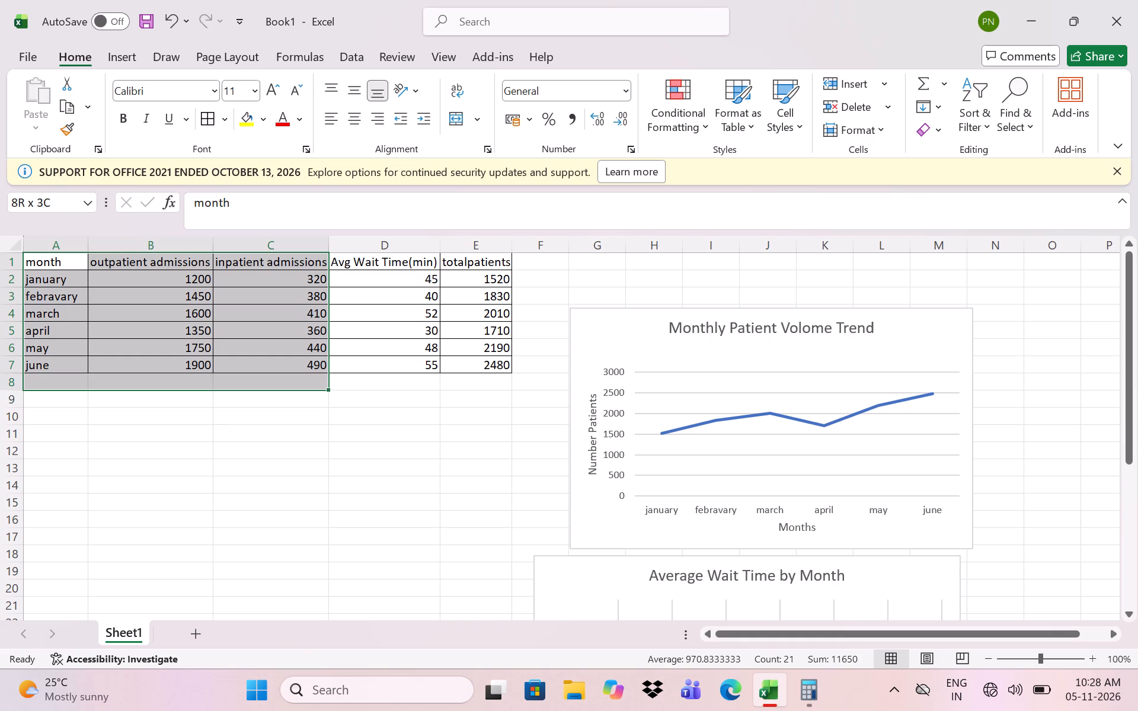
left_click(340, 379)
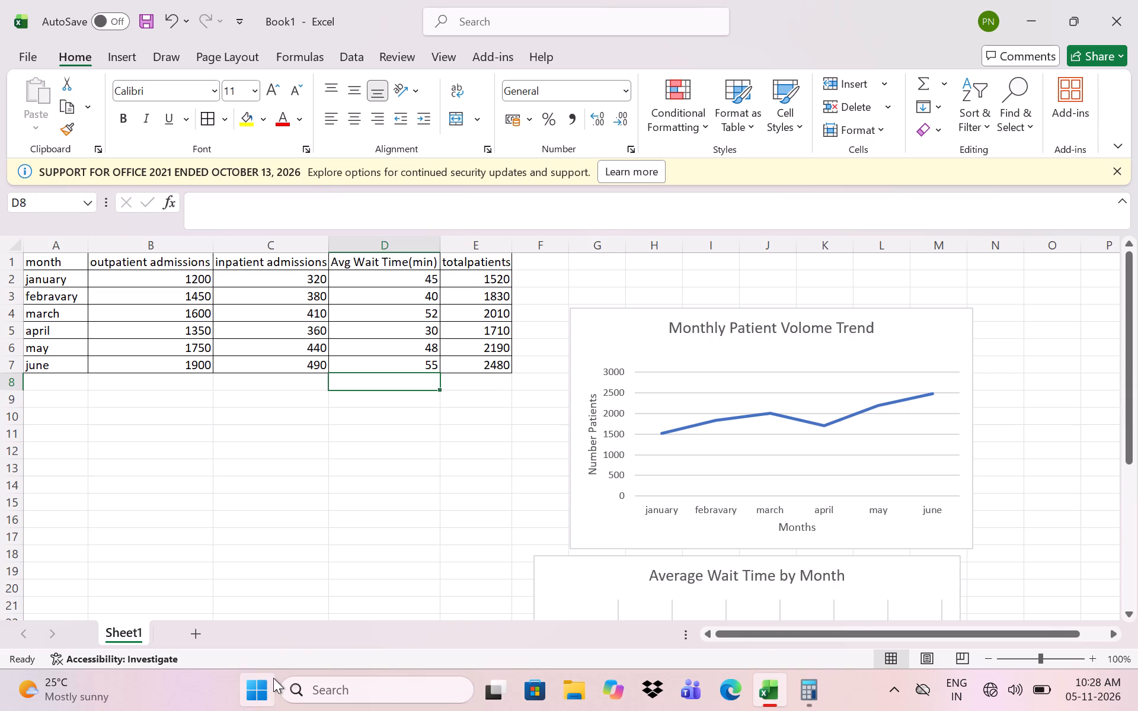
left_click(1037, 24)
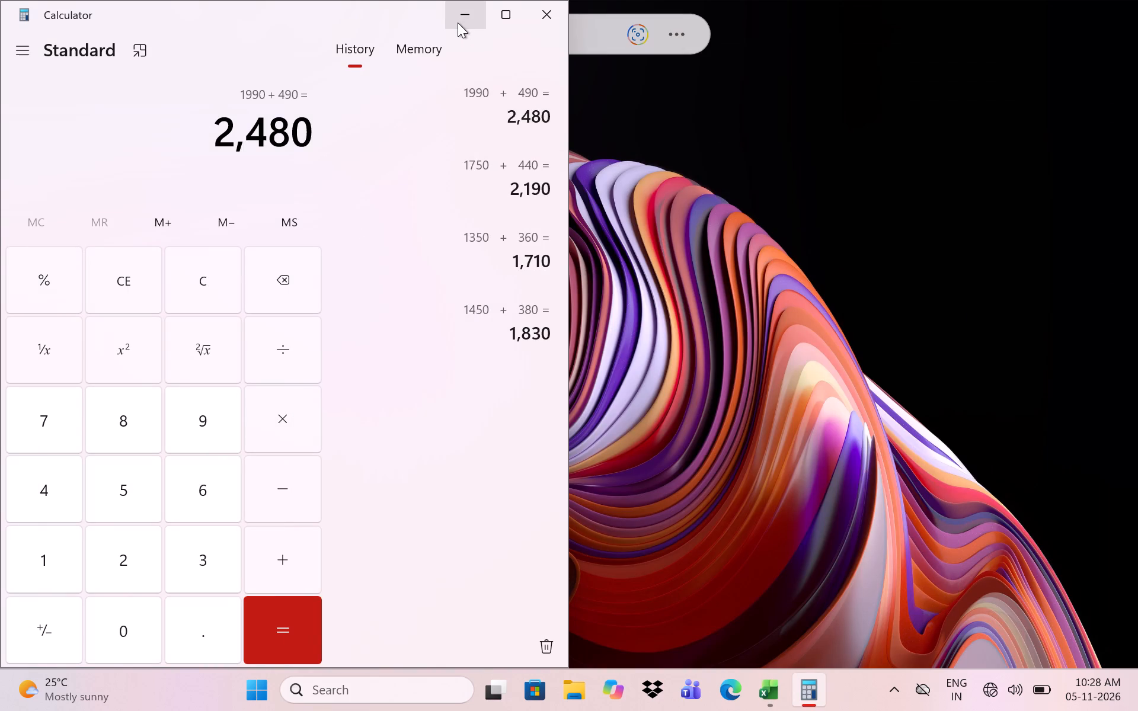
left_click(458, 23)
double_click(35, 233)
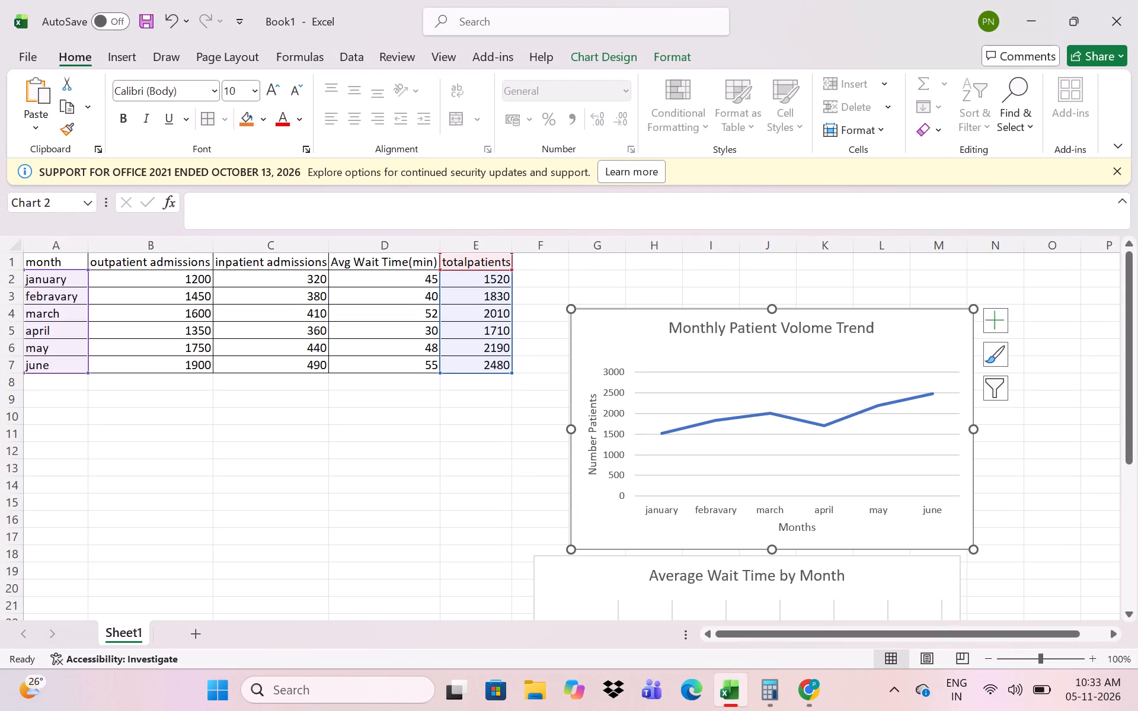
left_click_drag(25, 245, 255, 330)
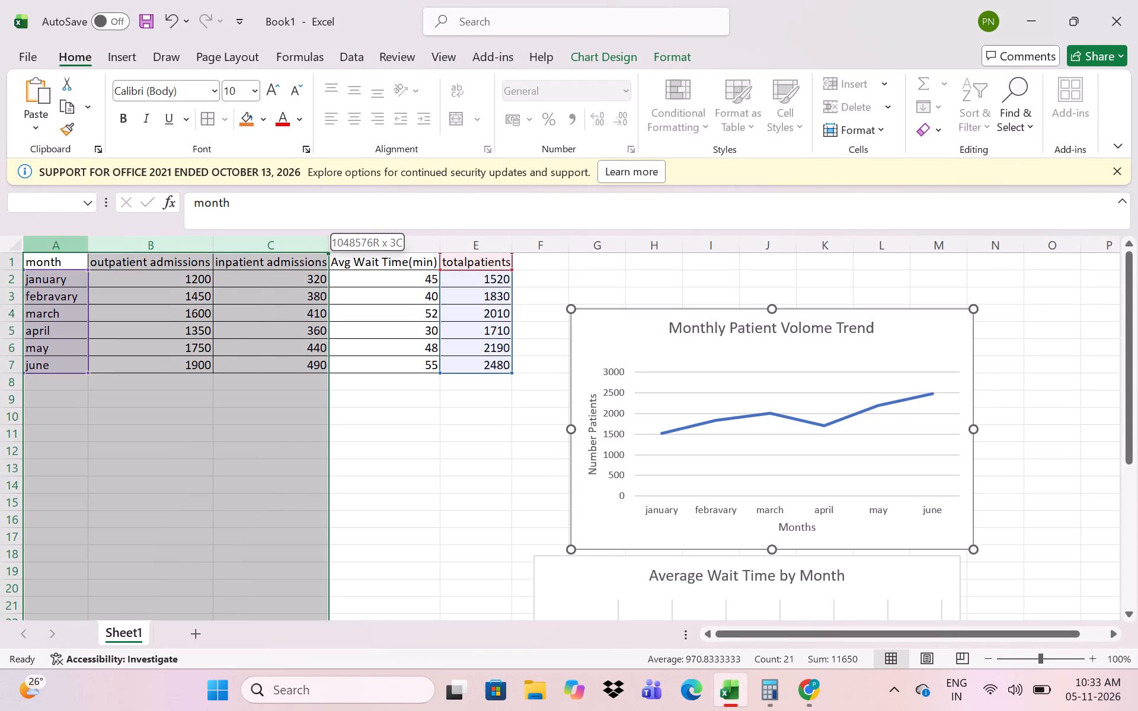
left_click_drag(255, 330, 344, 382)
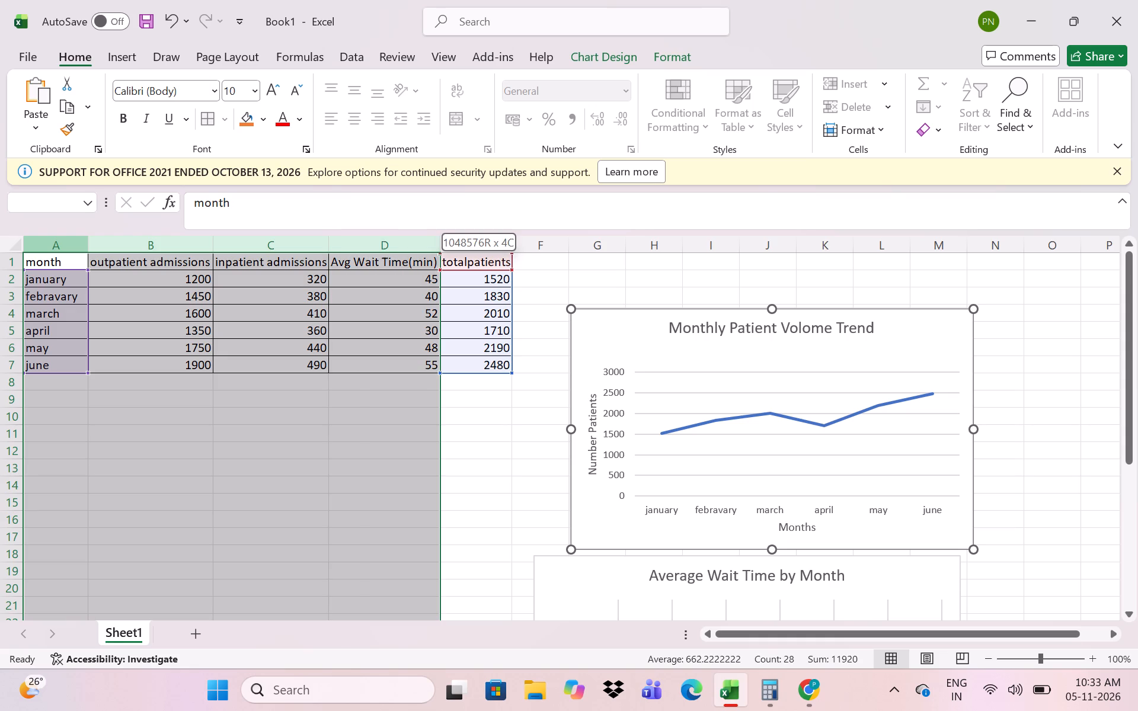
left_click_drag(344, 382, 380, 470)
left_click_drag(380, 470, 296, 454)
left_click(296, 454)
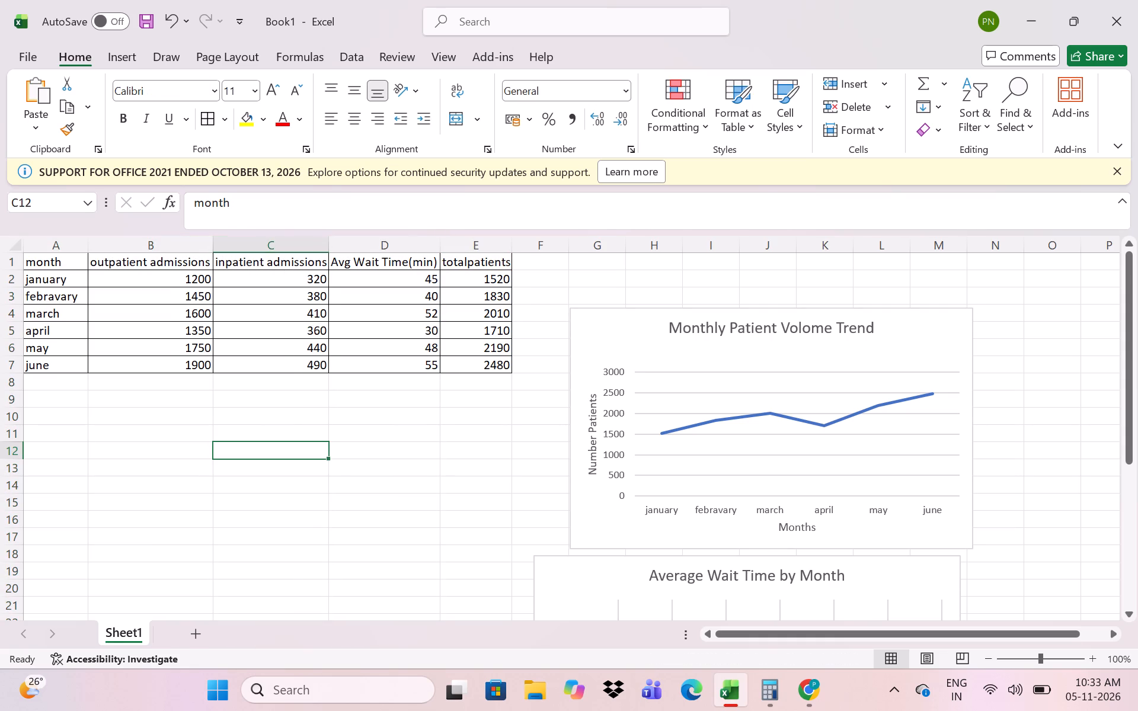
Select the month, outpatient admissions and inpatient admissions data in A1:C7 and bring up the chart insertion options.
left_click_drag(27, 254, 166, 294)
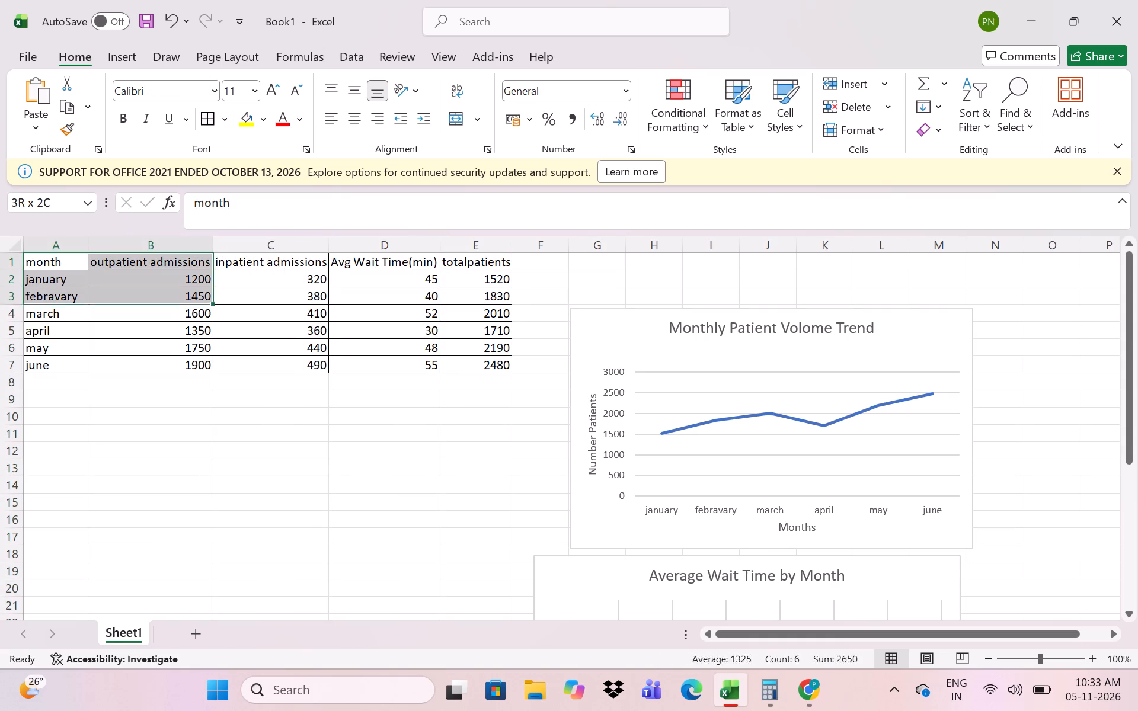
left_click_drag(166, 294, 296, 361)
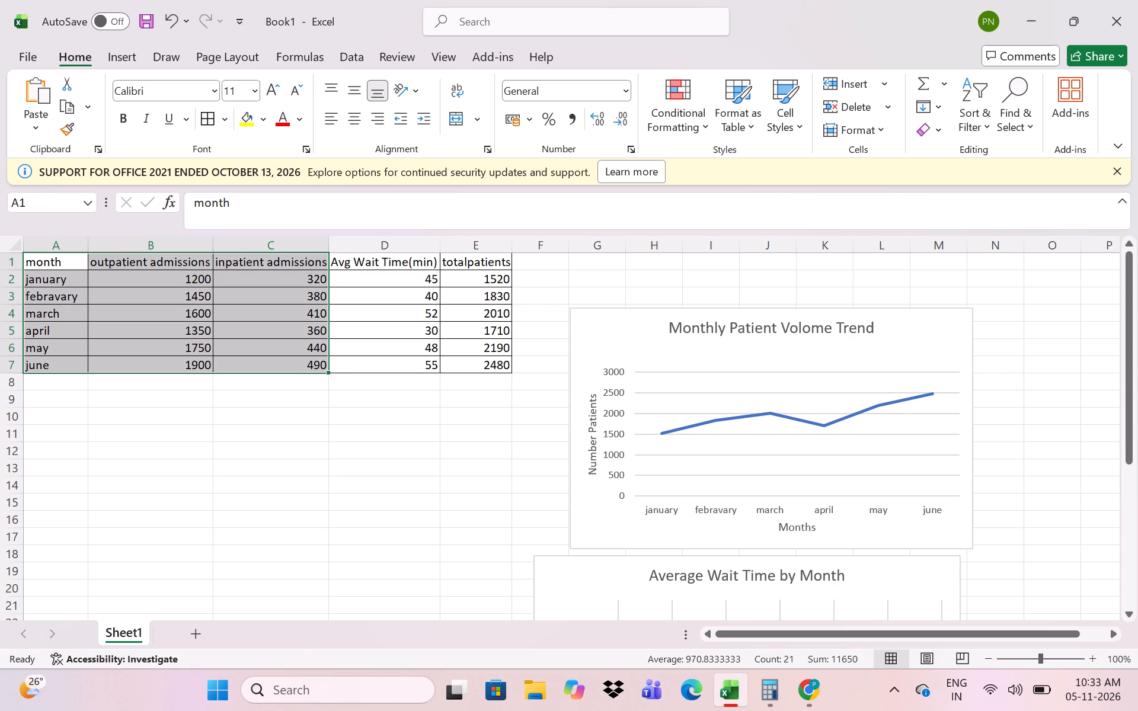
left_click(123, 56)
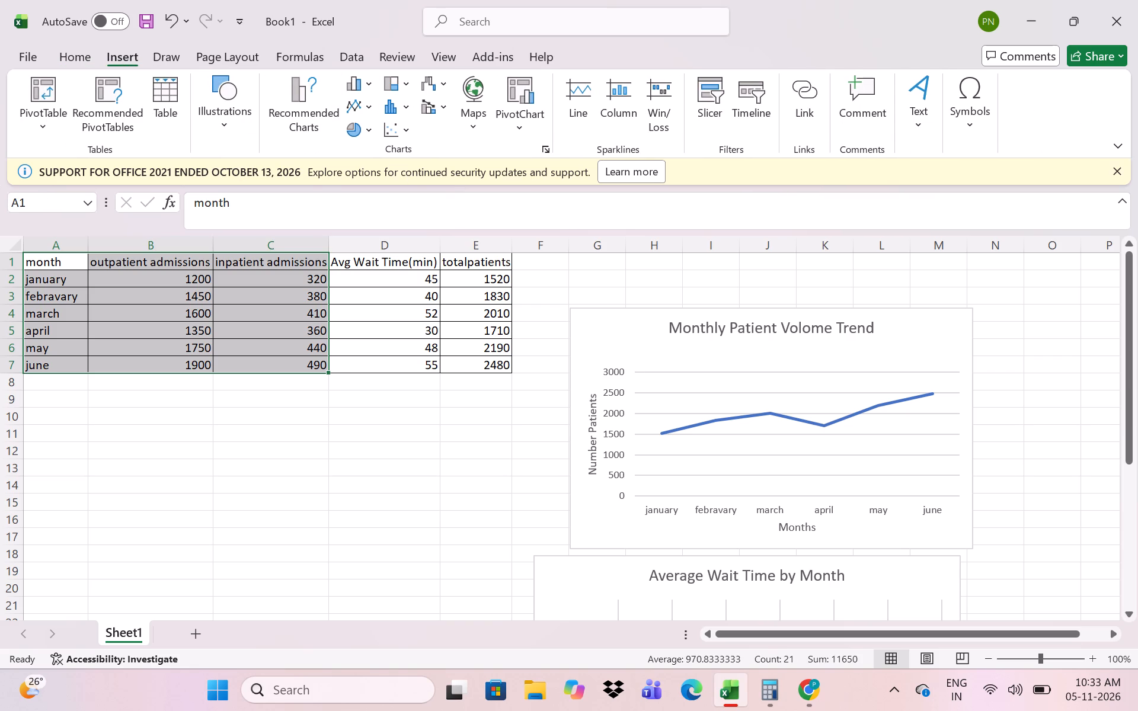
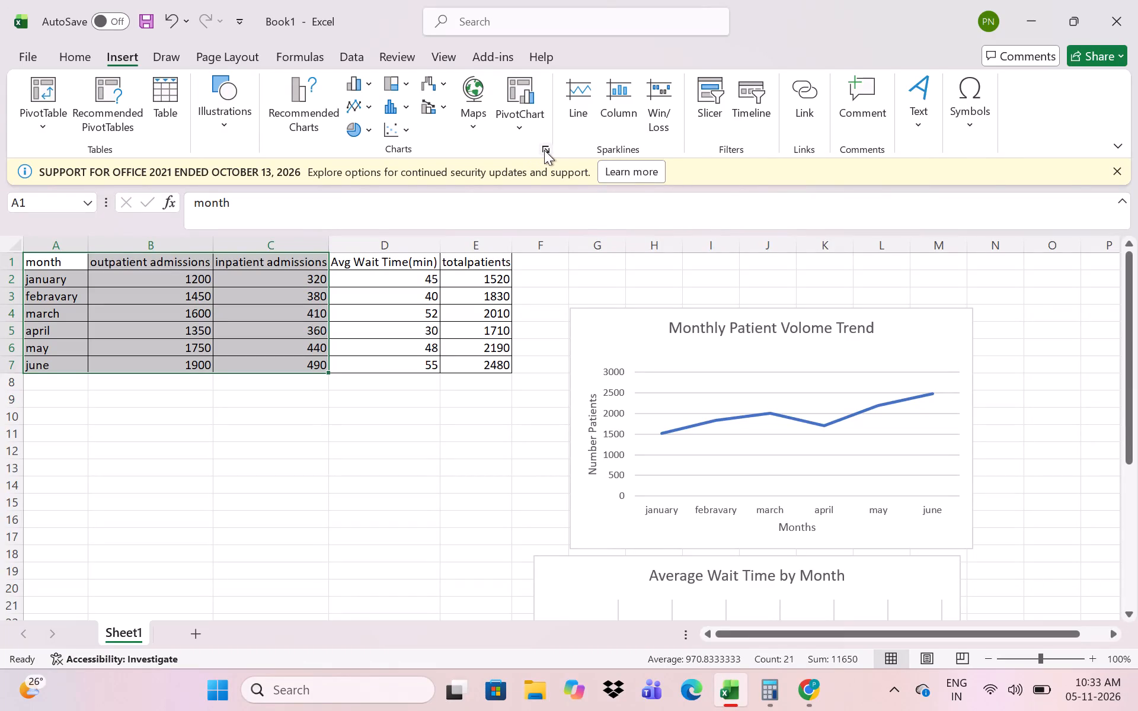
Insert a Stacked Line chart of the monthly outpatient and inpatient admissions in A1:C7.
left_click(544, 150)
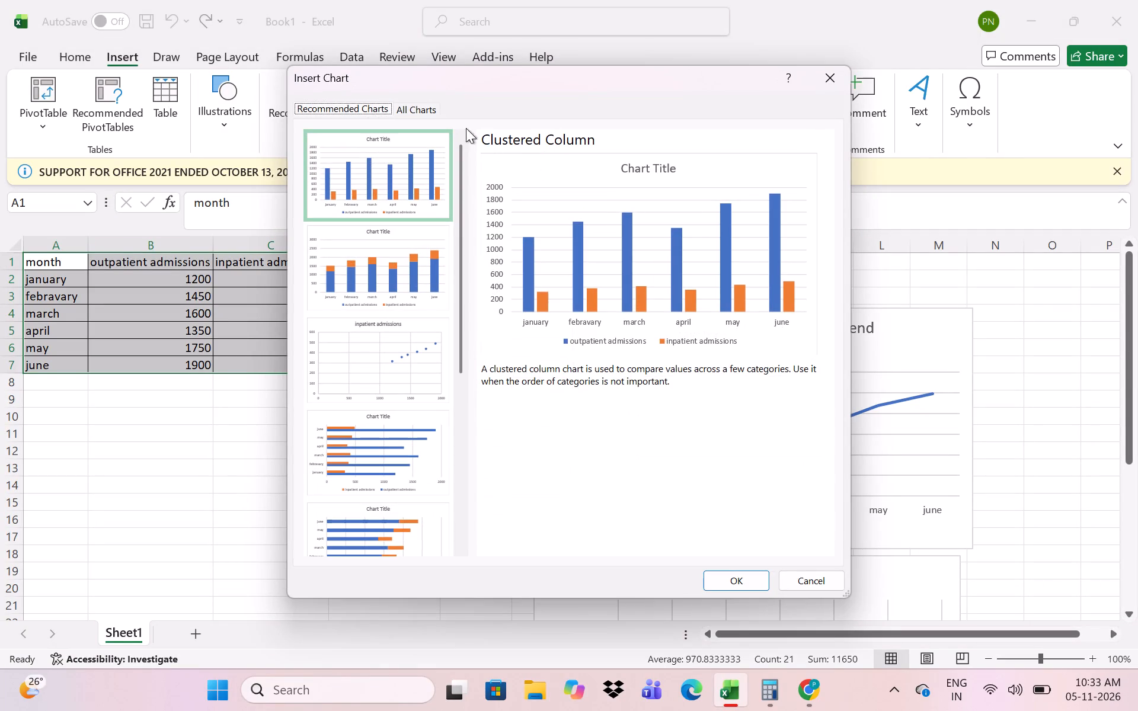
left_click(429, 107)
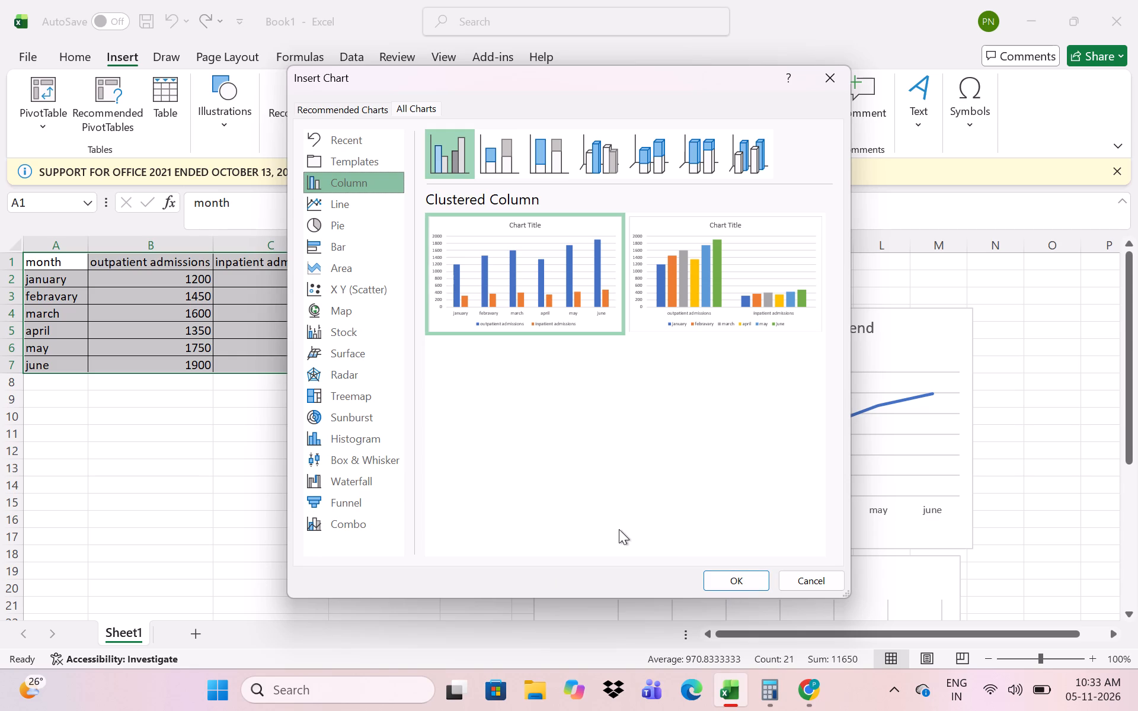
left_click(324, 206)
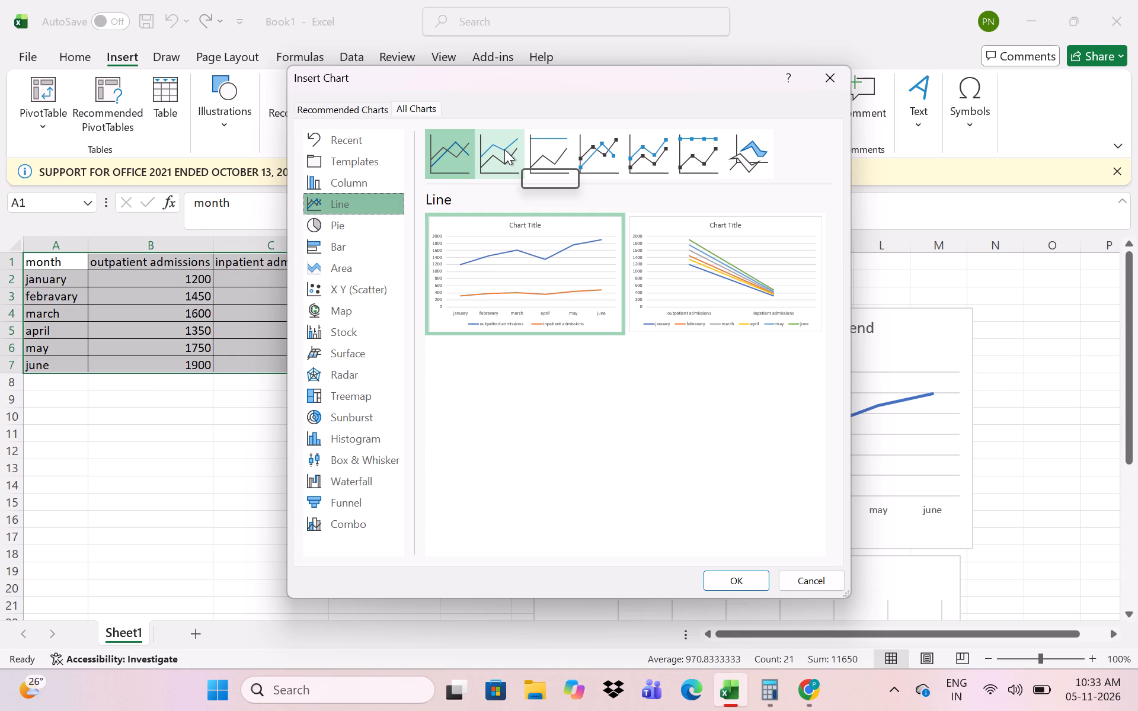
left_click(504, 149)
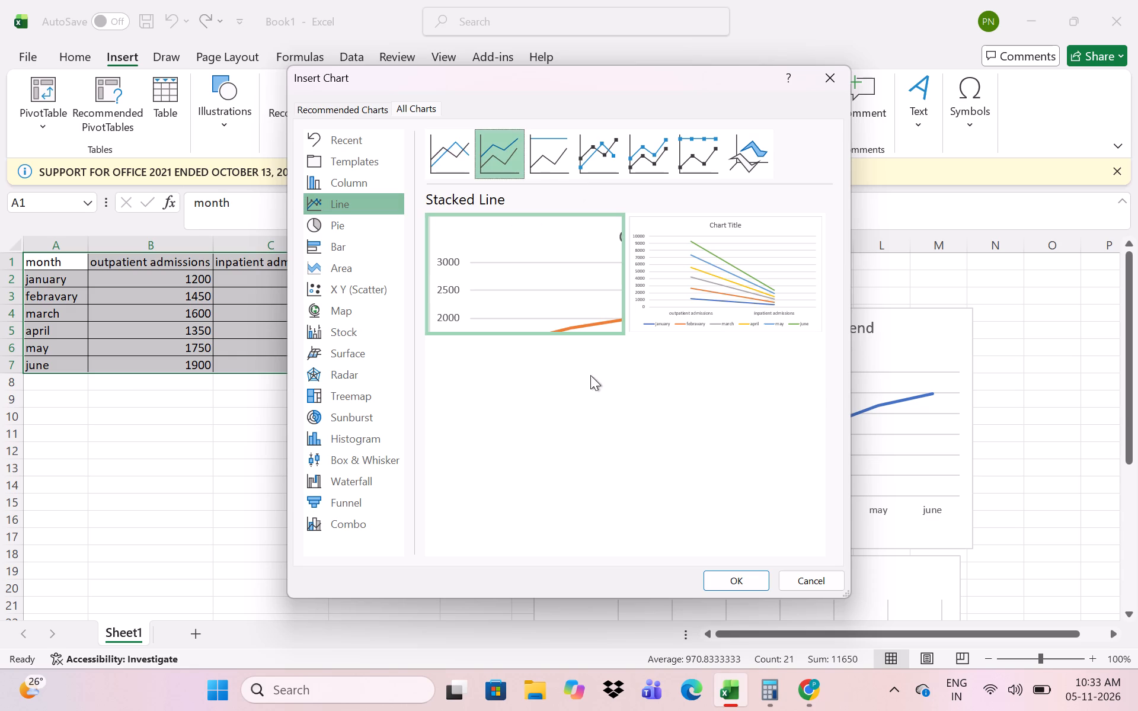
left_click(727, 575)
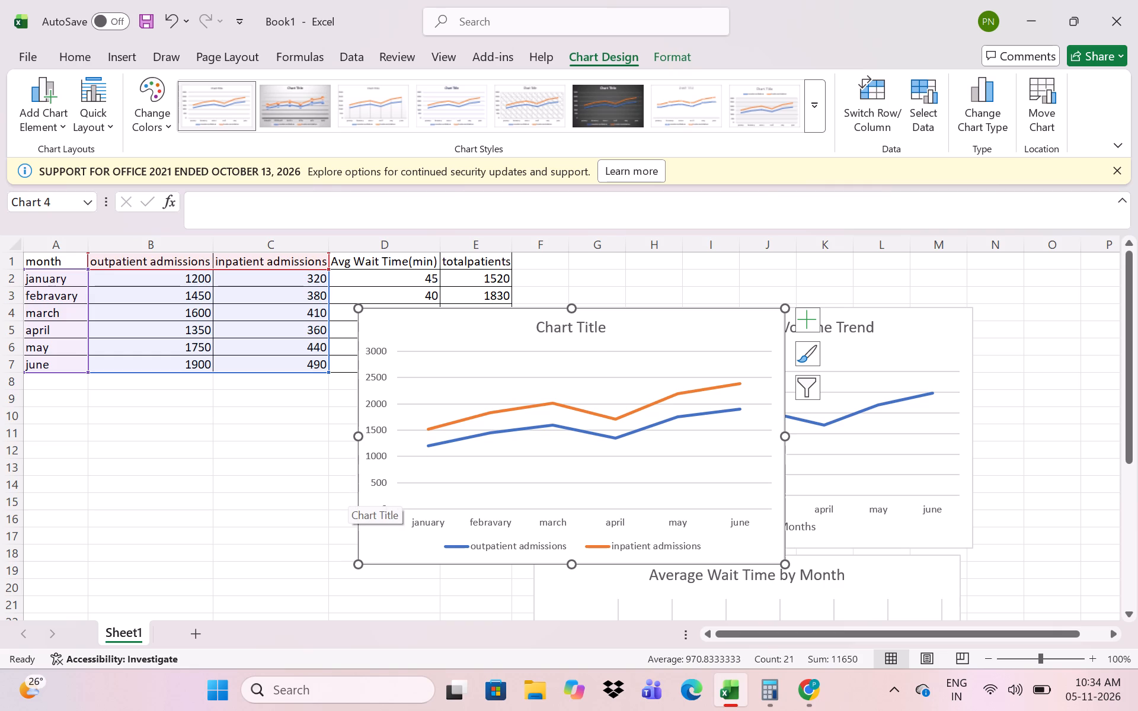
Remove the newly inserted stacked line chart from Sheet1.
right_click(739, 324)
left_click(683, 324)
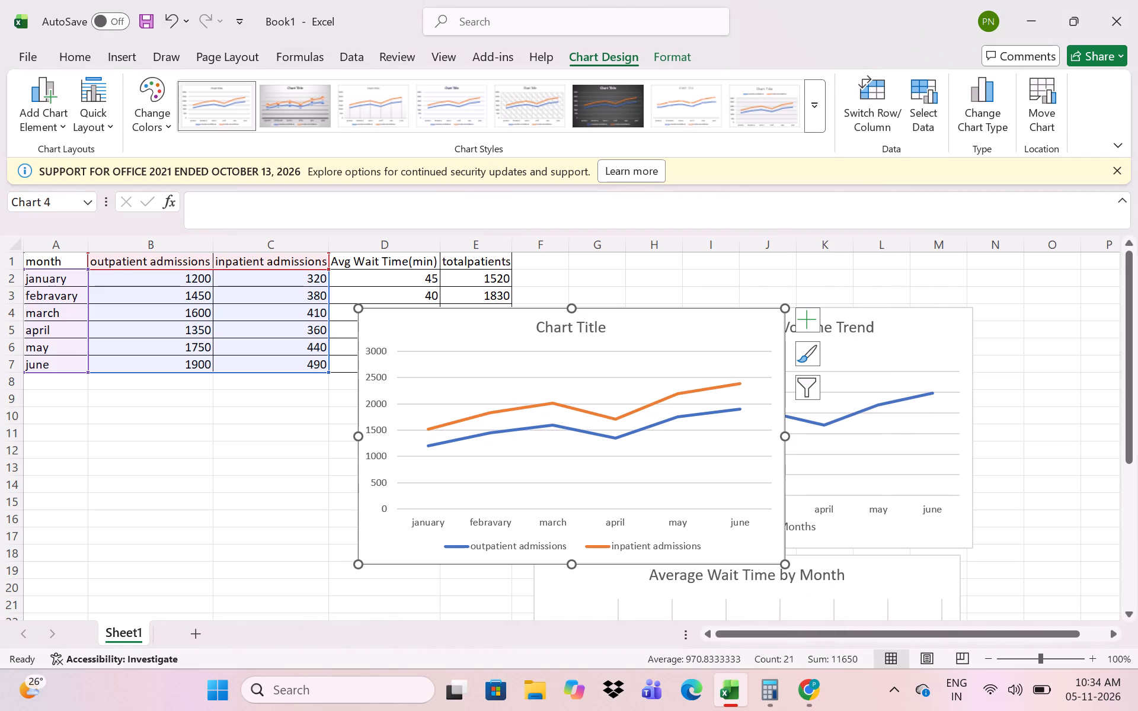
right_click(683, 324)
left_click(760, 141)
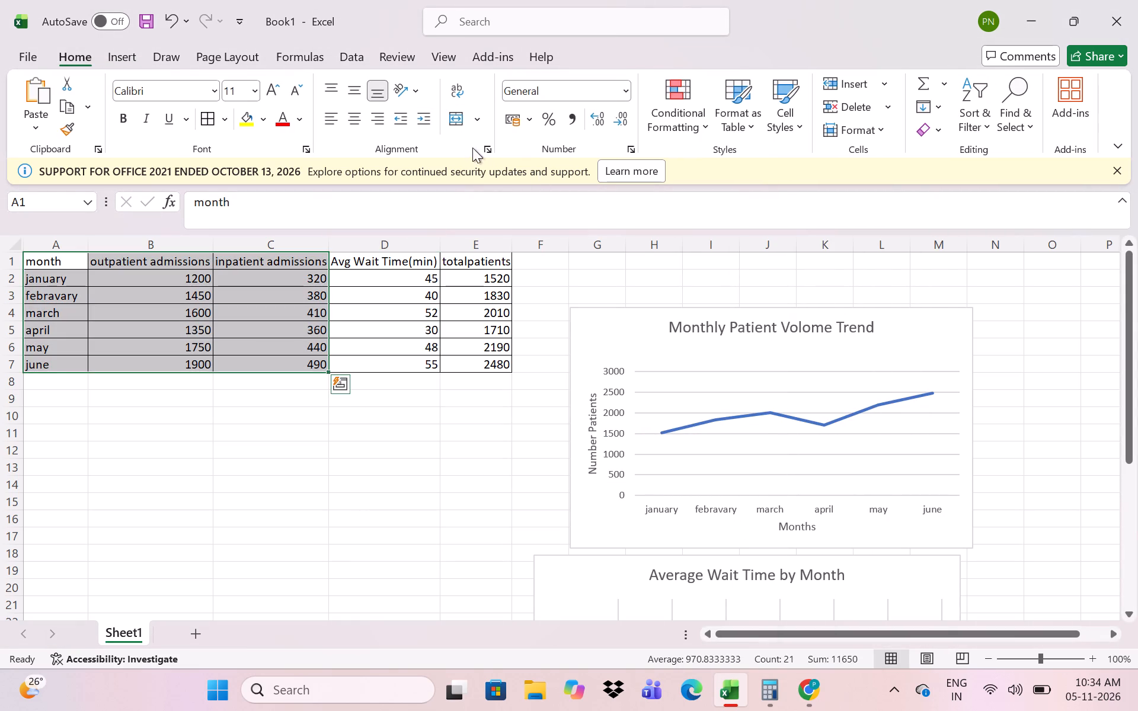
left_click(124, 61)
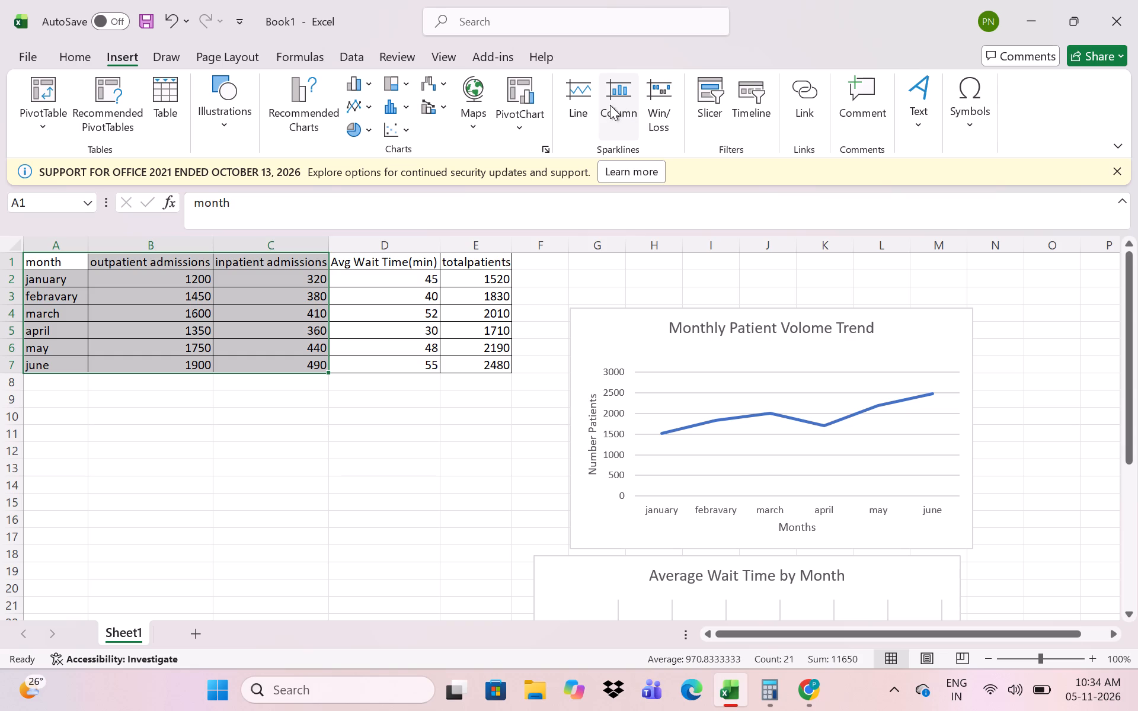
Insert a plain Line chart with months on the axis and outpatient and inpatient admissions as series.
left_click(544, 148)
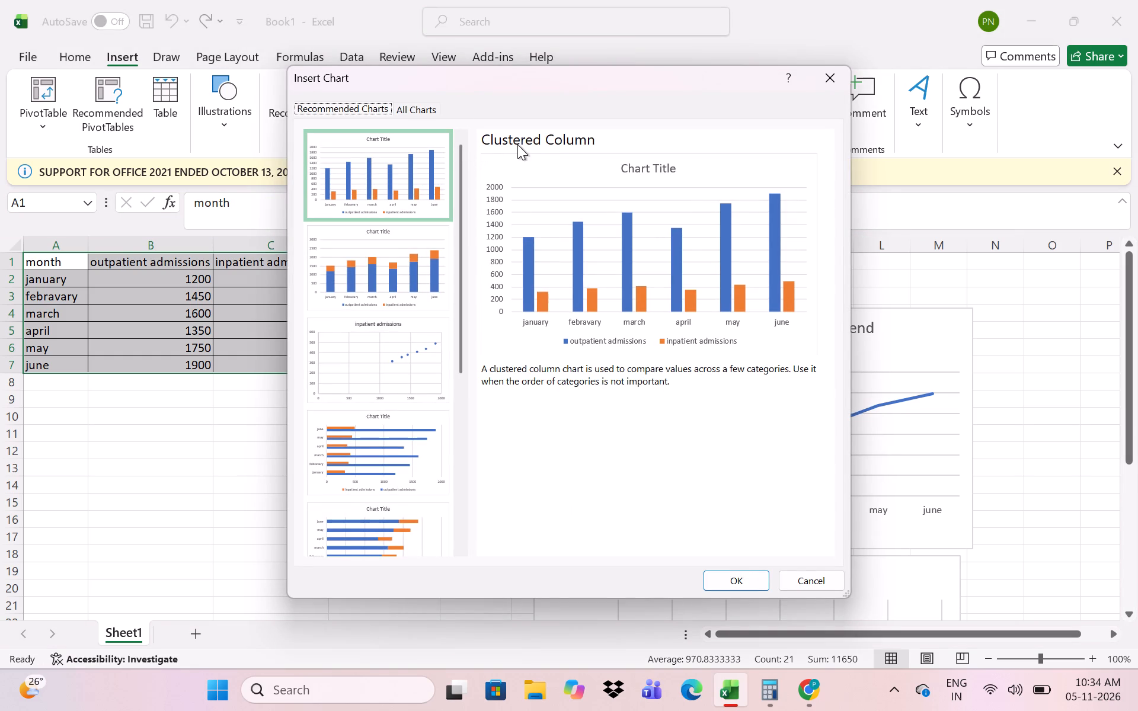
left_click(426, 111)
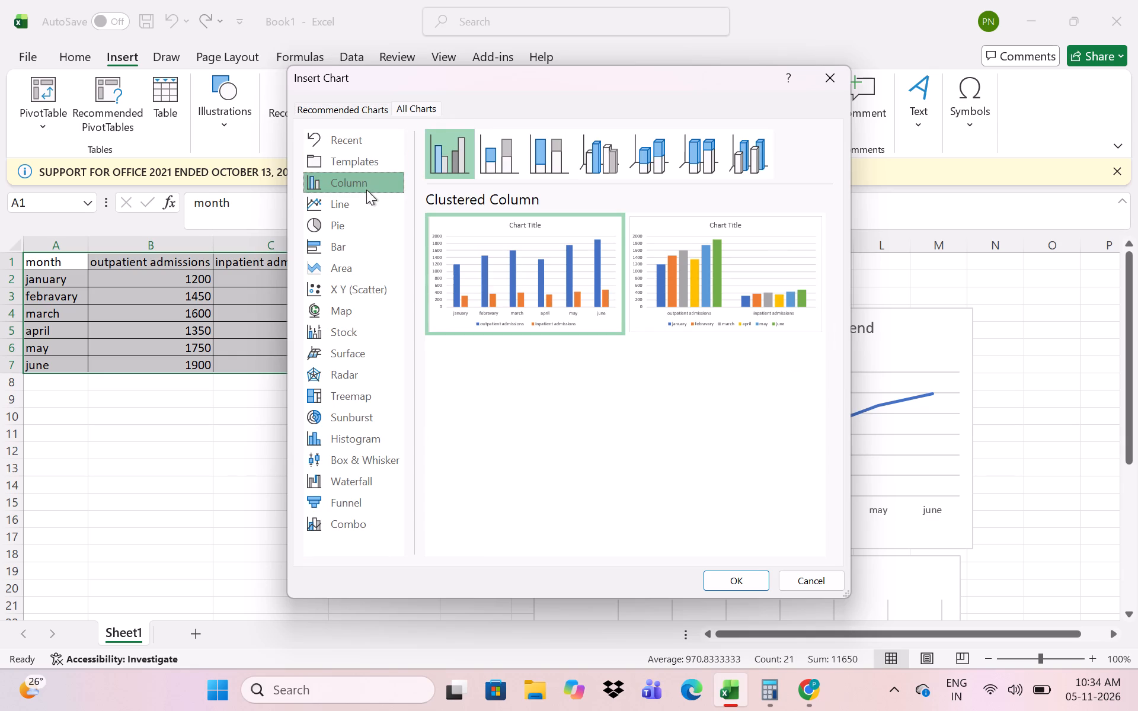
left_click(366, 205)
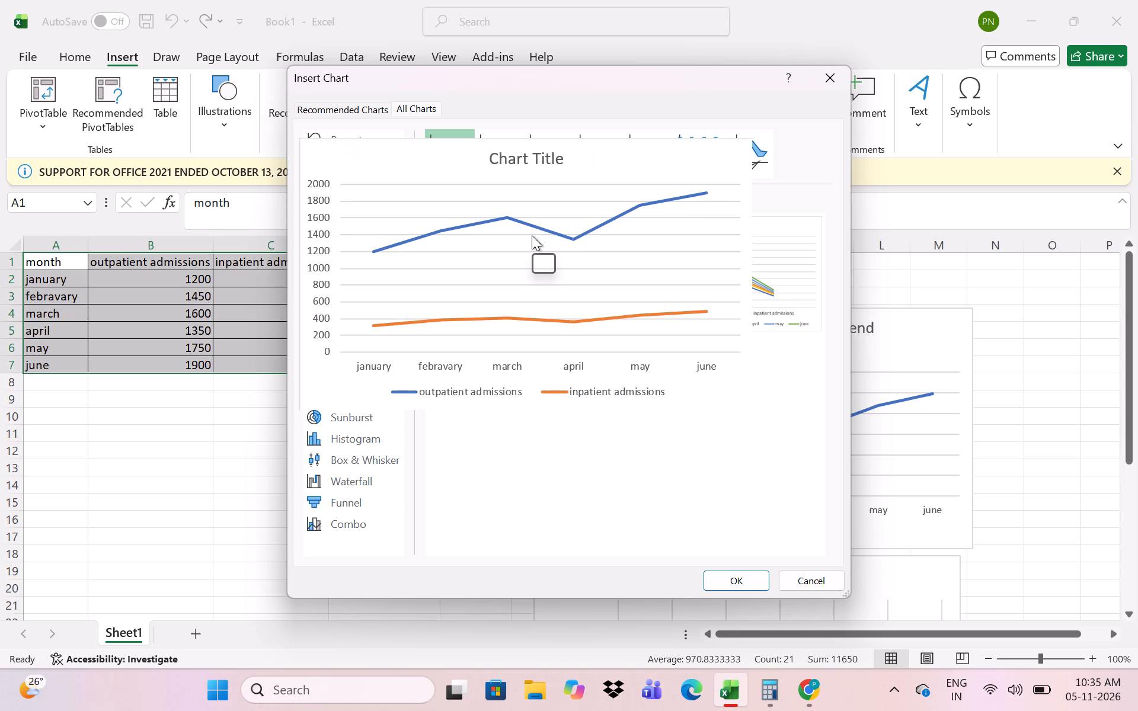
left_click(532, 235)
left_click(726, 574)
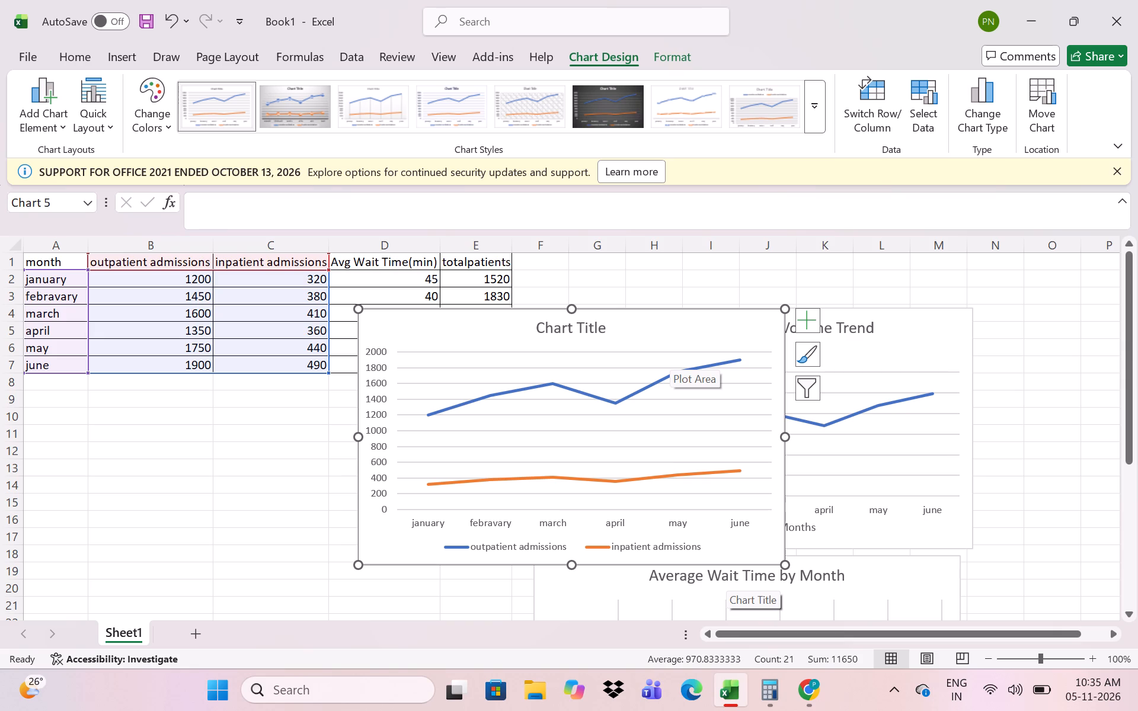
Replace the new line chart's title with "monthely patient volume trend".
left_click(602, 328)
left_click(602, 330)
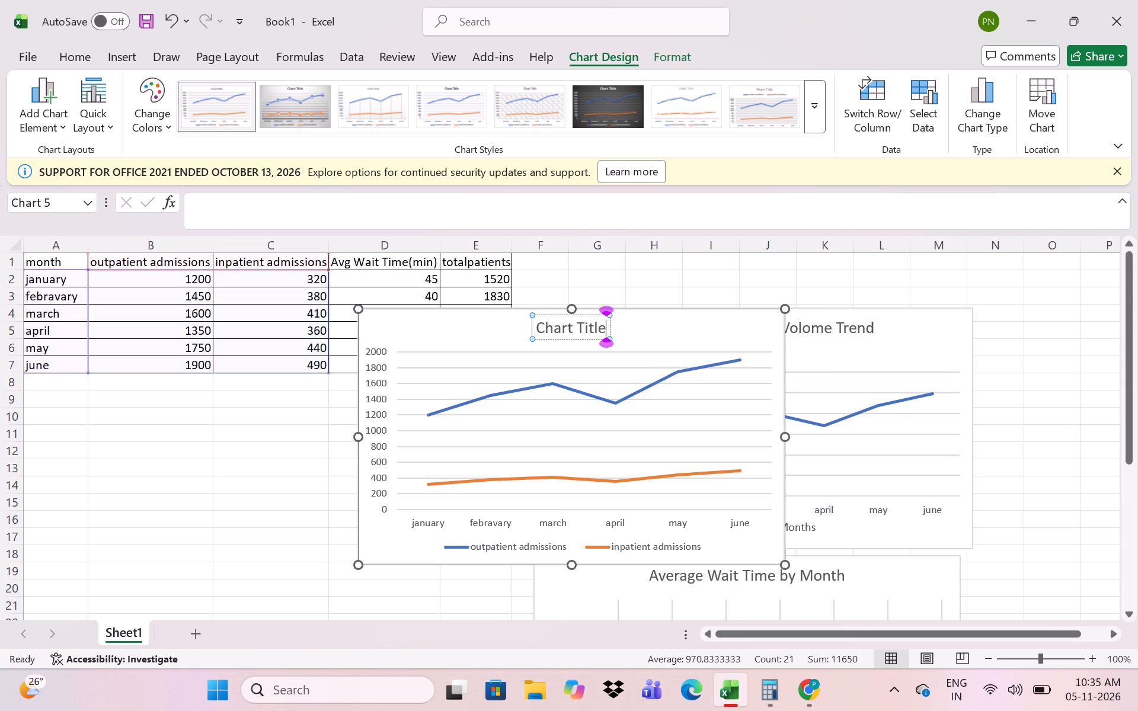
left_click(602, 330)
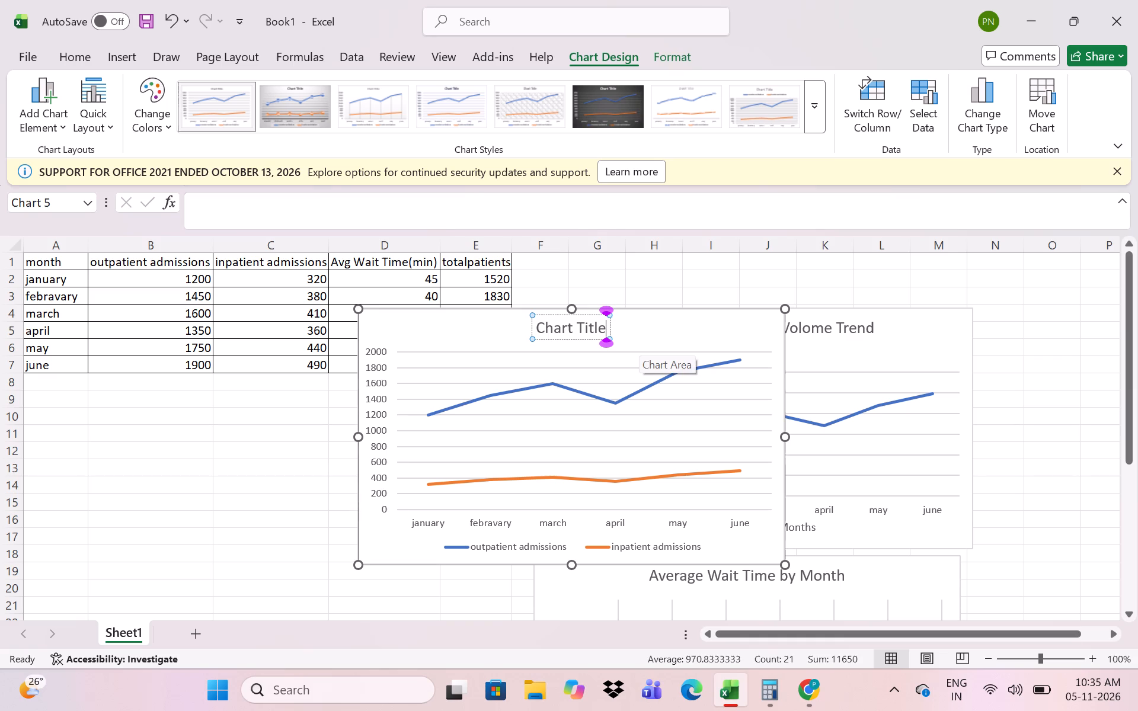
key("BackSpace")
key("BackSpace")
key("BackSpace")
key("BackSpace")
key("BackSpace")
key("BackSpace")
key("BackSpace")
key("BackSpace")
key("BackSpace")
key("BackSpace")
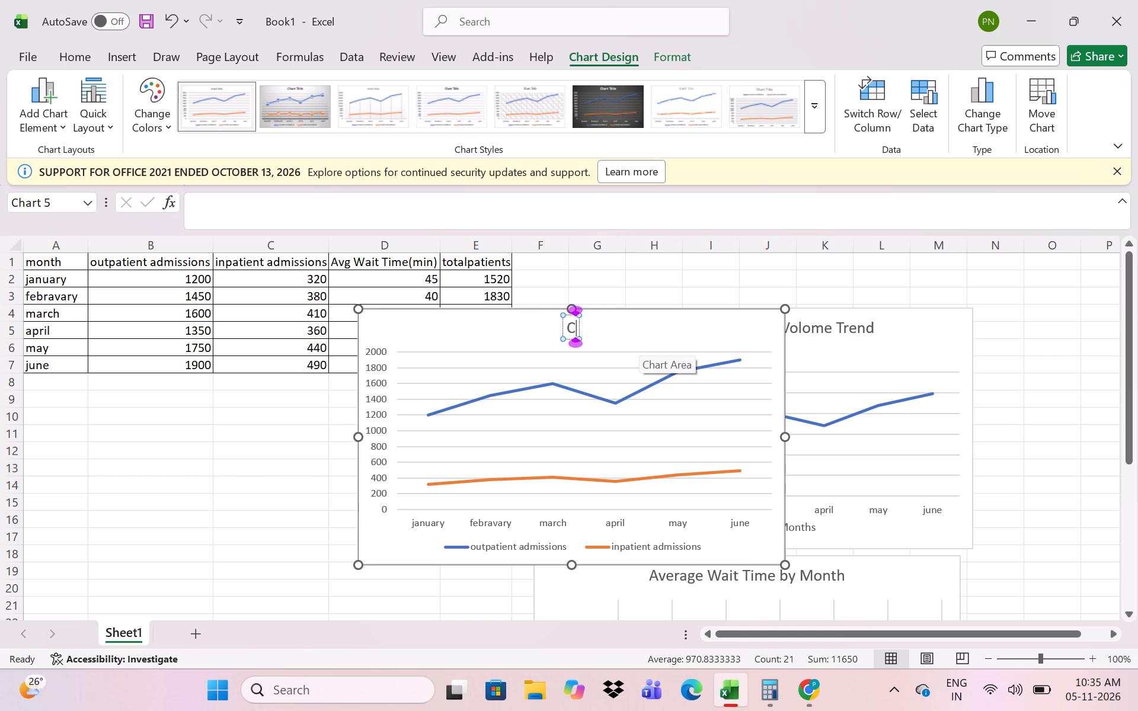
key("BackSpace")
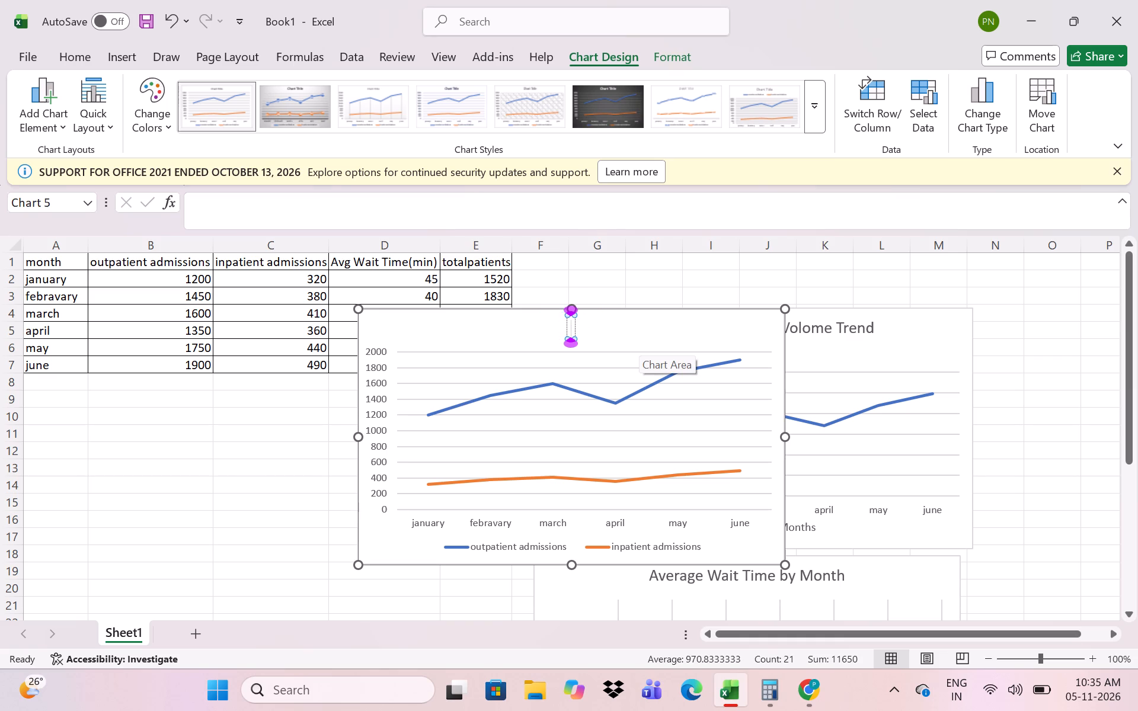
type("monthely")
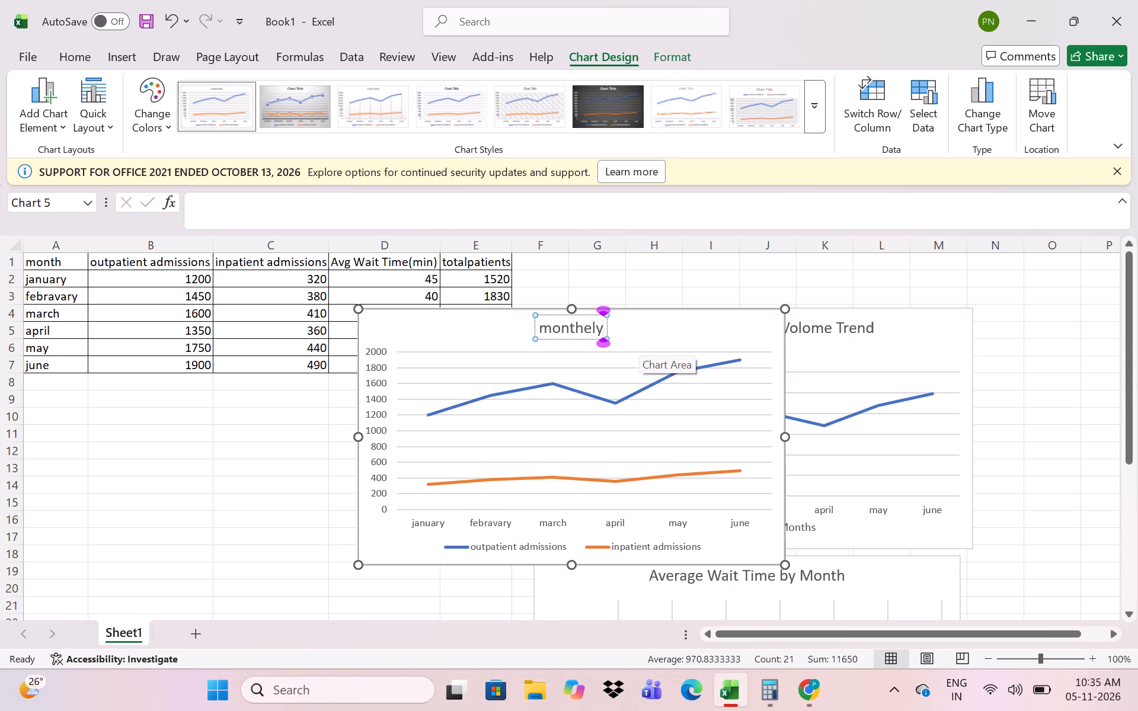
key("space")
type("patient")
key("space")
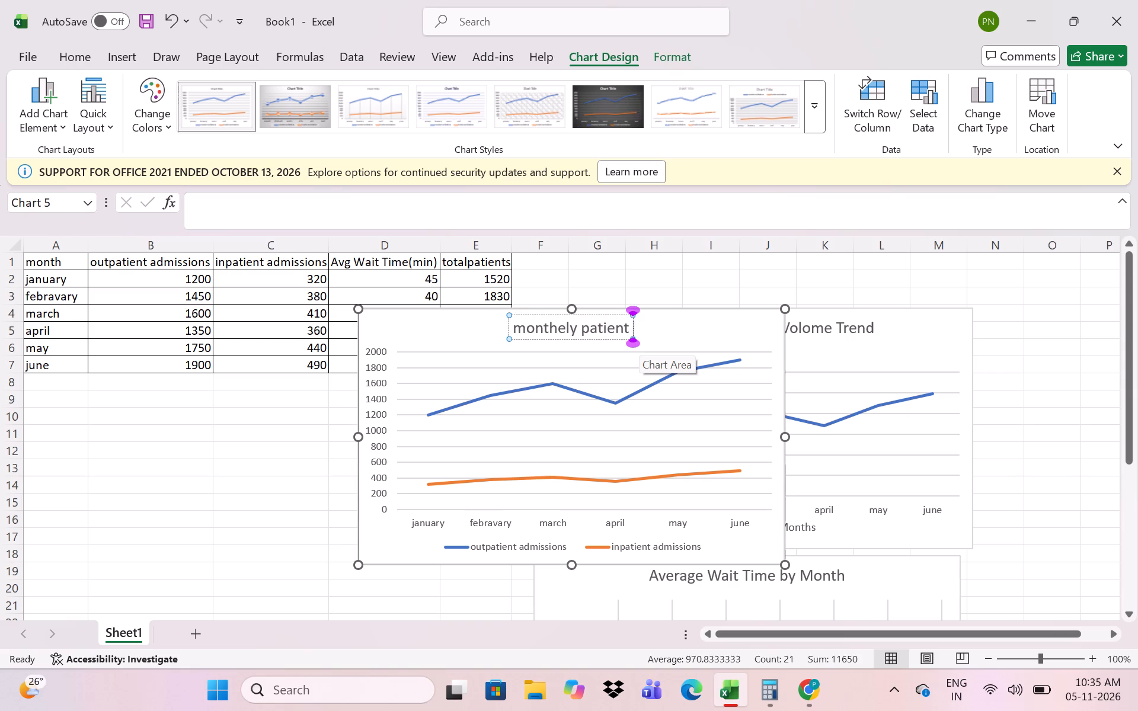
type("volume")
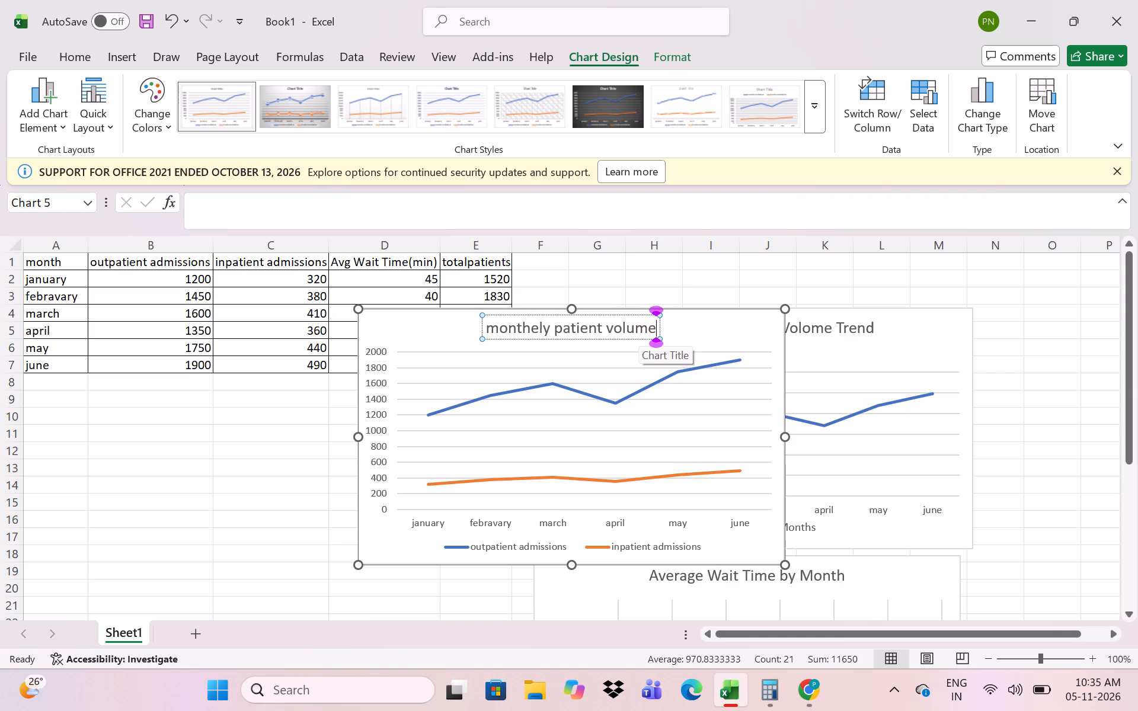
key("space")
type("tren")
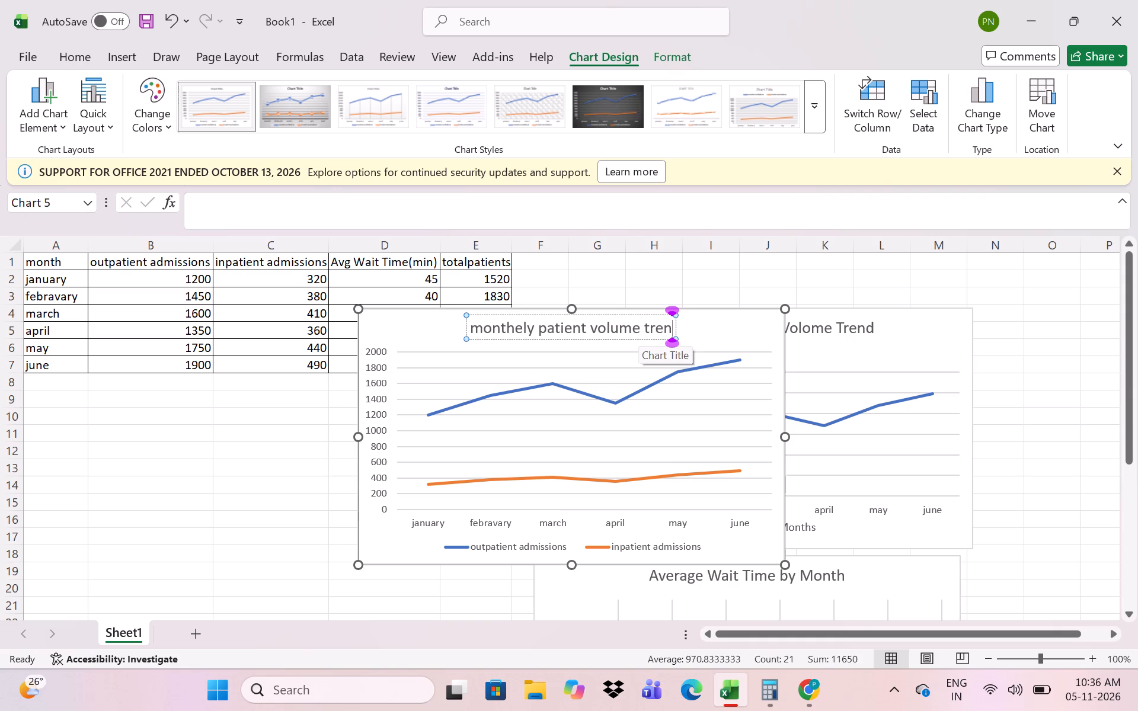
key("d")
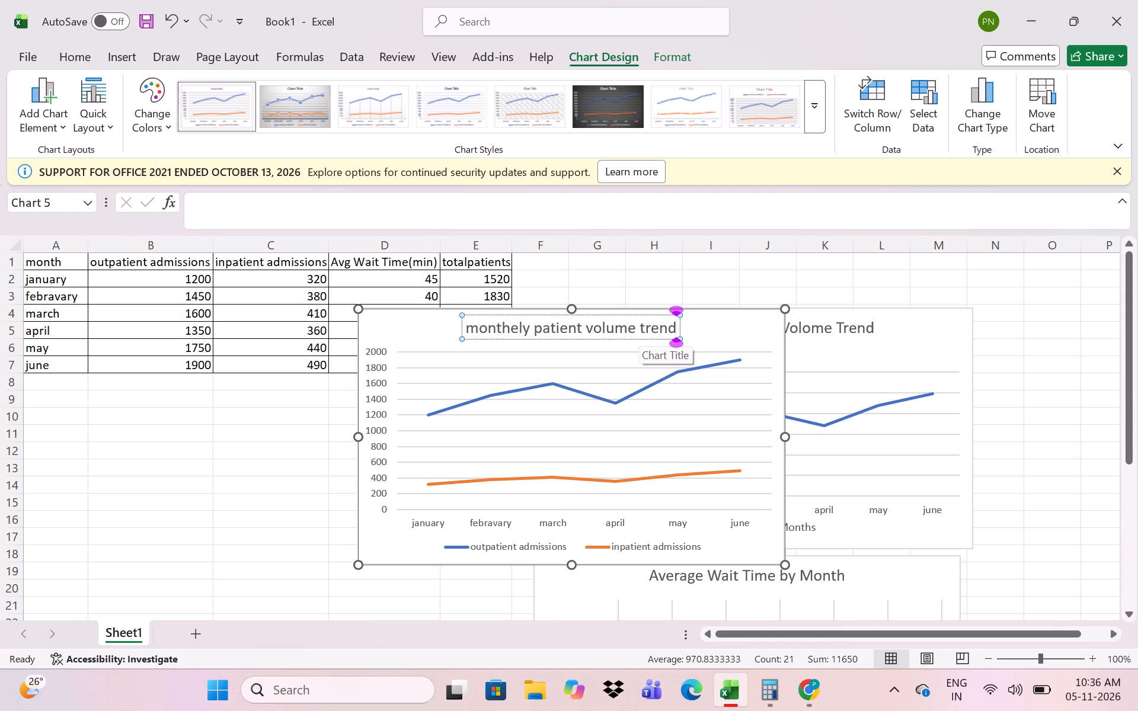
Cut the older "Monthly Patient Volome Trend" chart of total patients from the sheet.
left_click(904, 338)
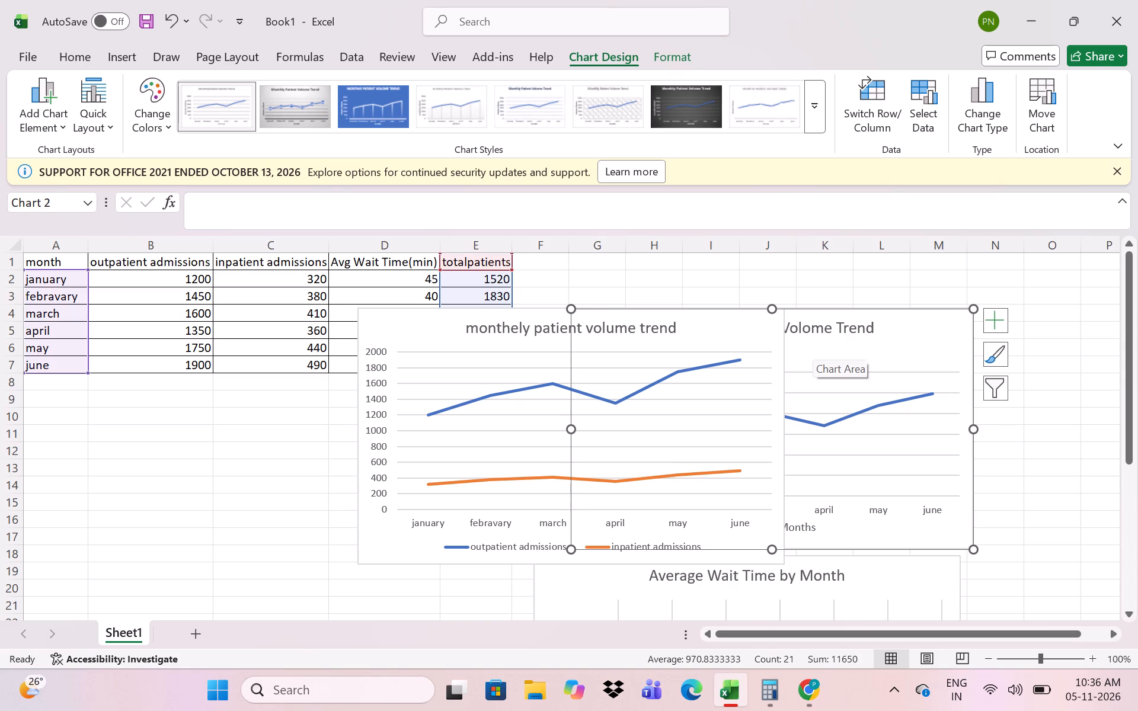
right_click(935, 338)
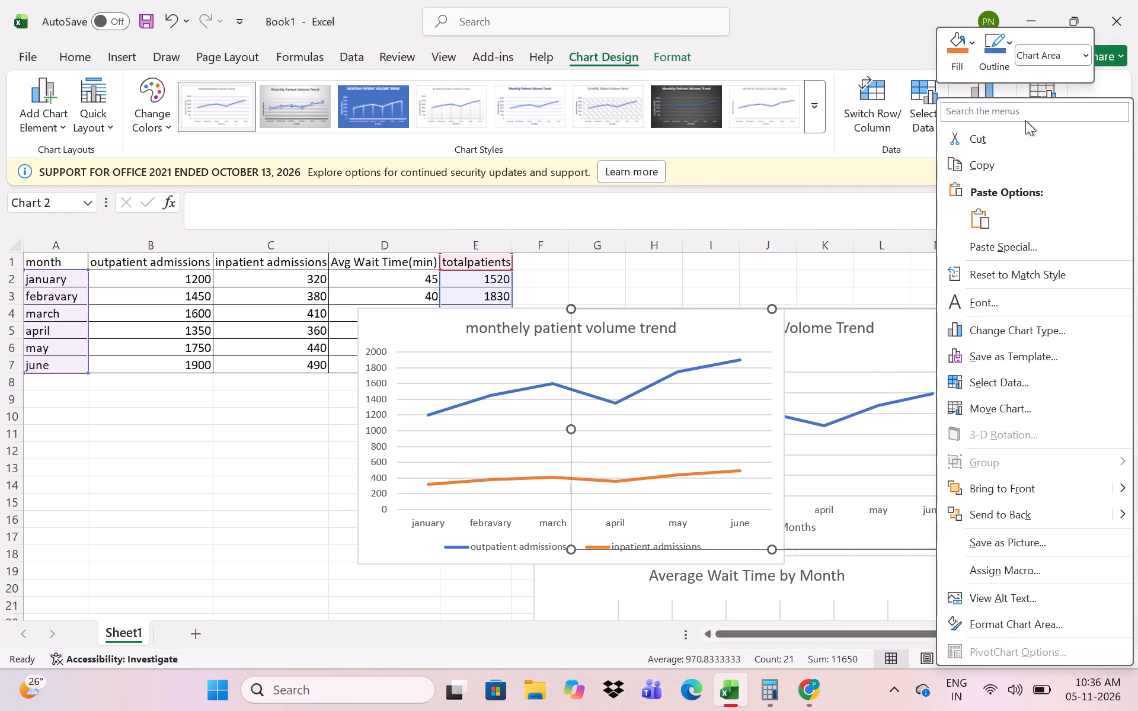
left_click(1025, 131)
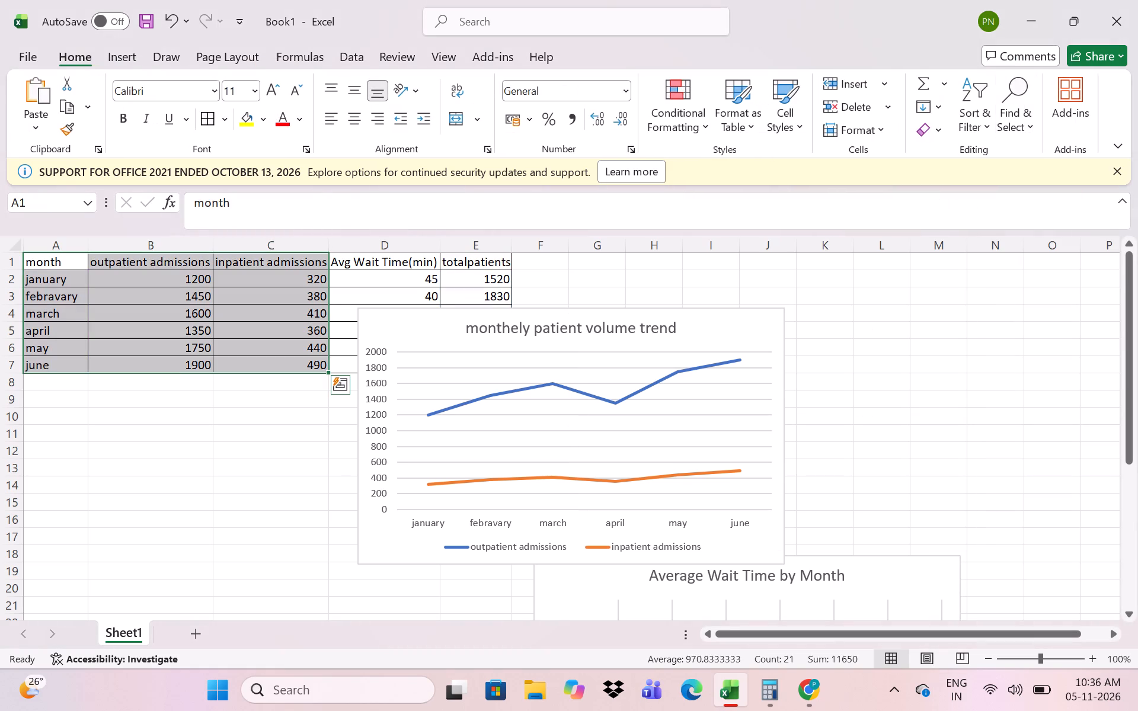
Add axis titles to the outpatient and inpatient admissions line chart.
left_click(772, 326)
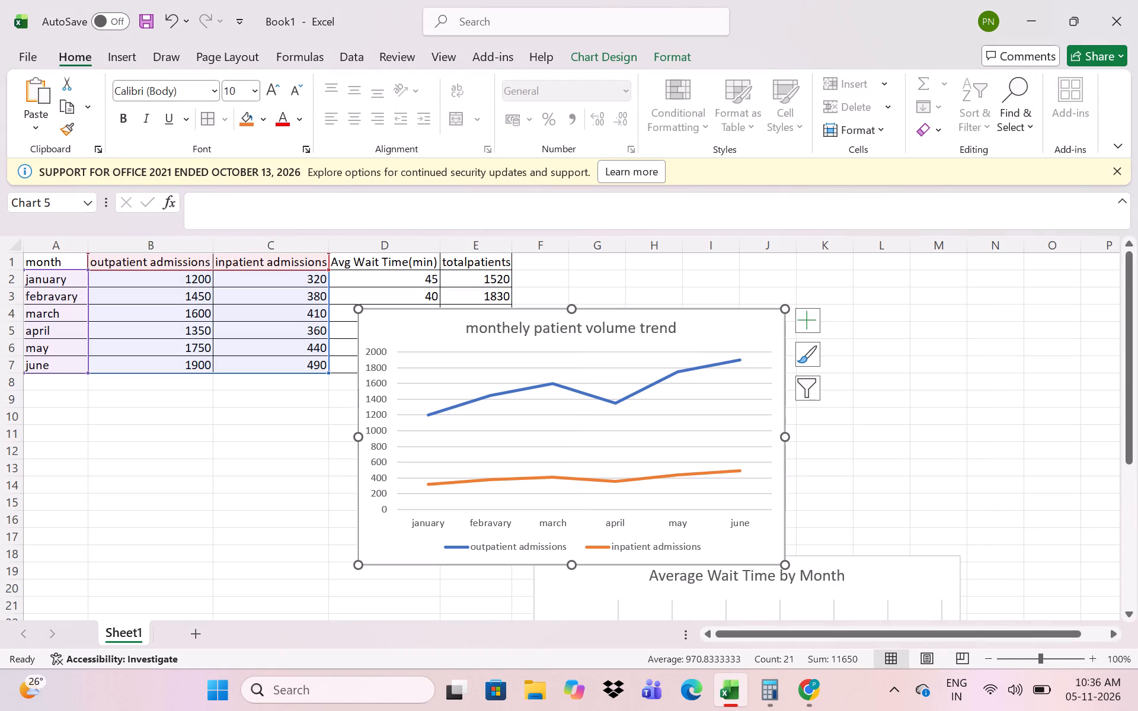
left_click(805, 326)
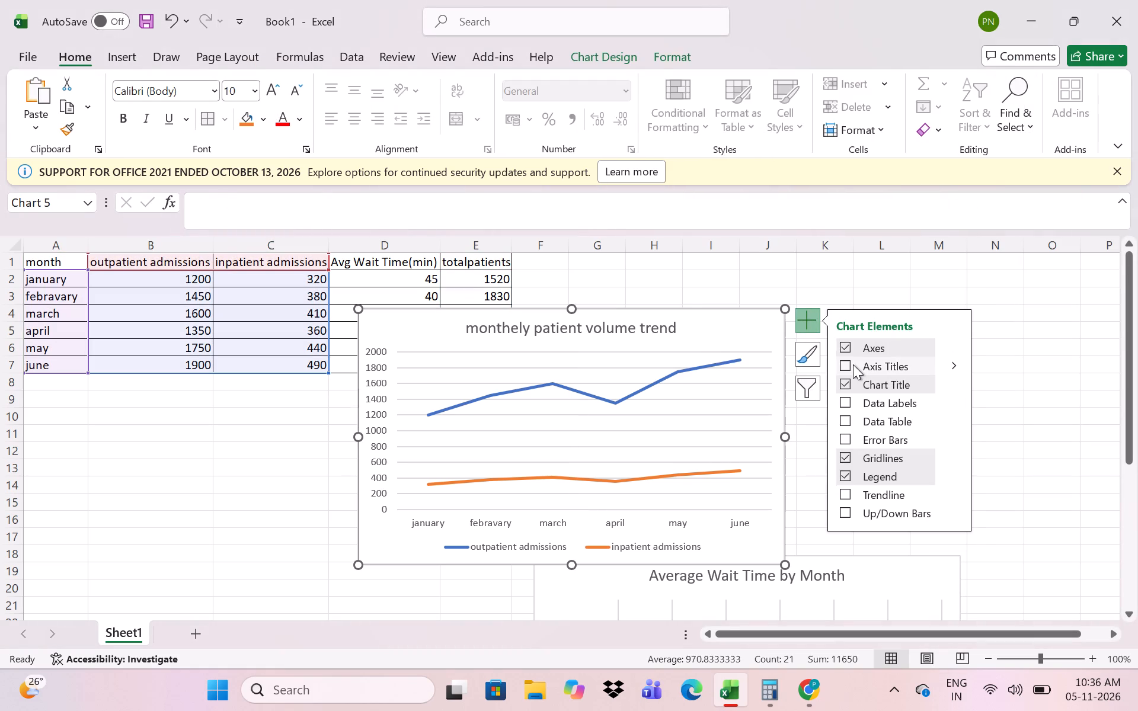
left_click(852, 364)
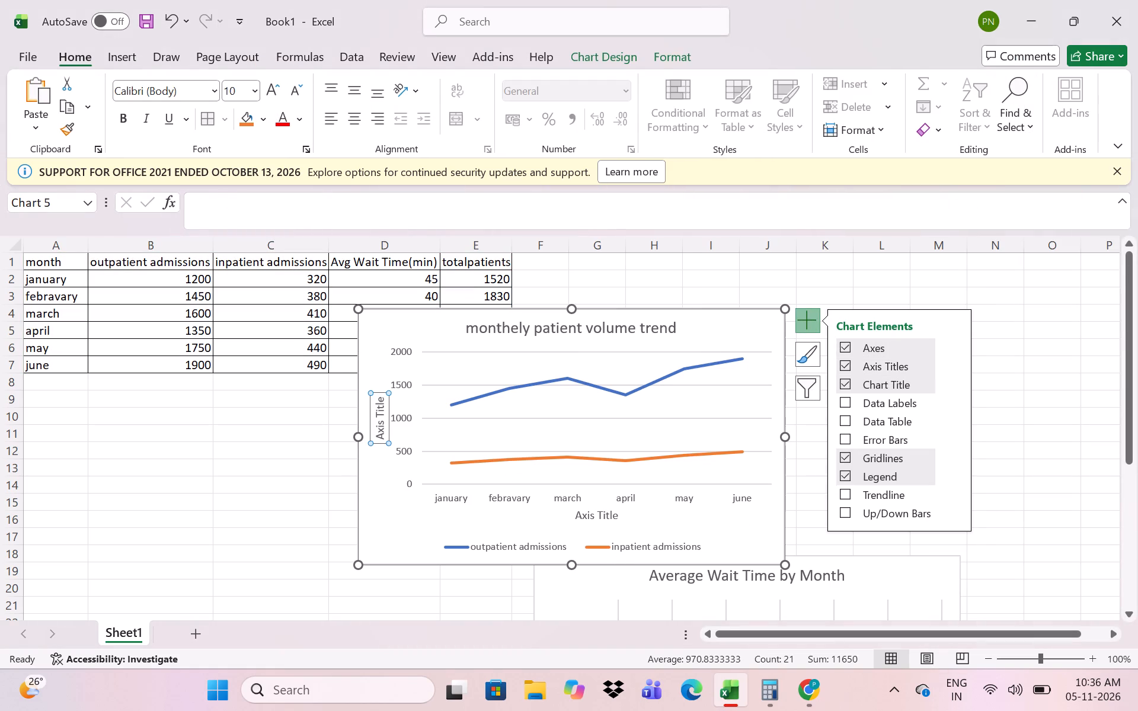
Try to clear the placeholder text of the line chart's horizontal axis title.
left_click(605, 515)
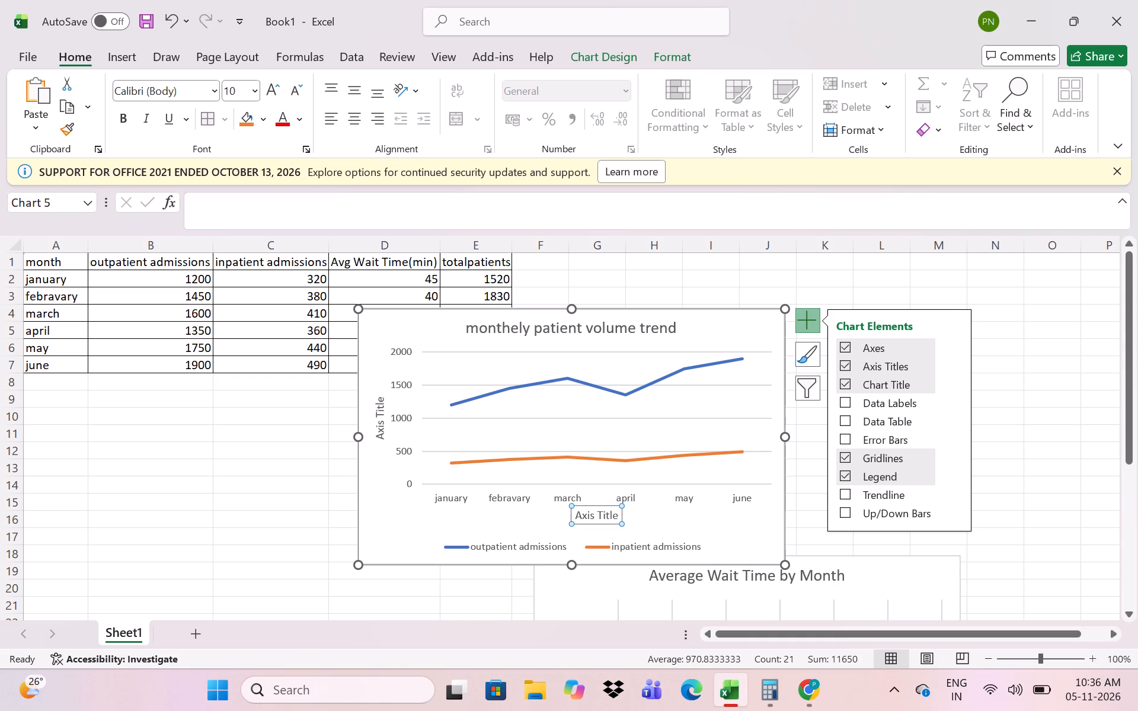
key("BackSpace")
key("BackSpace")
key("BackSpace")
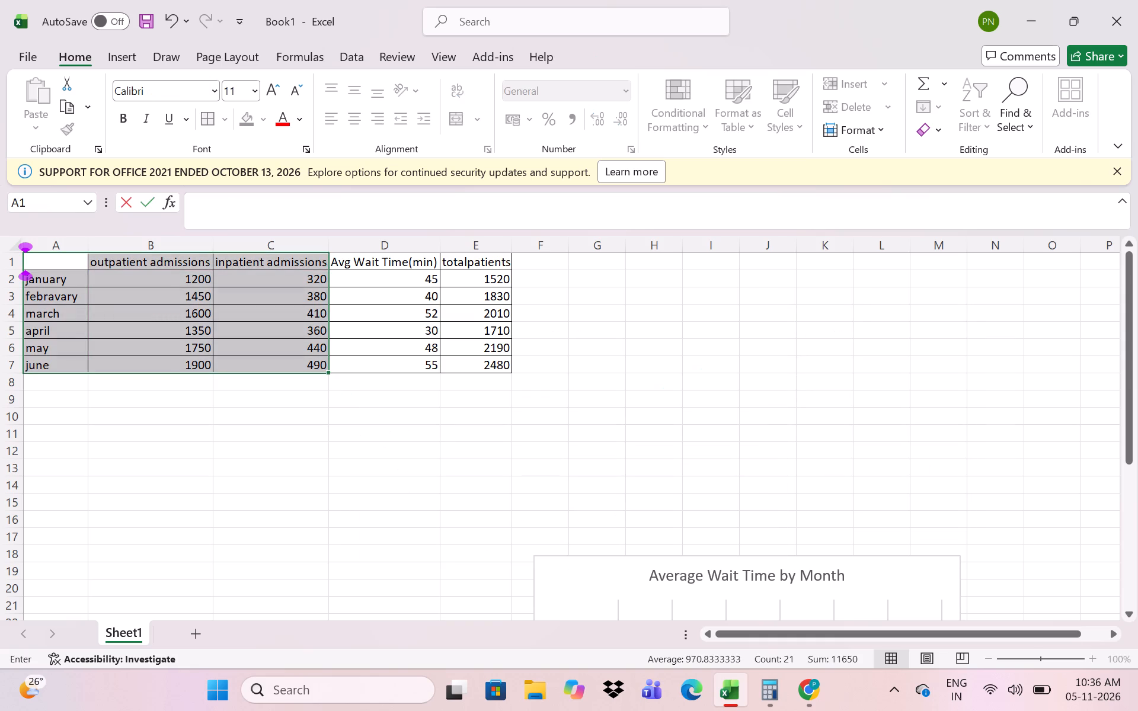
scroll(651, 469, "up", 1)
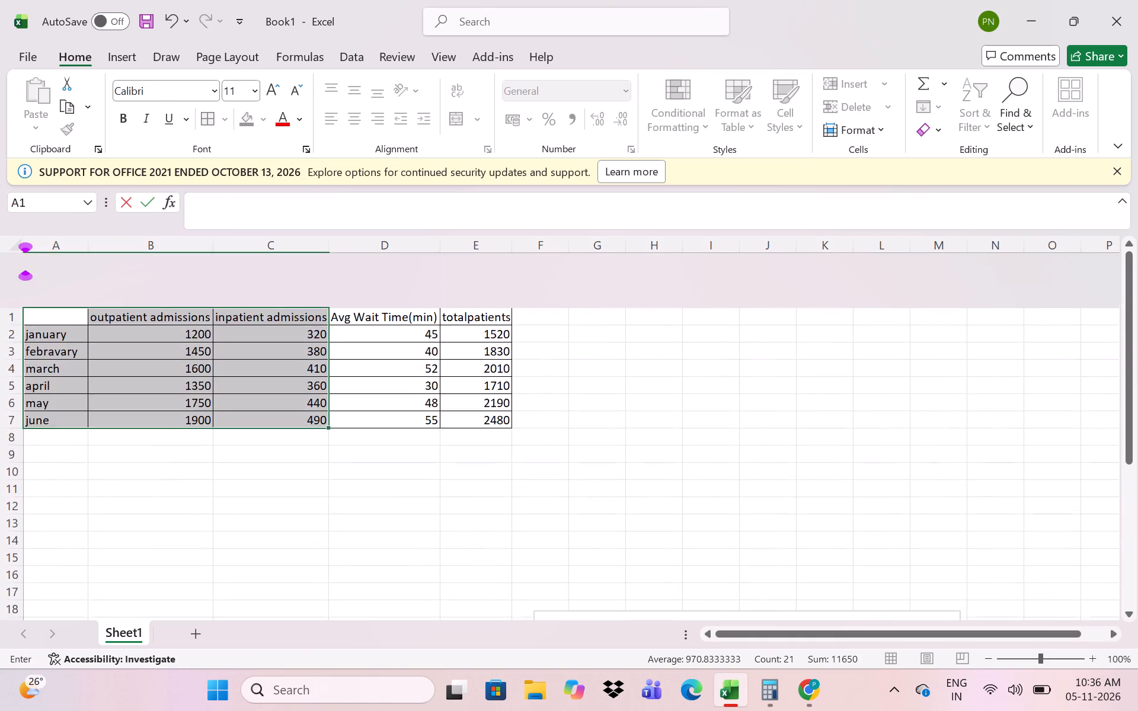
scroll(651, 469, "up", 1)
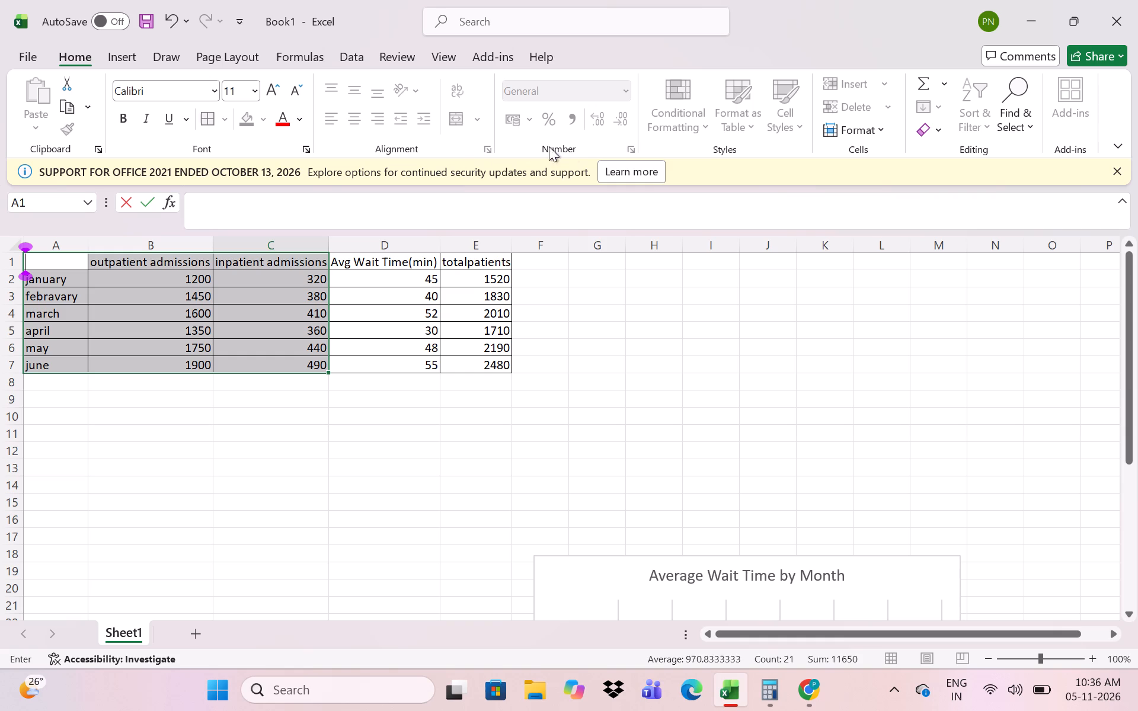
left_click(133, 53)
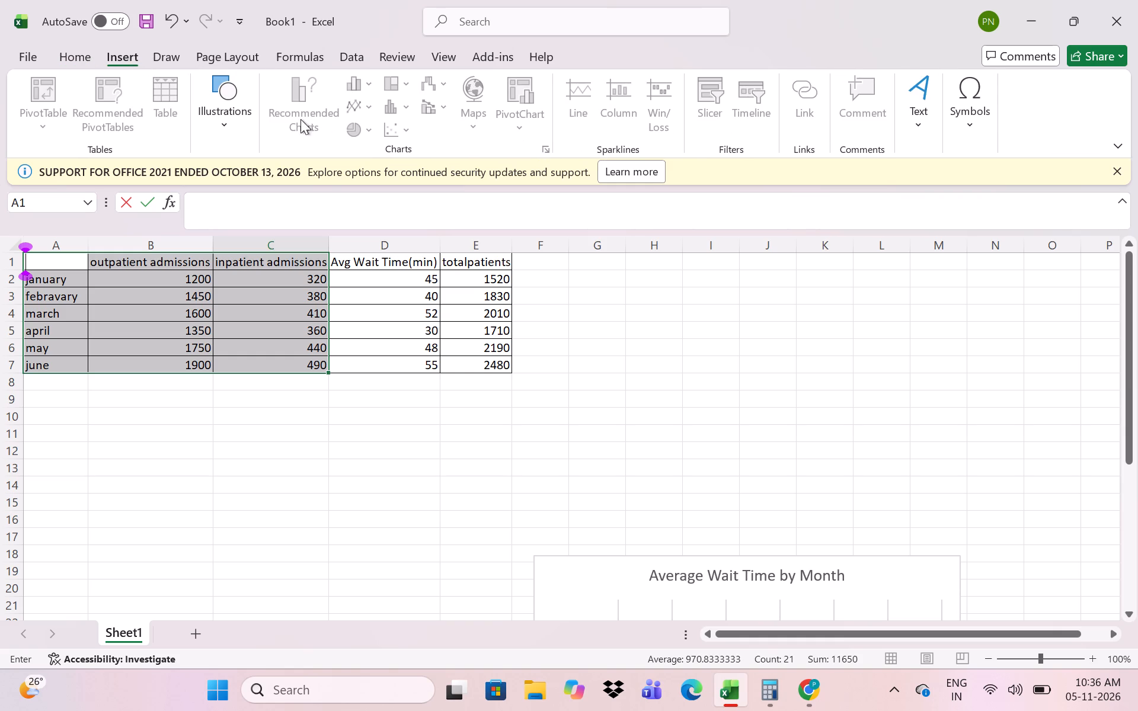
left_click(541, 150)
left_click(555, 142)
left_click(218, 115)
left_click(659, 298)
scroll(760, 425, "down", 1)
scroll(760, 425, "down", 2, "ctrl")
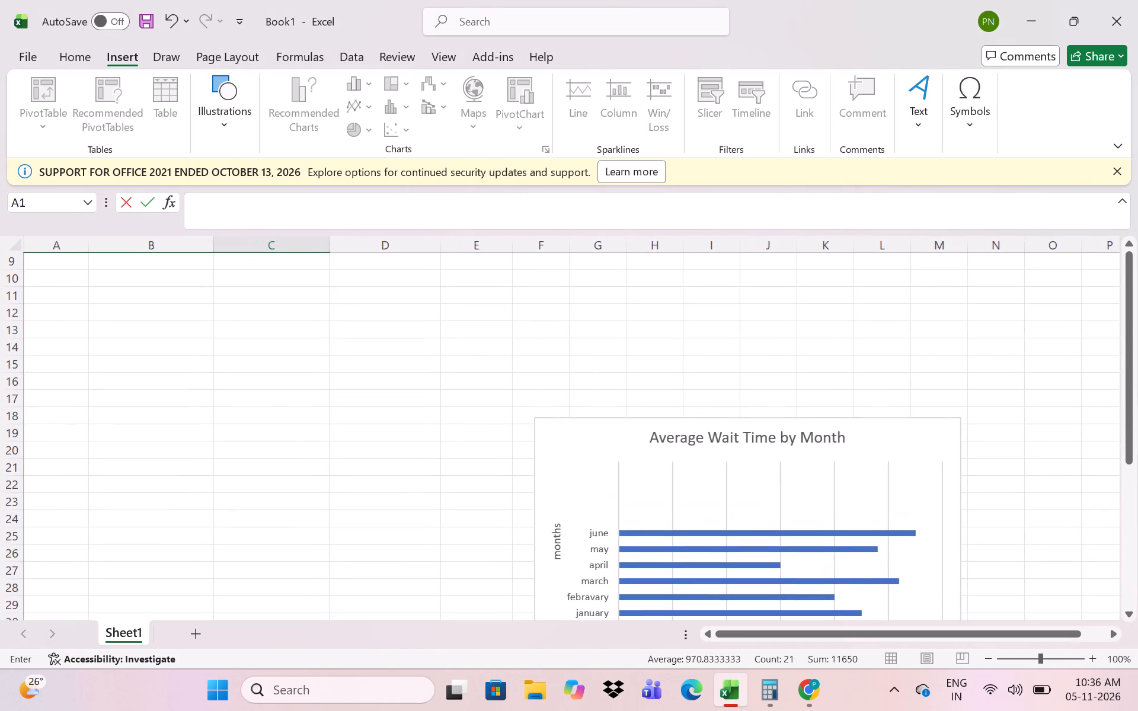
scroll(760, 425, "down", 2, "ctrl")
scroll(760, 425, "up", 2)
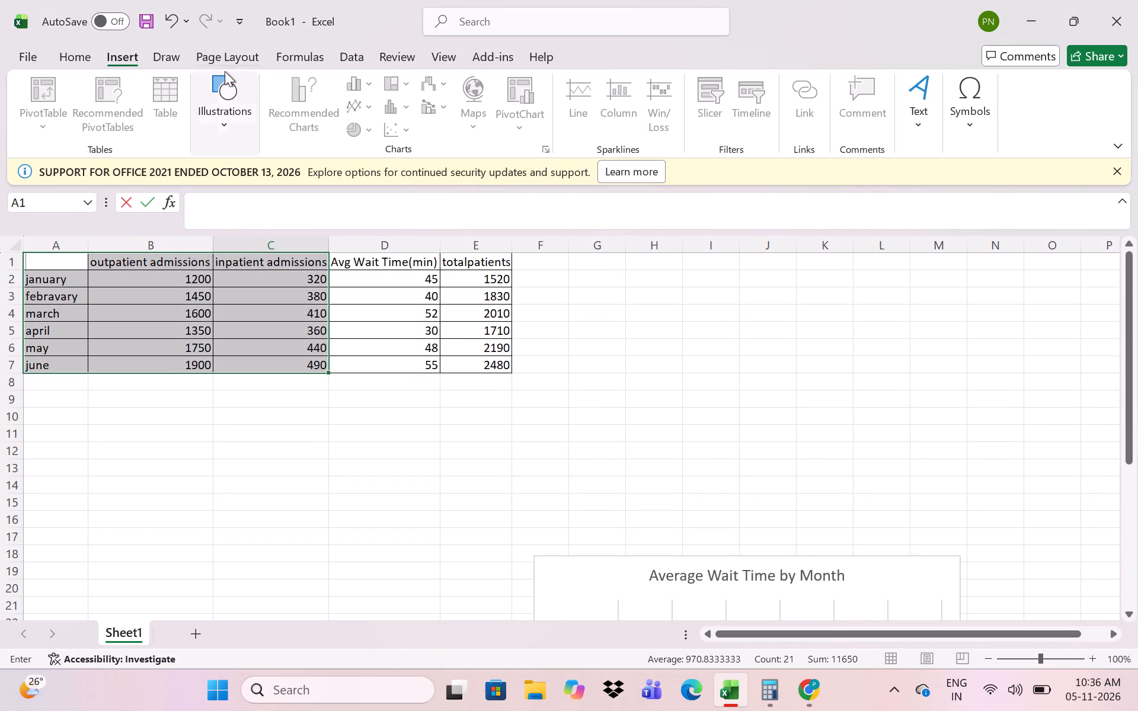
Insert a line chart of monthly outpatient and inpatient admissions from cells A1:C7.
left_click(23, 47)
left_click_drag(23, 47, 84, 47)
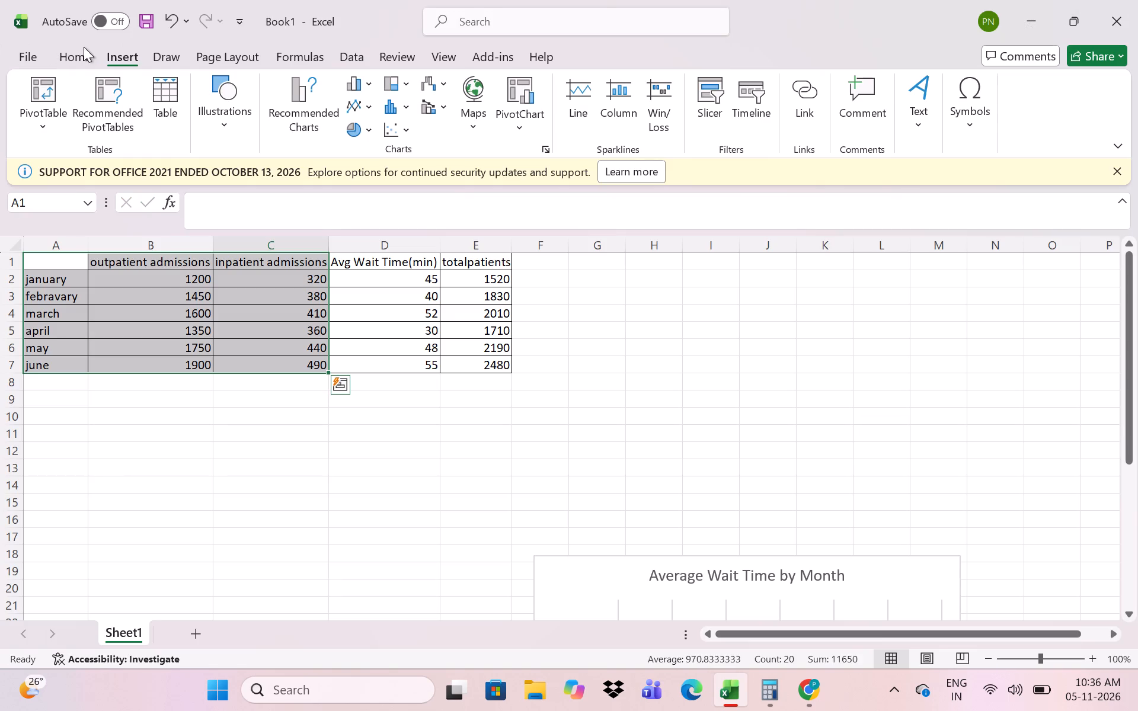
left_click_drag(84, 47, 125, 47)
left_click(542, 147)
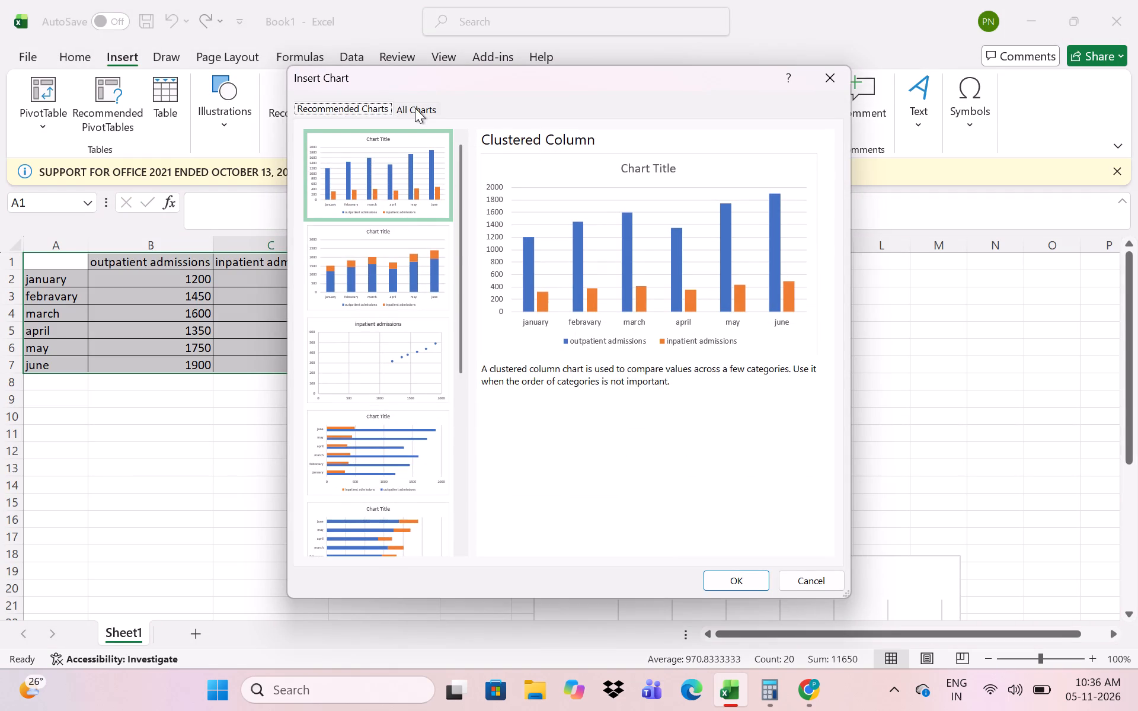
left_click(415, 108)
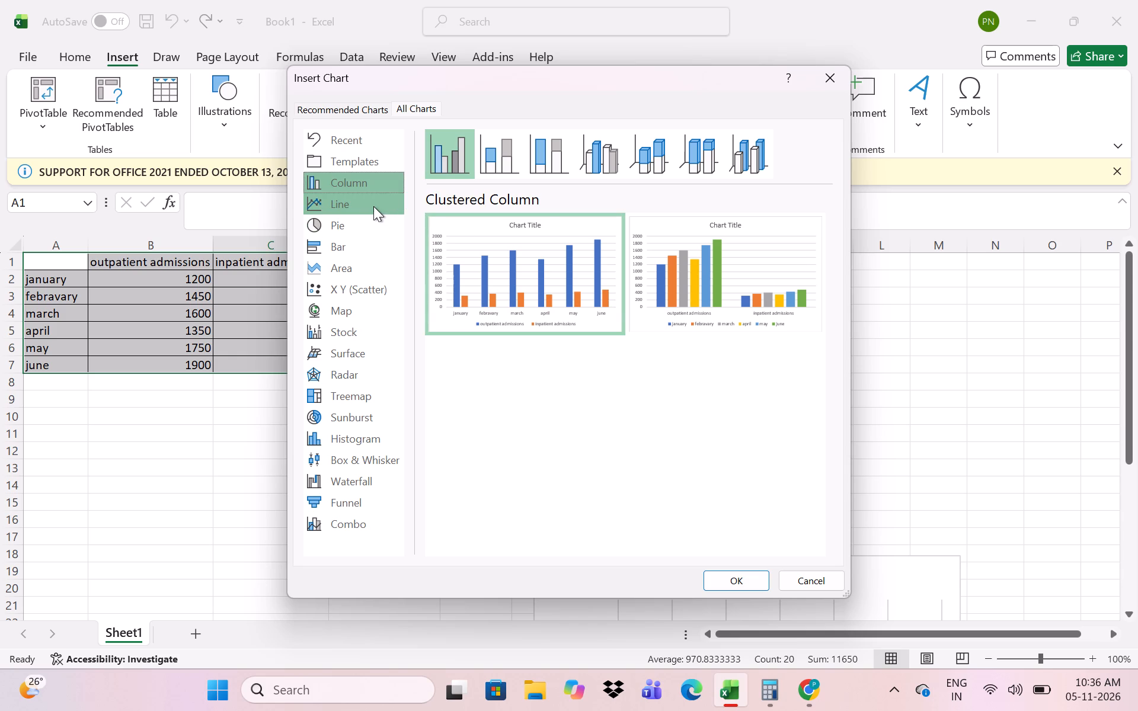
left_click(373, 206)
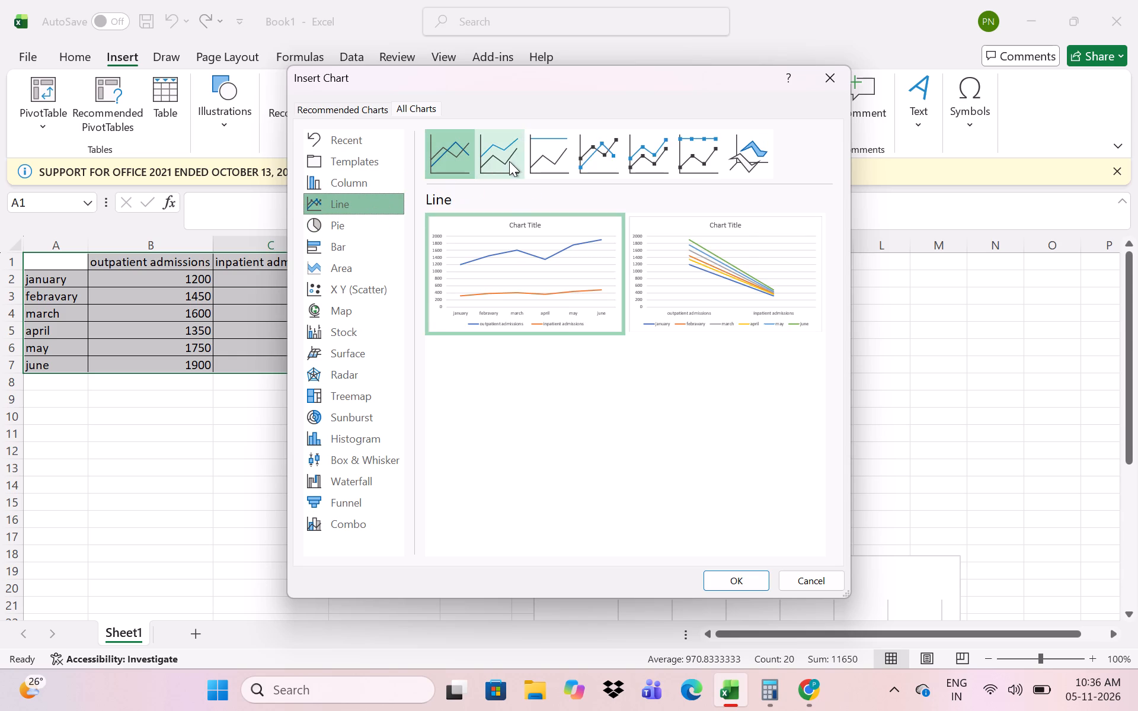
left_click(519, 238)
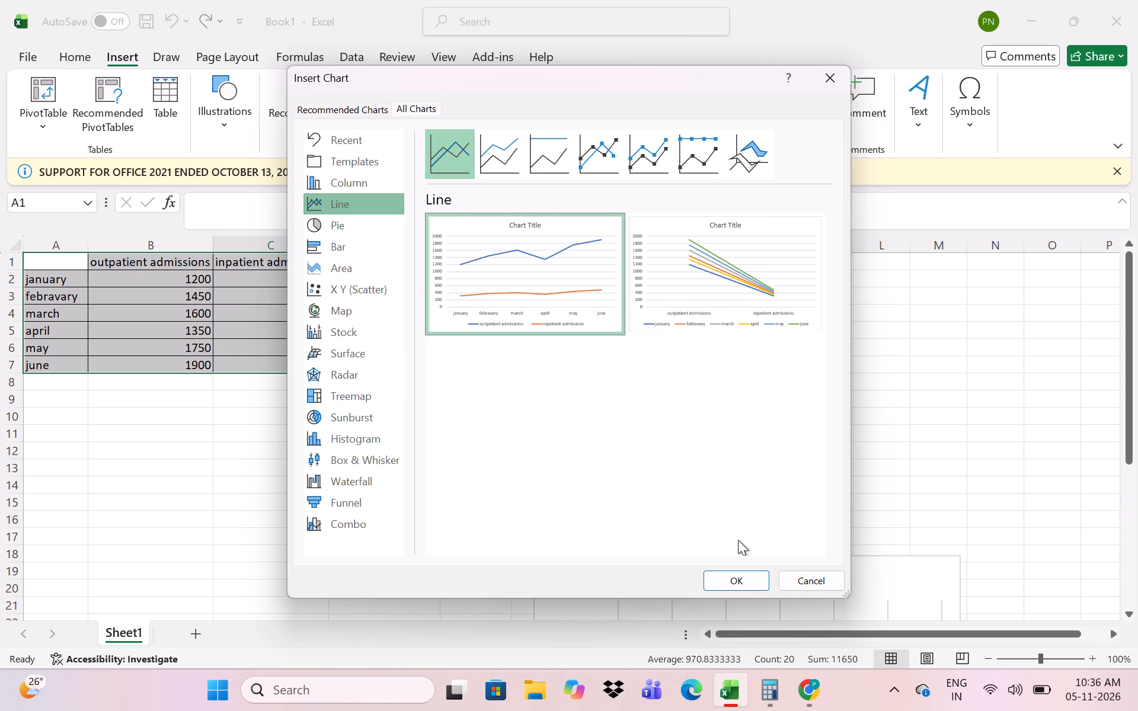
left_click(733, 569)
left_click(737, 587)
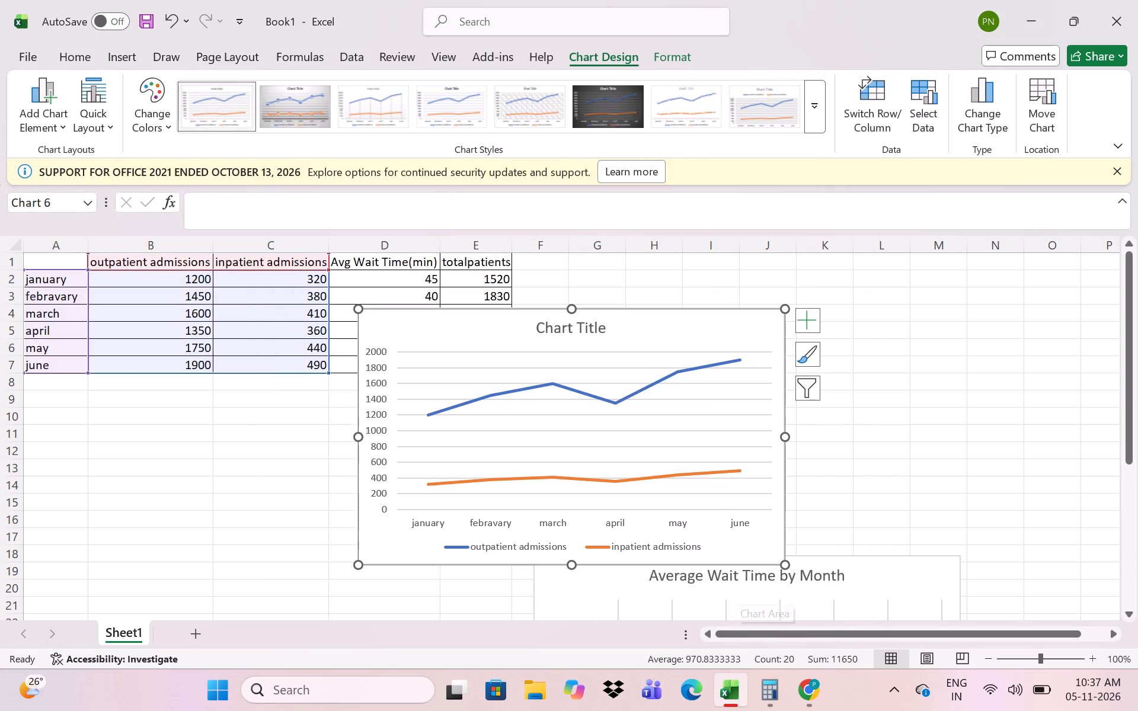
Replace the new line chart's placeholder title with "monthly patient volume trend".
left_click(599, 331)
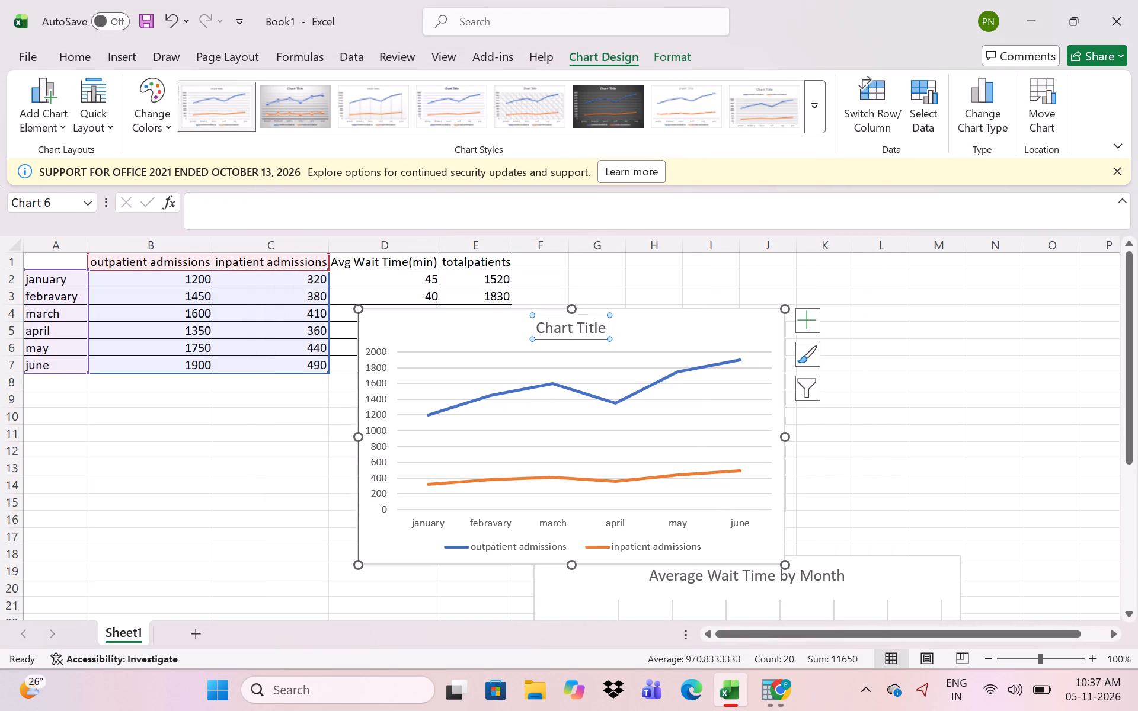
left_click(603, 326)
key("BackSpace")
key("BackSpace")
key("BackSpace")
key("BackSpace")
key("BackSpace")
key("BackSpace")
key("BackSpace")
key("BackSpace")
key("BackSpace")
key("BackSpace")
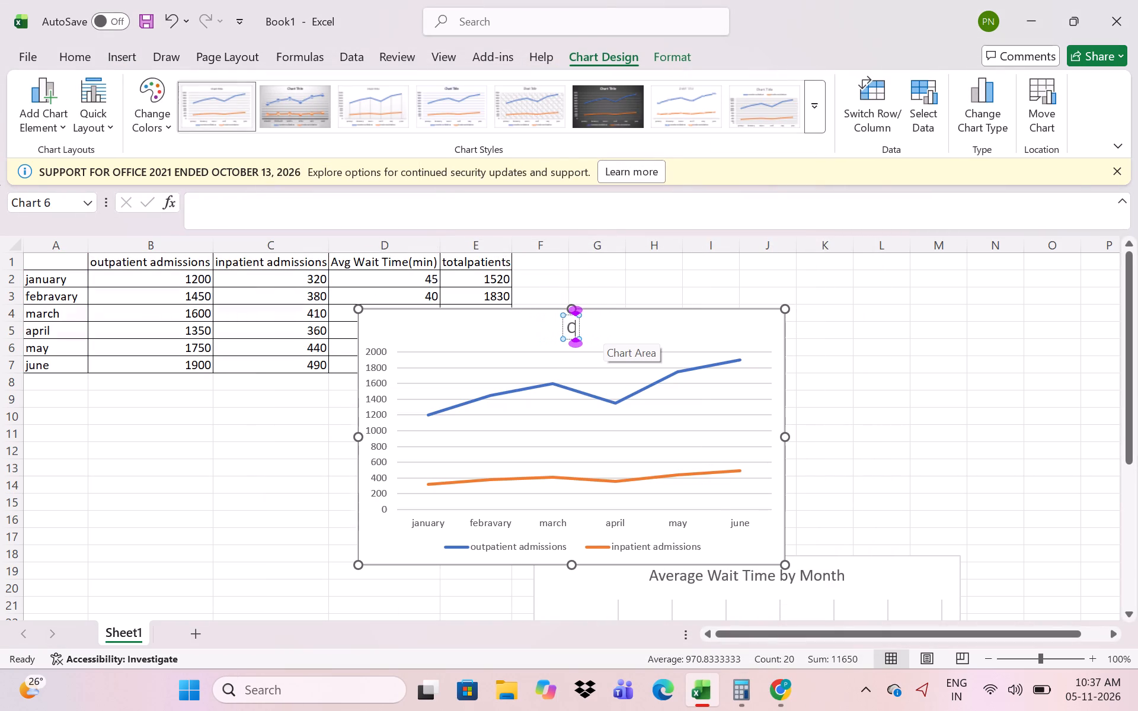
key("BackSpace")
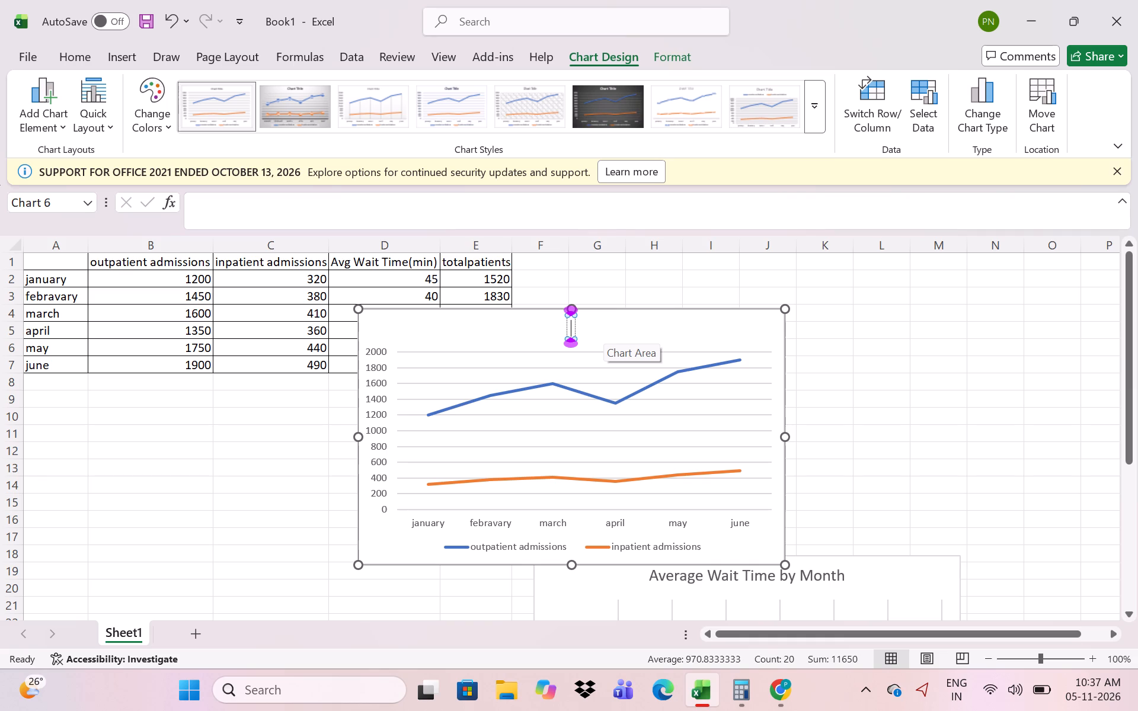
type("monthely")
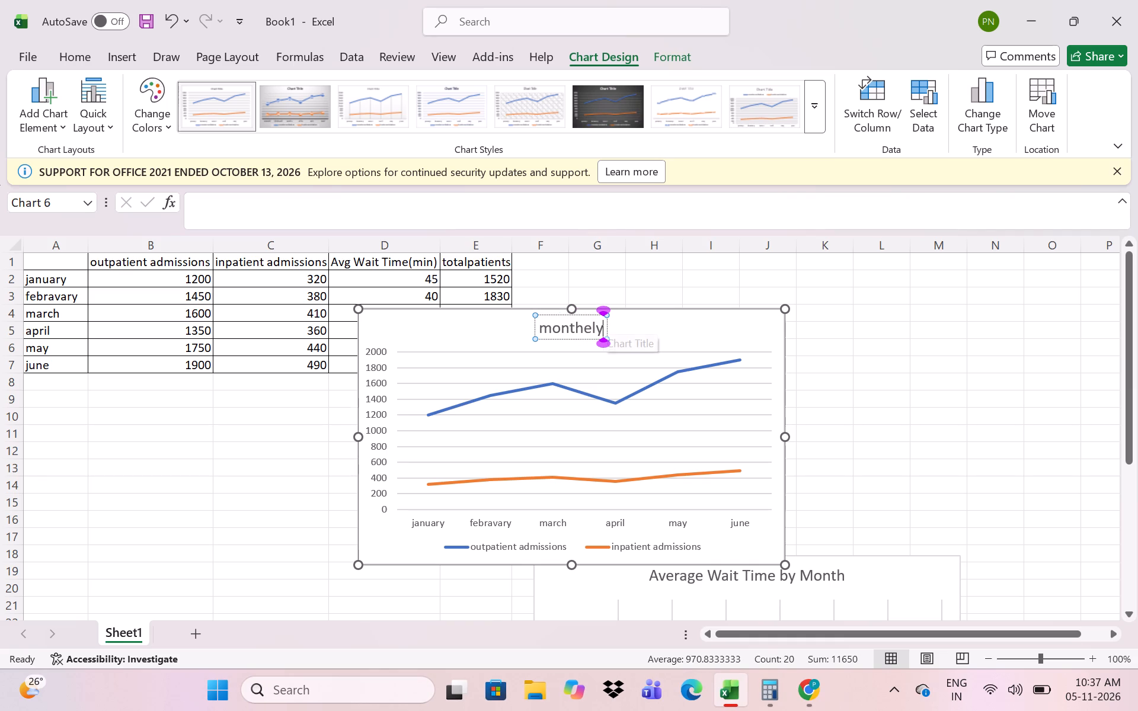
key("BackSpace")
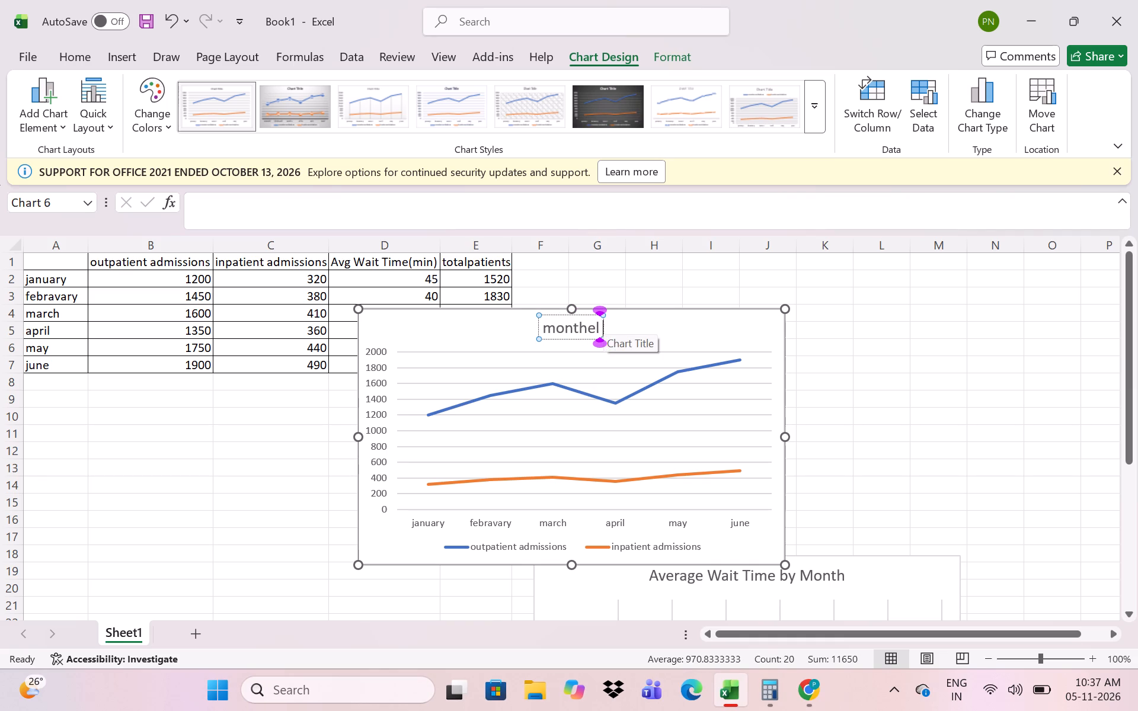
key("BackSpace")
key("BackSpace")
type("ly")
key("space")
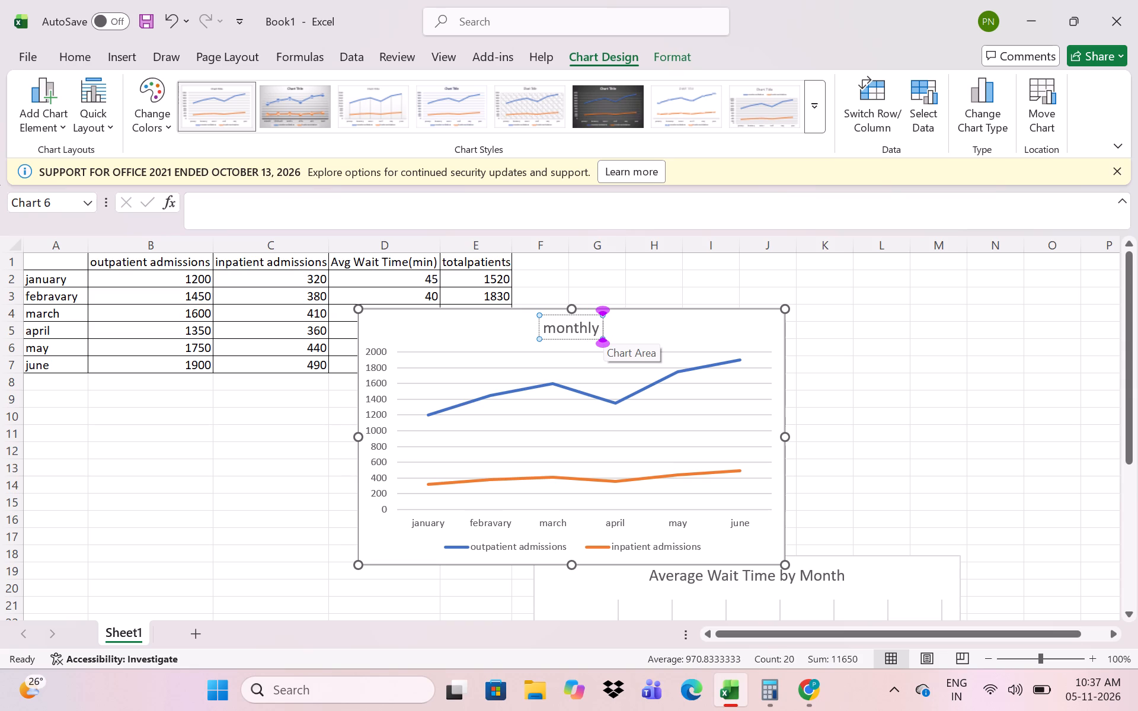
type("patient")
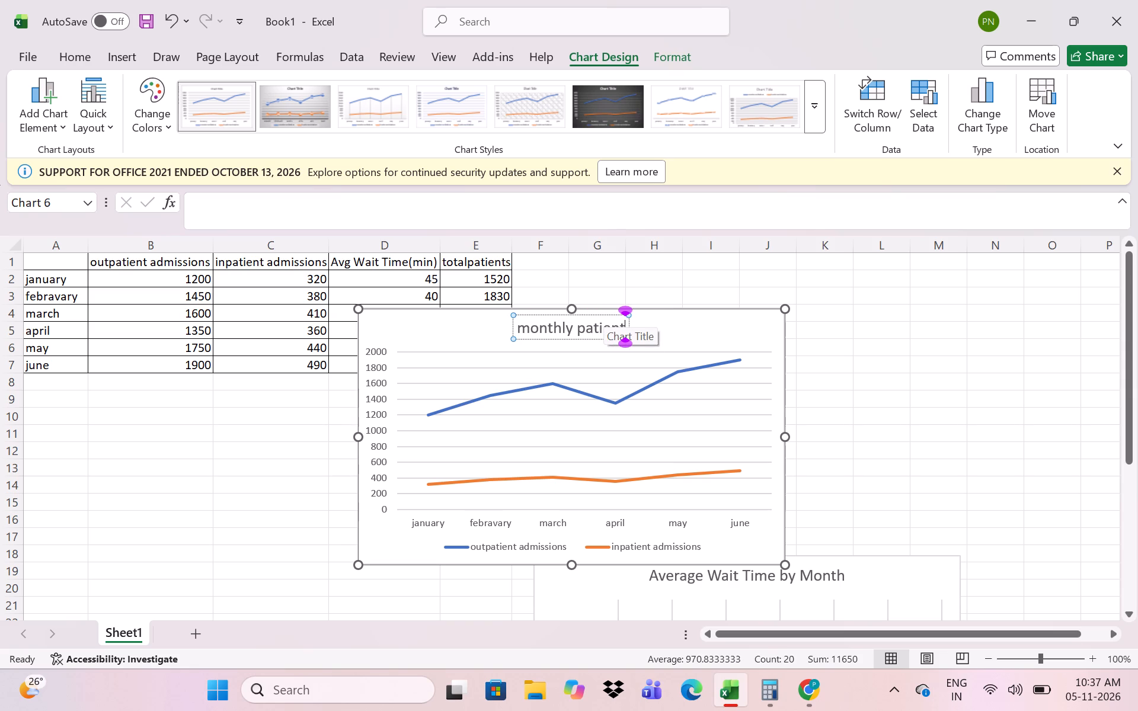
key("space")
type("volume")
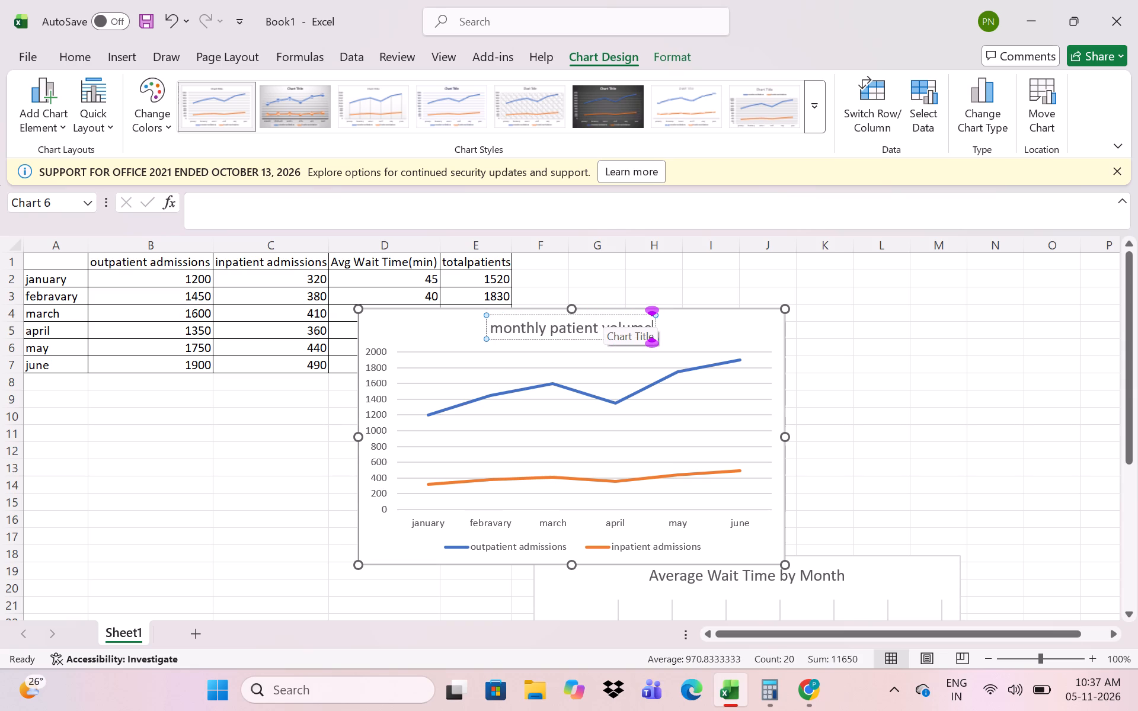
key("space")
type("trend")
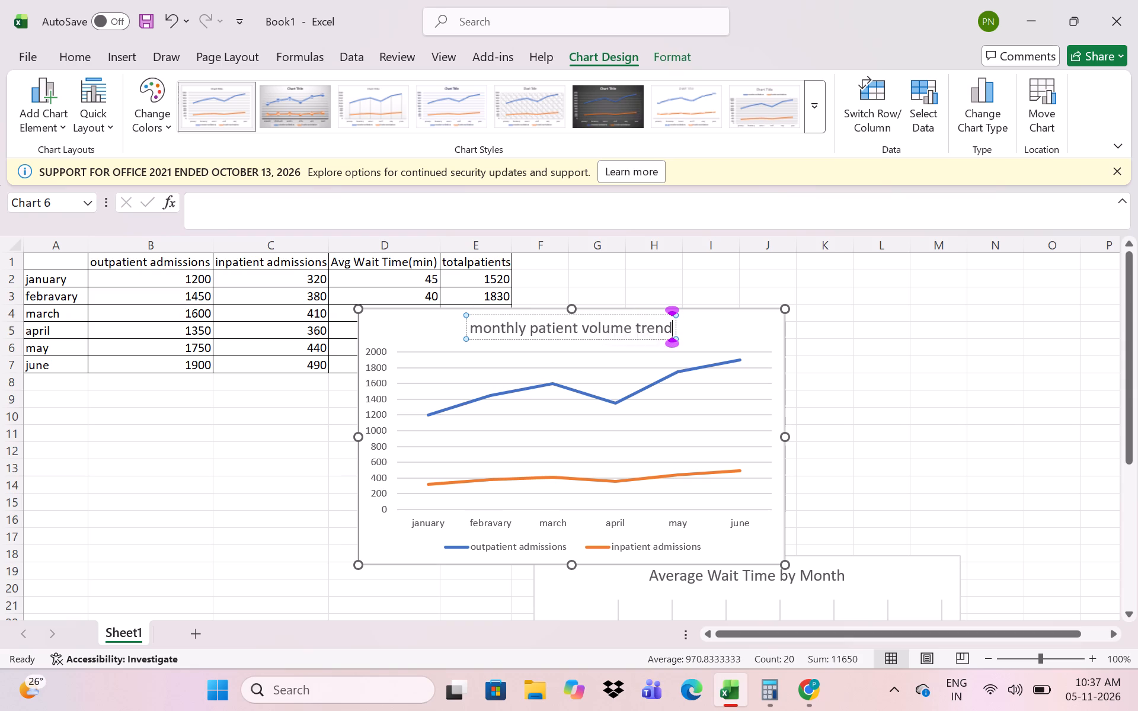
left_click(847, 340)
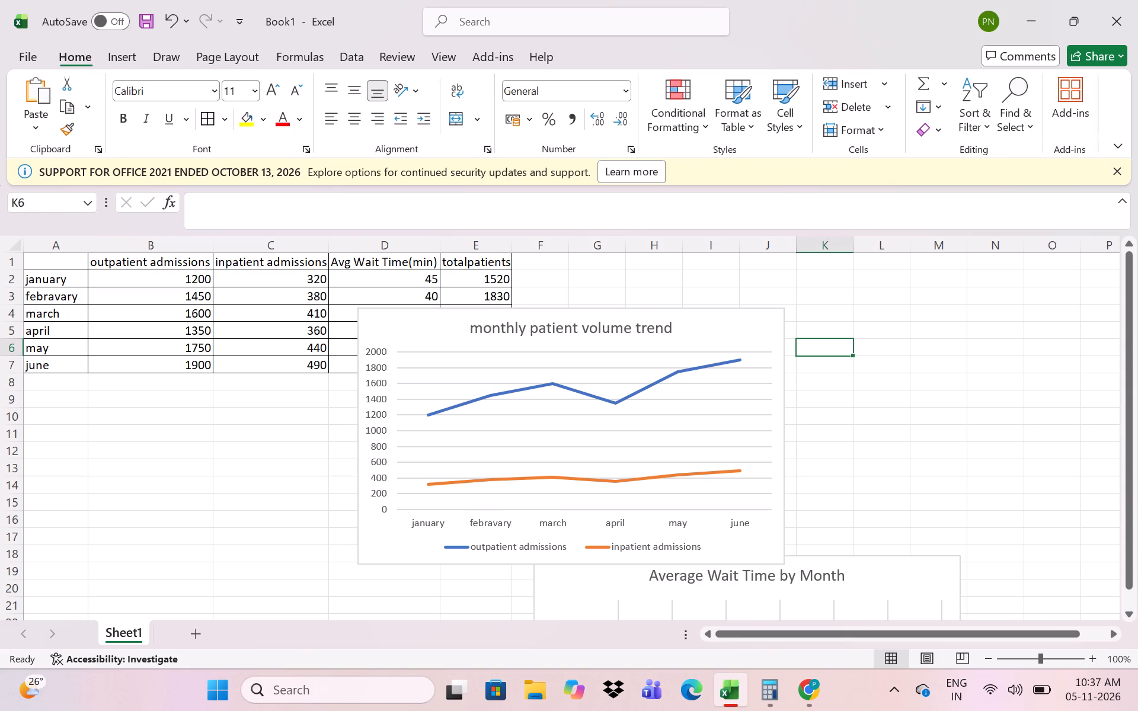
Add axis titles to the monthly patient volume trend chart.
left_click(741, 333)
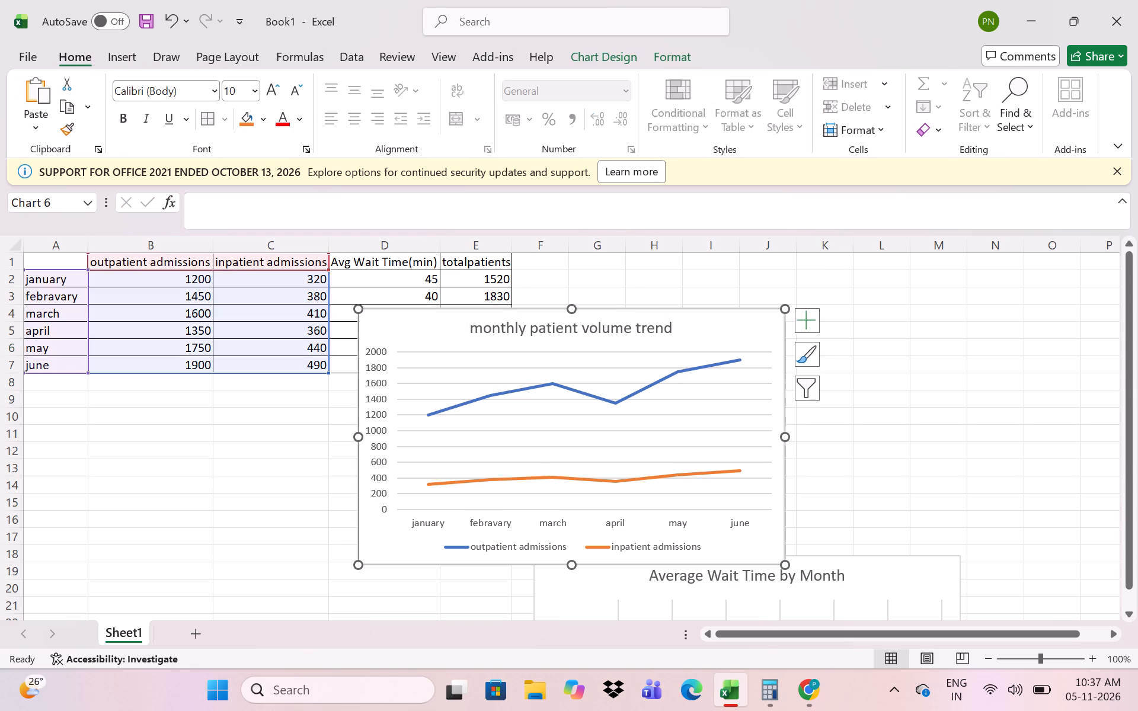
left_click(813, 325)
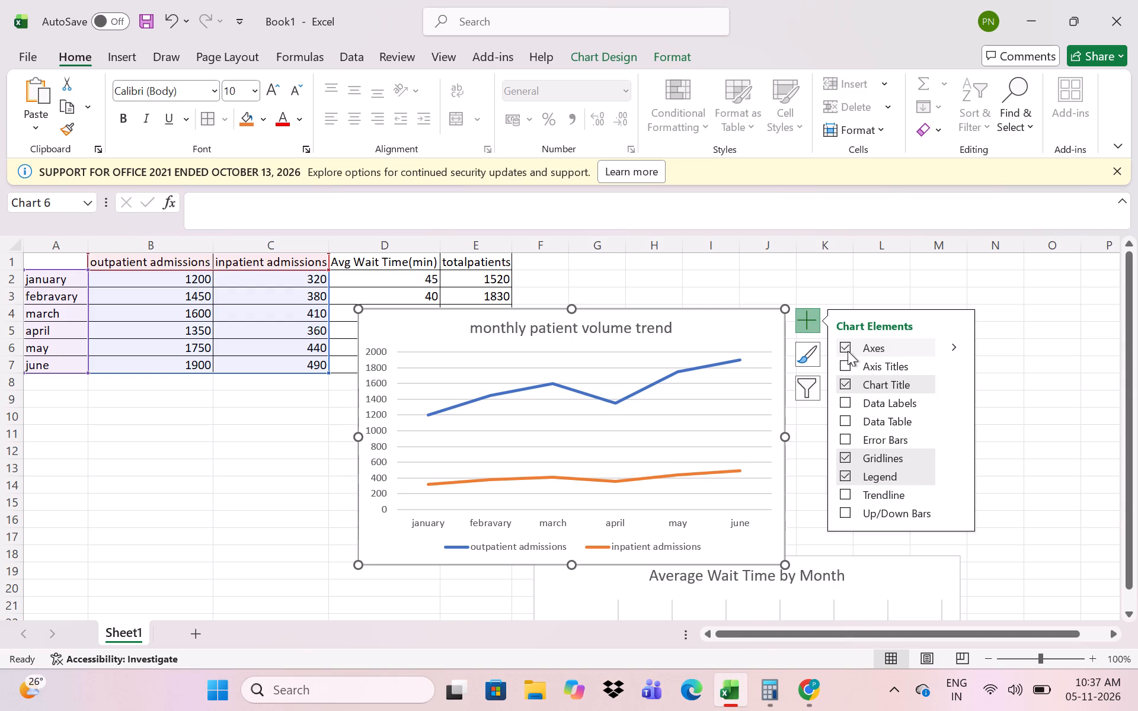
left_click(844, 361)
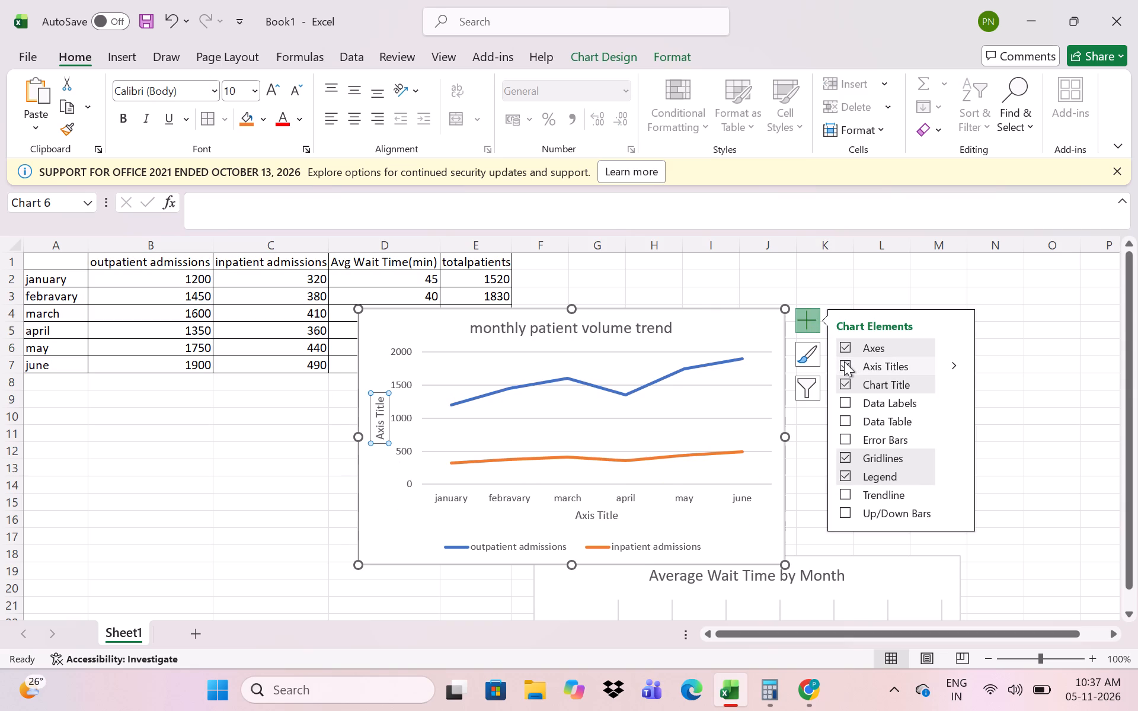
left_click(1016, 337)
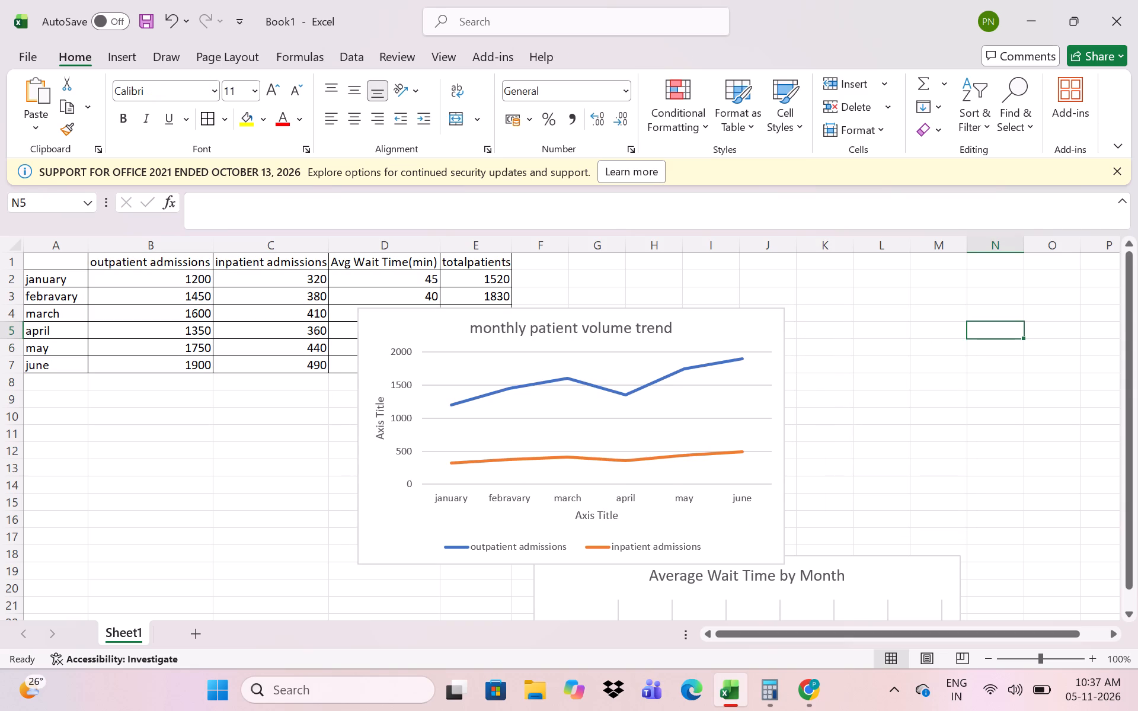
Replace the placeholder text of the chart's horizontal axis title with "month".
left_click(609, 516)
left_click(616, 517)
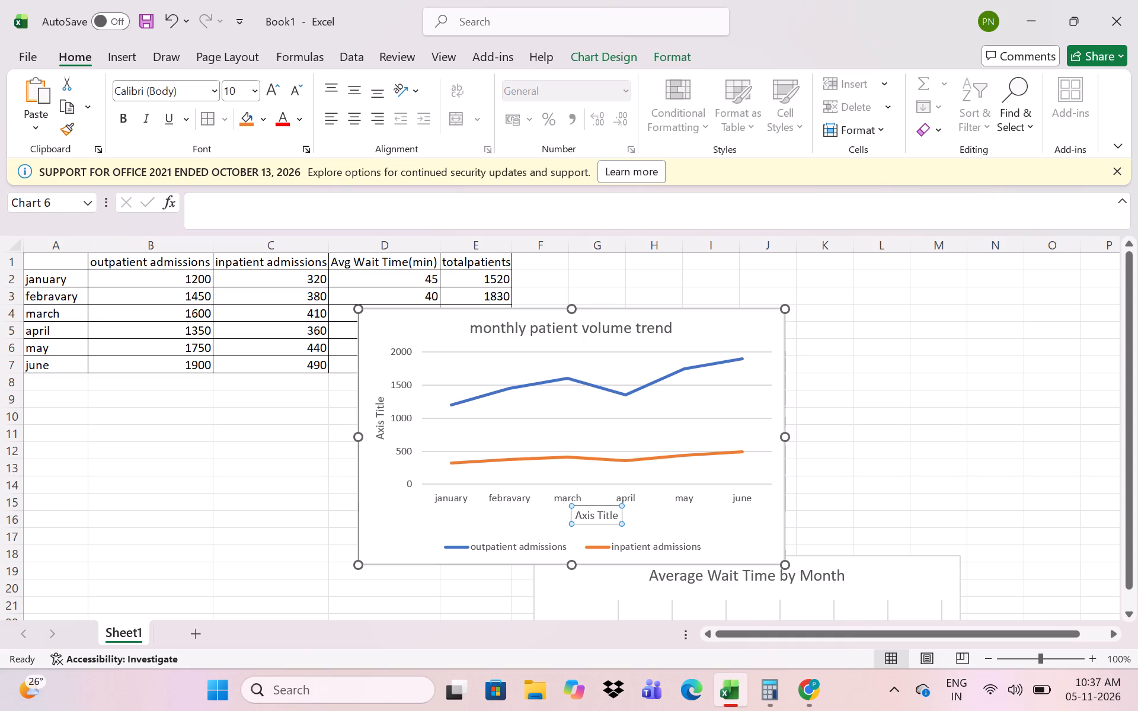
key("BackSpace")
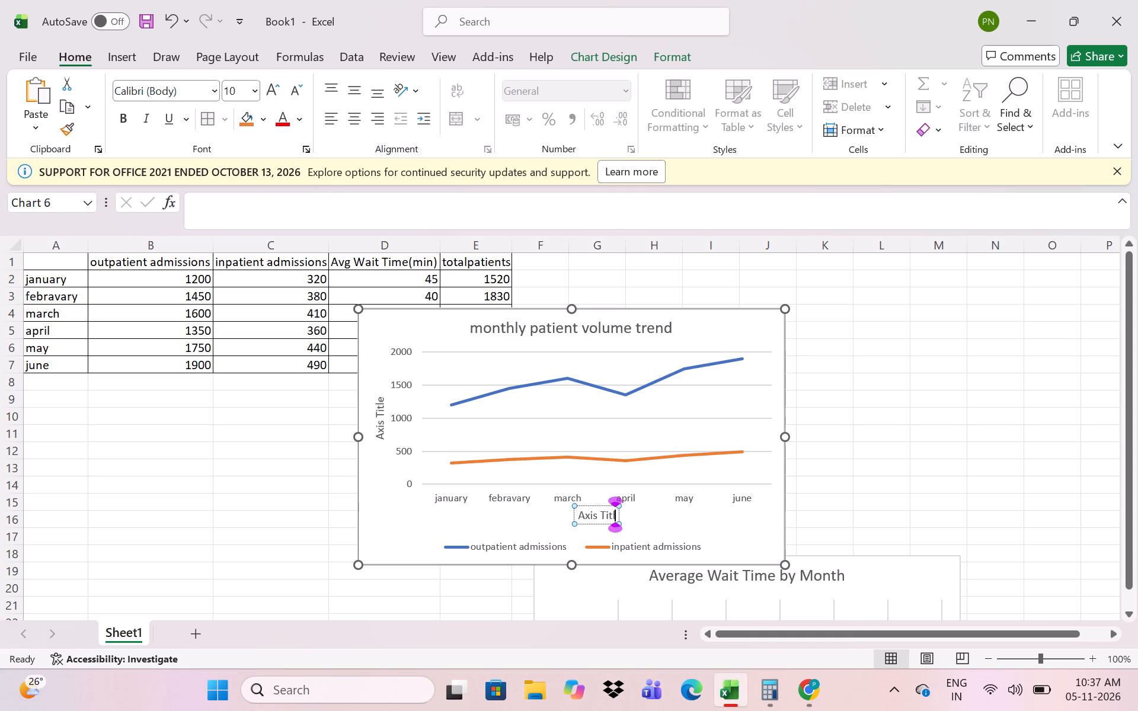
key("BackSpace")
key("BackSpace")
key("BackSpace")
key("BackSpace")
key("BackSpace")
key("BackSpace")
key("BackSpace")
key("BackSpace")
key("BackSpace")
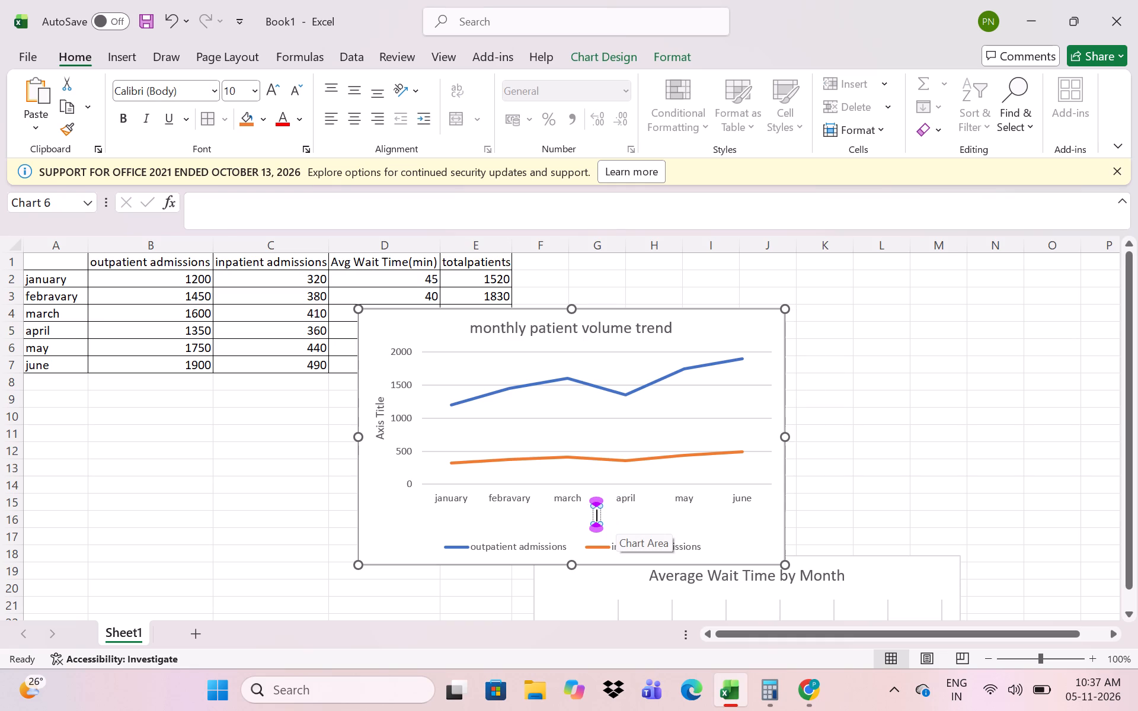
type("month")
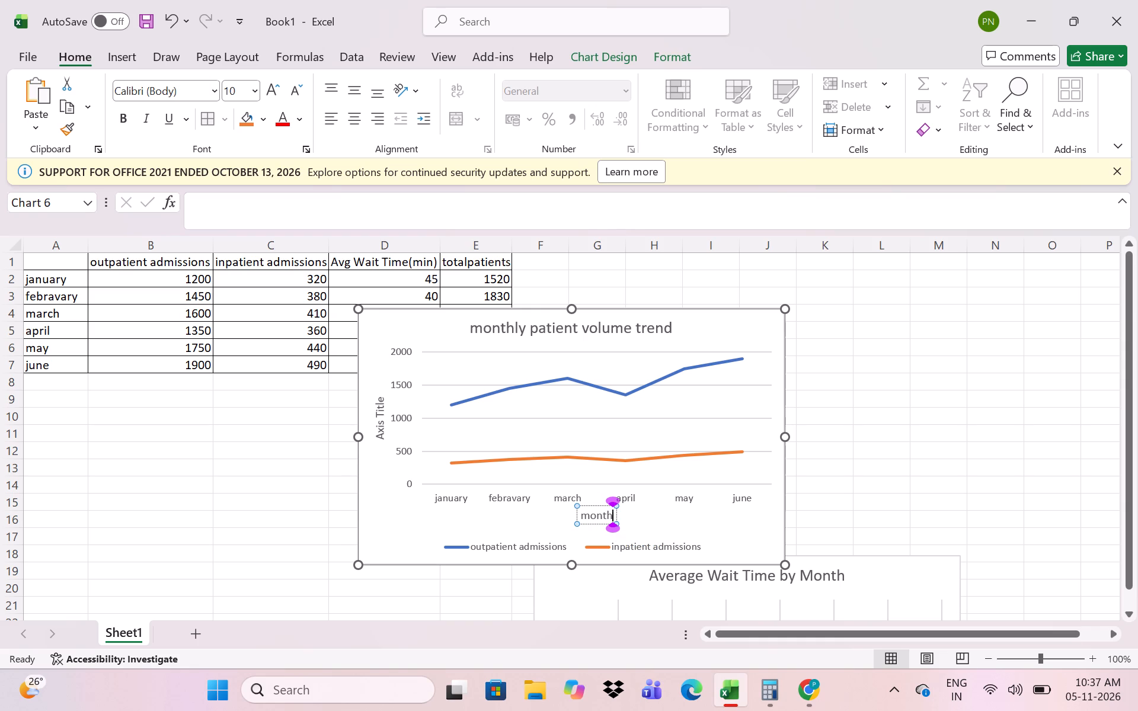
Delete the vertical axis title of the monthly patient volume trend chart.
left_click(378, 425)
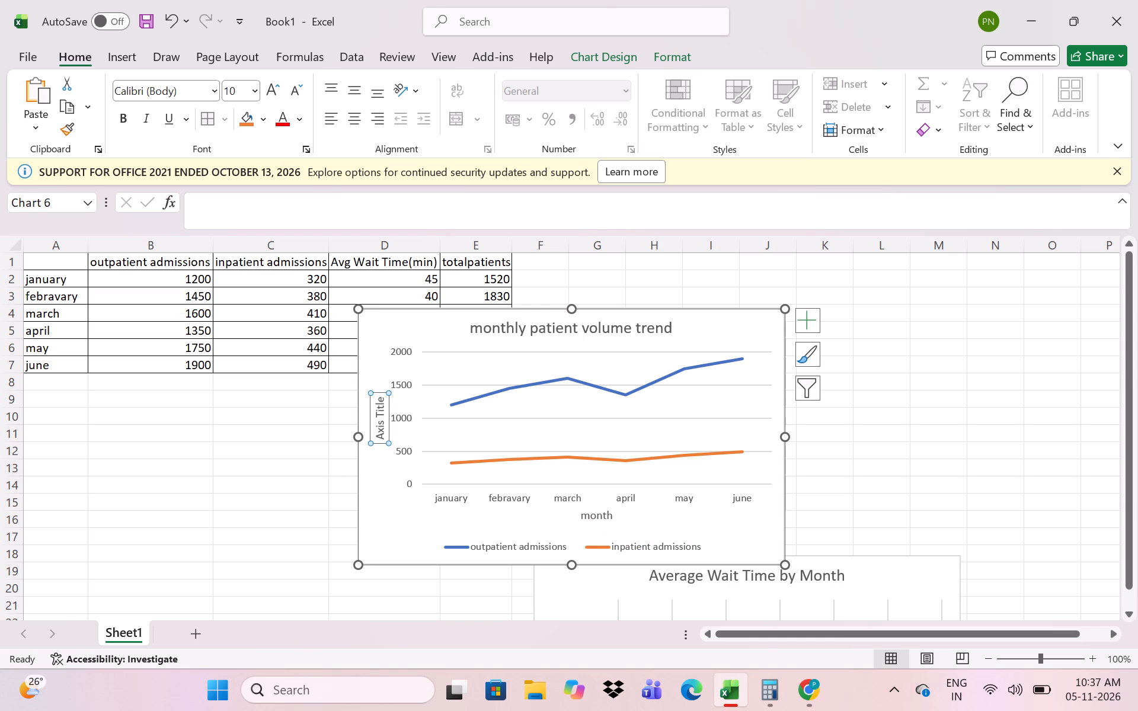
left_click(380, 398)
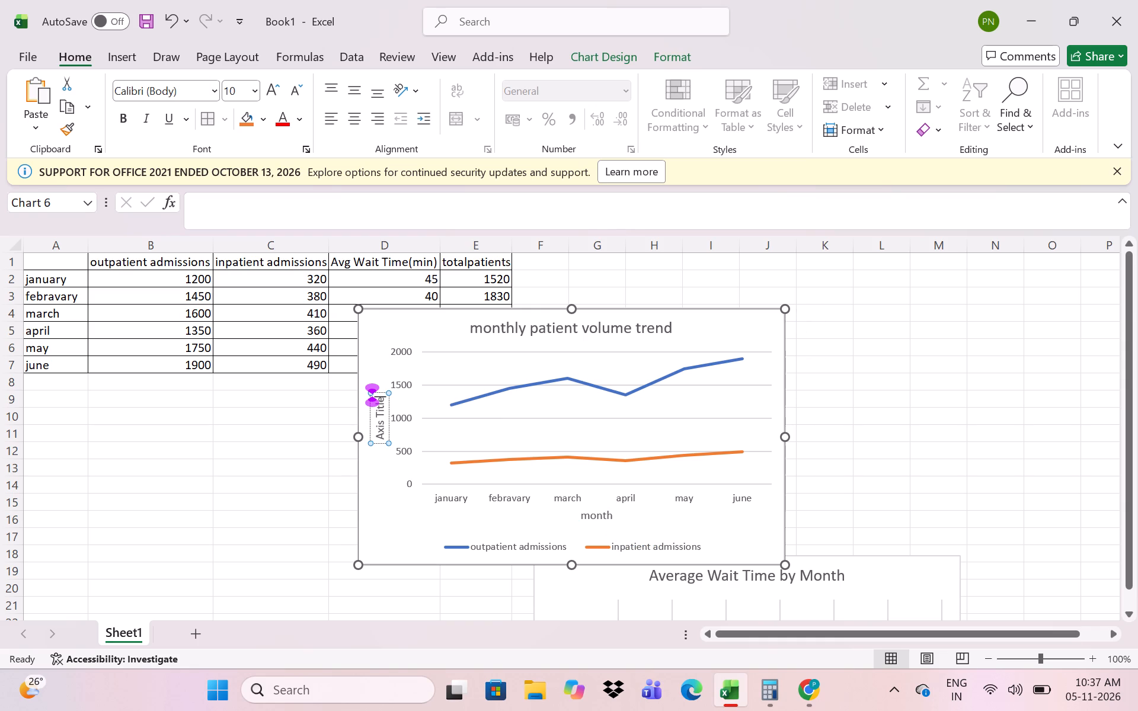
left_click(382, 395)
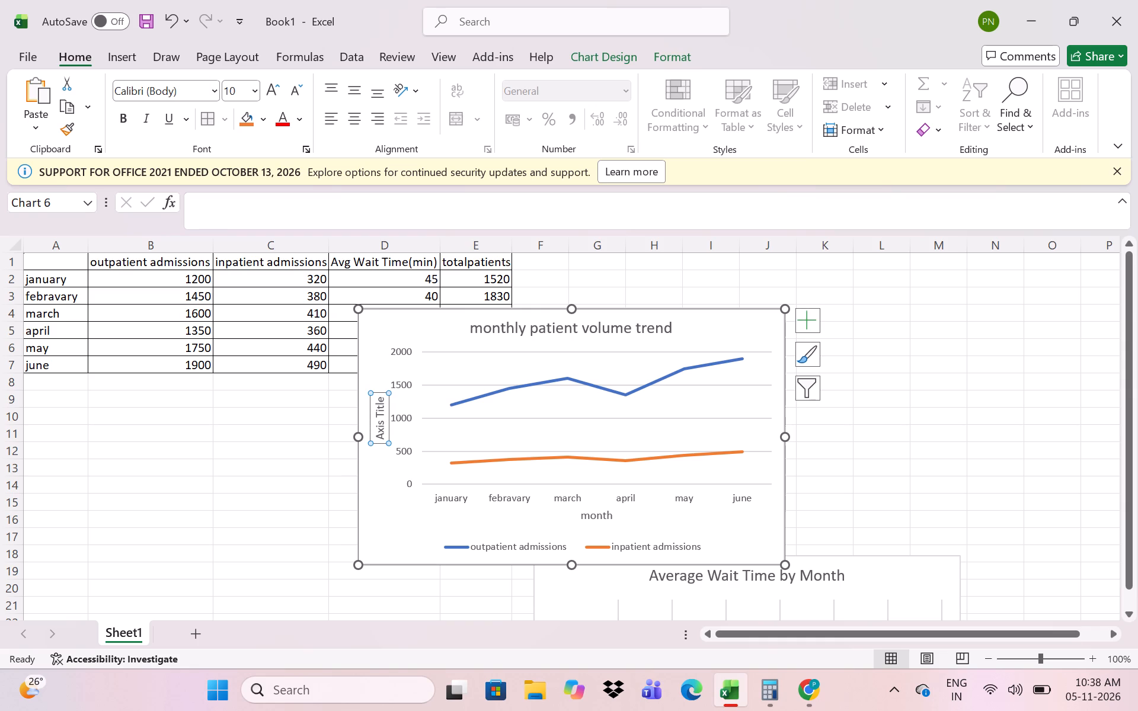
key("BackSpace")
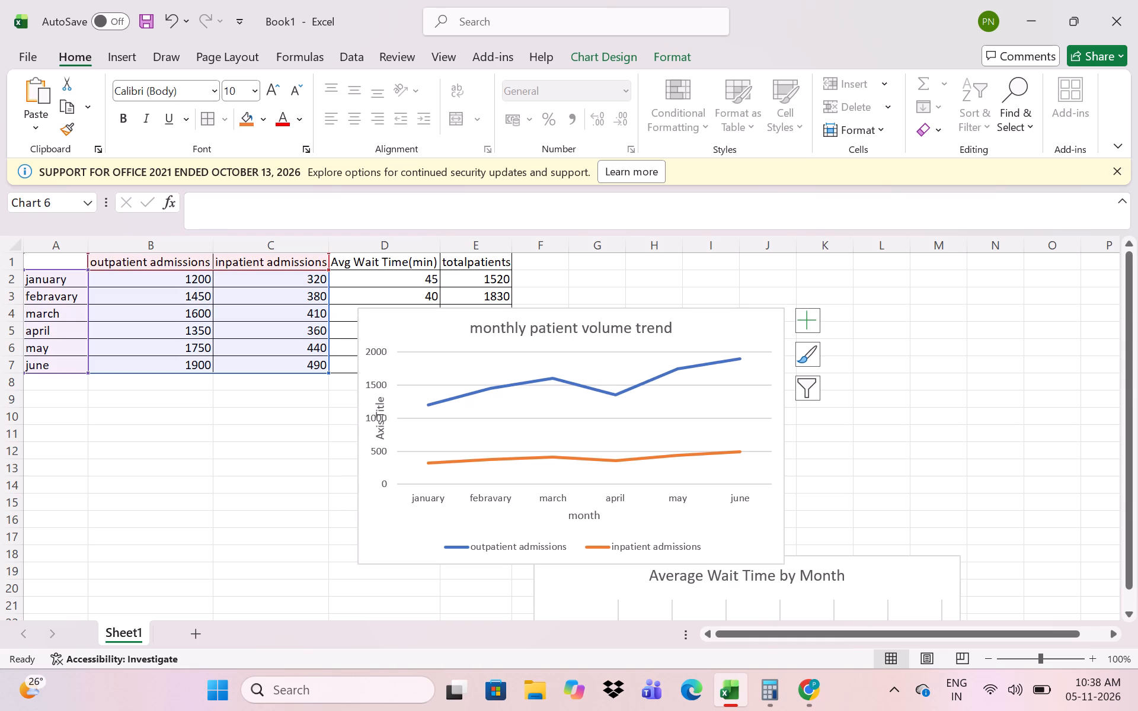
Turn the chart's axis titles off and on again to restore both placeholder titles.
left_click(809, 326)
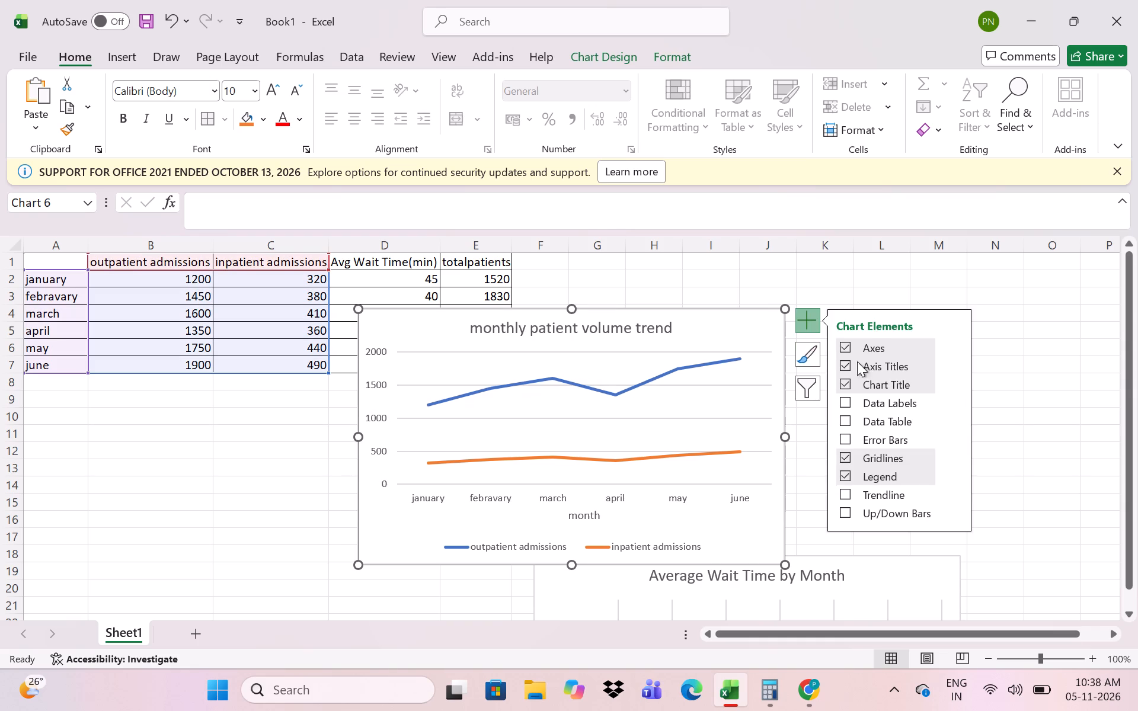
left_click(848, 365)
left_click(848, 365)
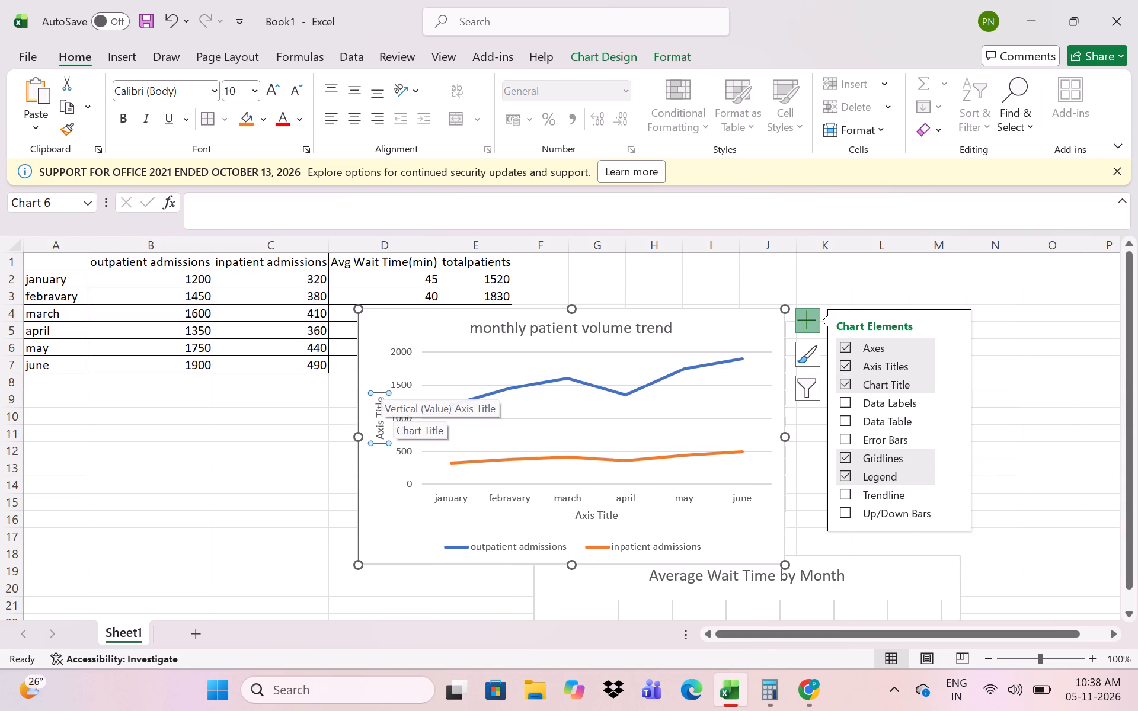
Replace the placeholder text of the chart's vertical axis title with "no. of patients".
left_click(381, 399)
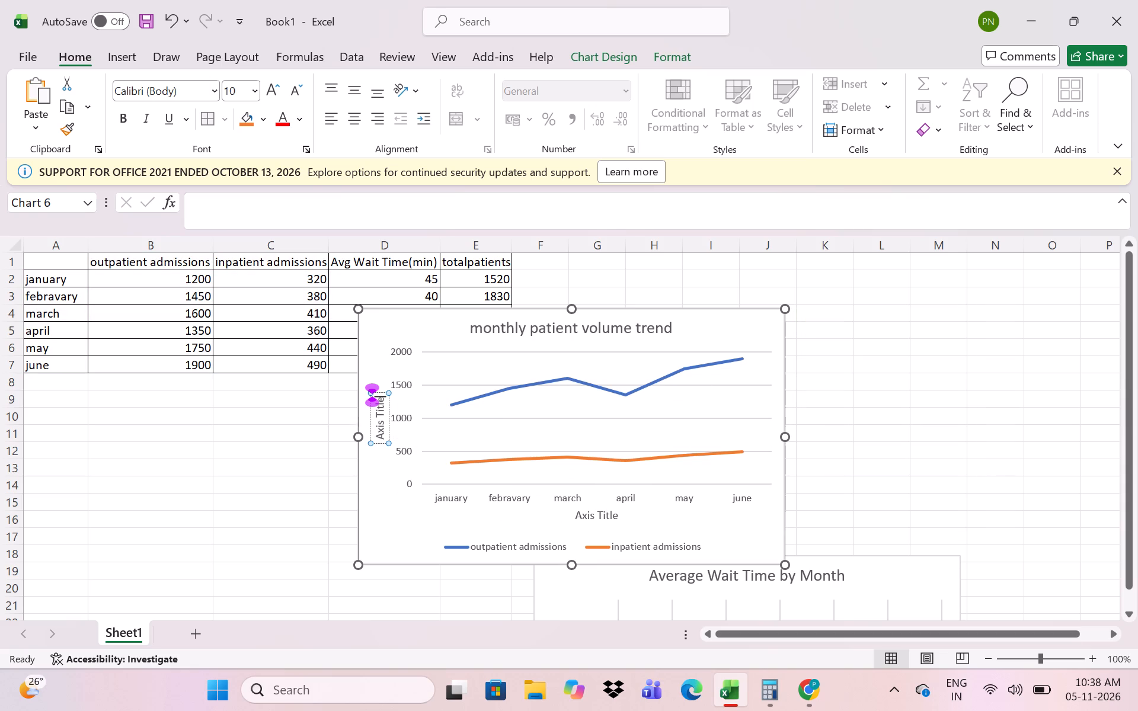
key("BackSpace")
key("BackSpace")
key("BackSpace")
key("BackSpace")
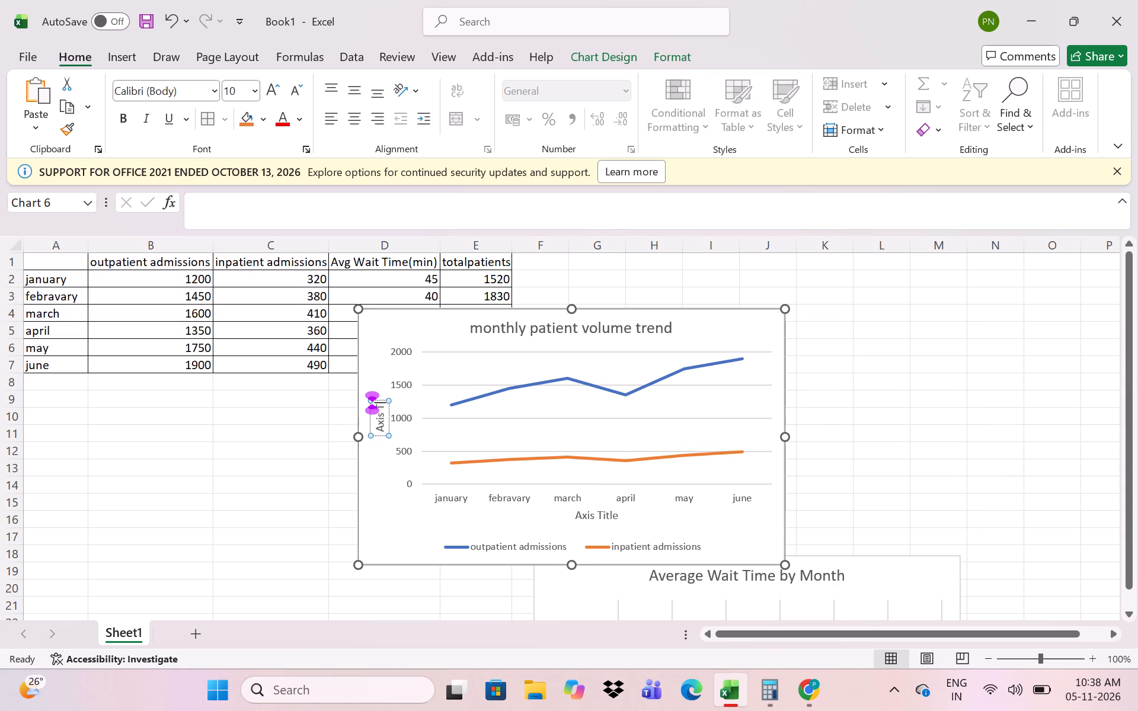
key("BackSpace")
key("BackSpace")
key("BackSpace")
key("BackSpace")
key("BackSpace")
key("BackSpace")
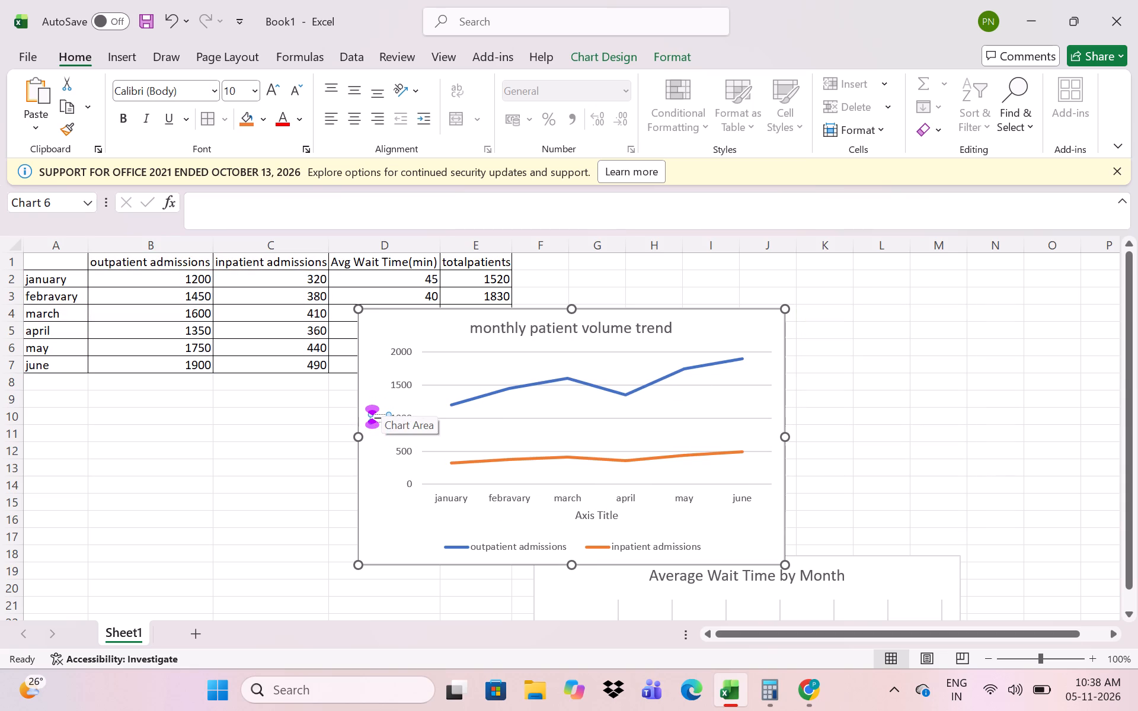
type("no")
type(". of")
key("space")
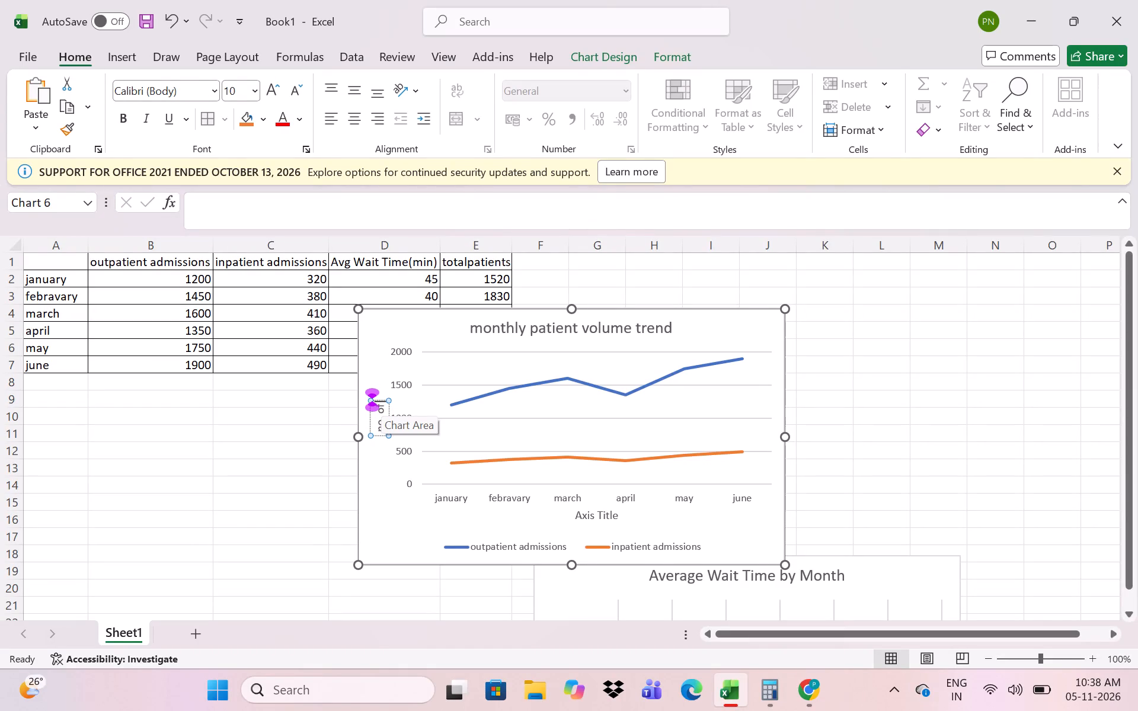
type("patient")
key("s")
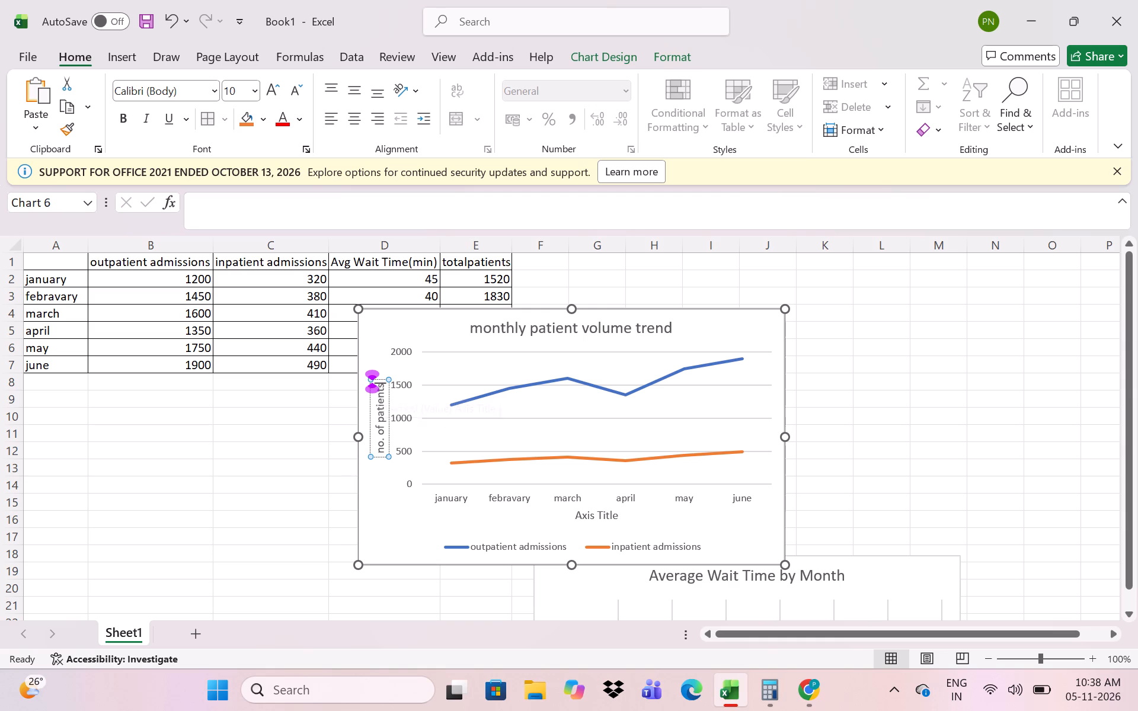
Replace the placeholder text of the chart's horizontal axis title with "months".
left_click(593, 511)
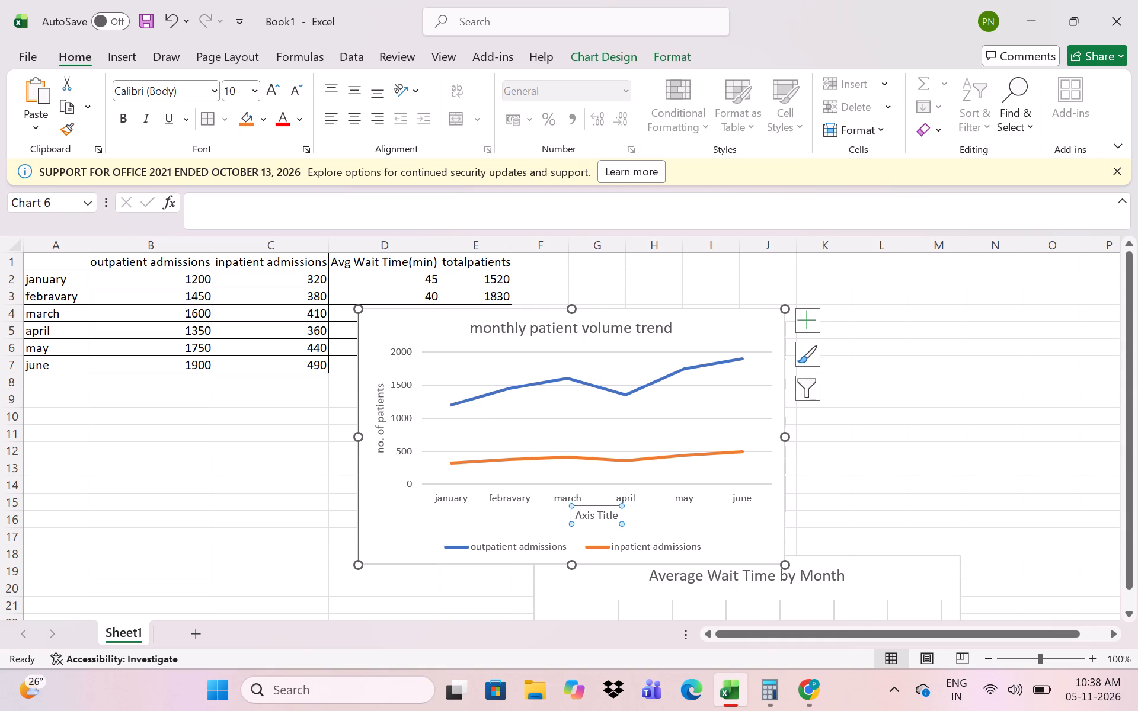
left_click(615, 516)
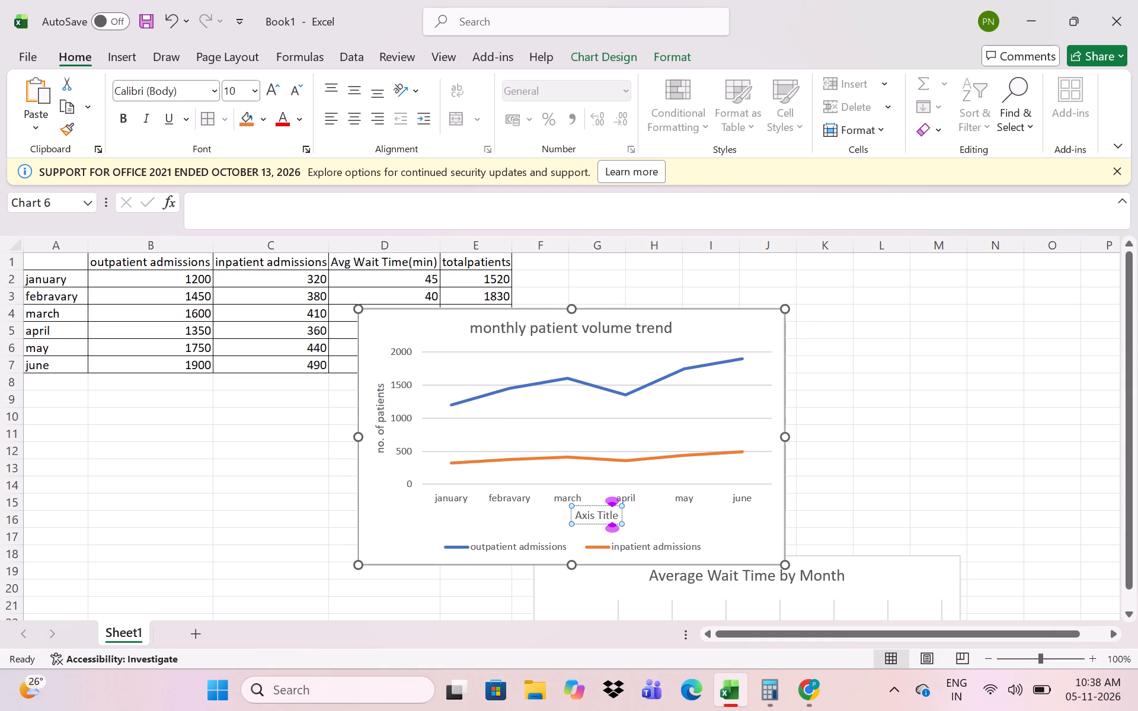
left_click(616, 517)
key("BackSpace")
key("BackSpace")
key("BackSpace")
key("BackSpace")
key("BackSpace")
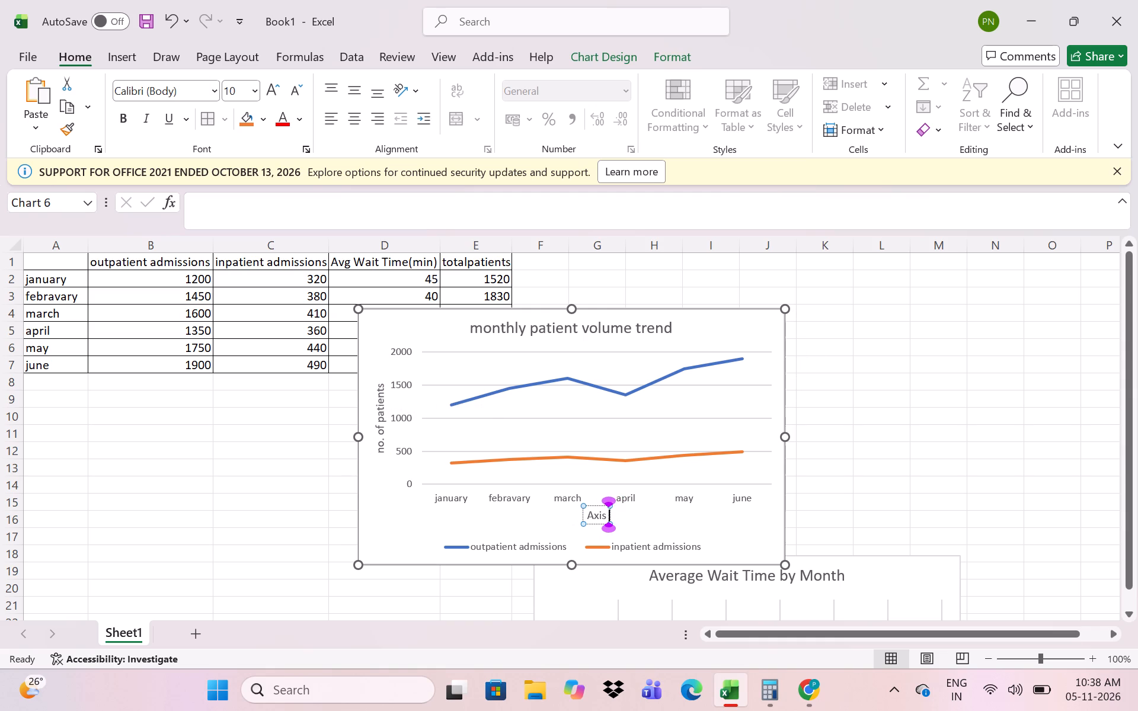
key("BackSpace")
key("BackSpace")
key("BackSpace")
key("BackSpace")
key("BackSpace")
type("months")
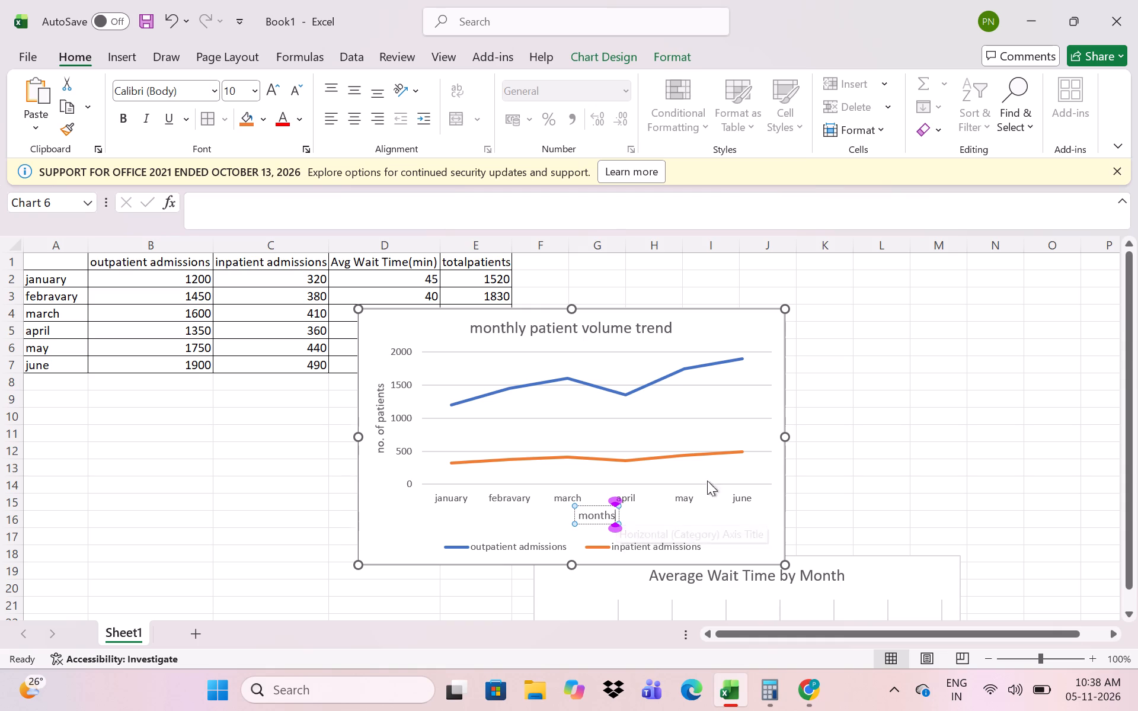
left_click(934, 405)
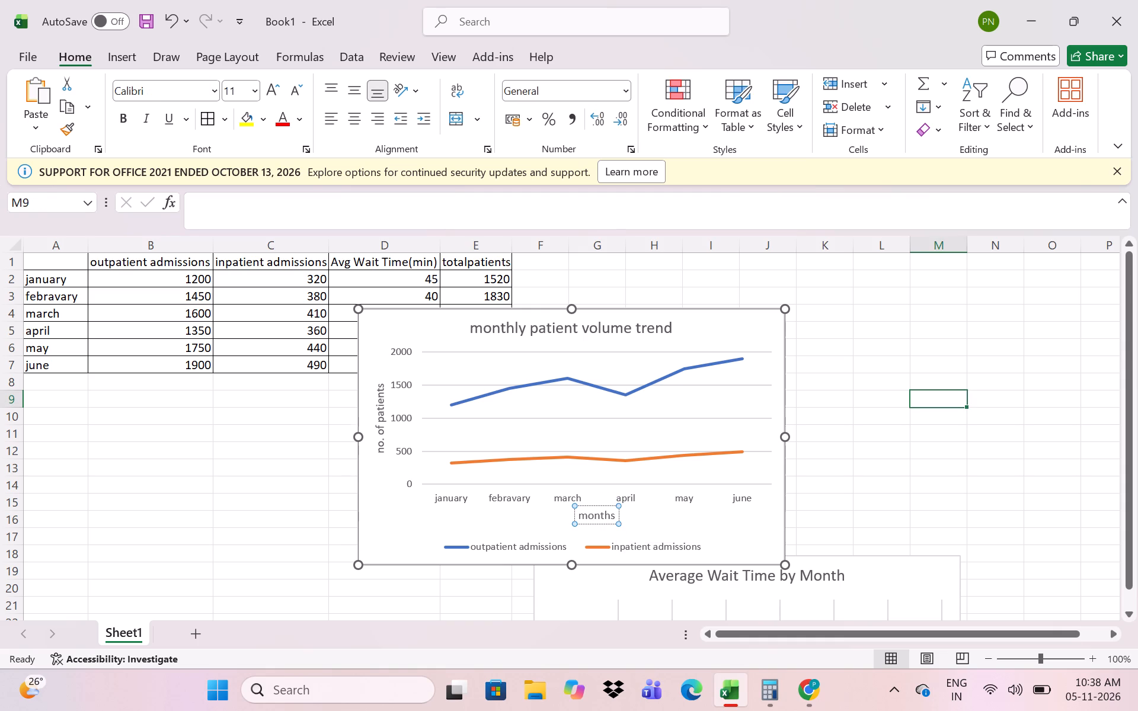
Move the monthly patient volume trend chart clear of the data table, starting at row 2 above the Average Wait Time by Month chart.
left_click(742, 328)
left_click_drag(722, 322, 804, 287)
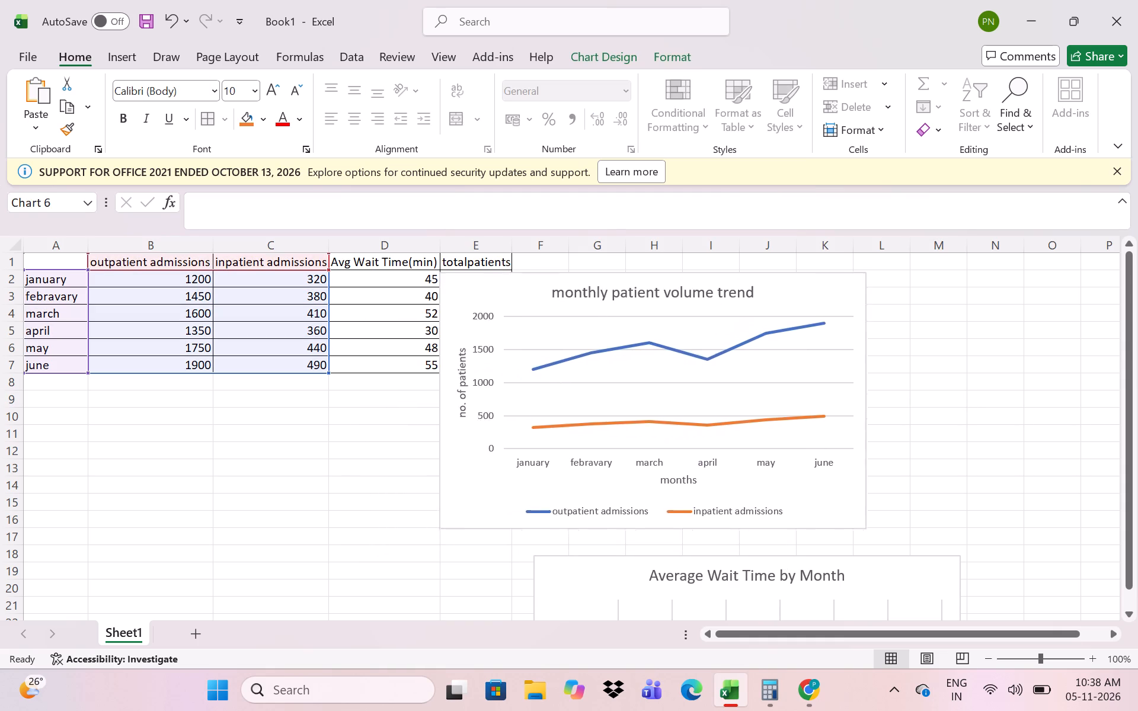
left_click_drag(804, 287, 923, 288)
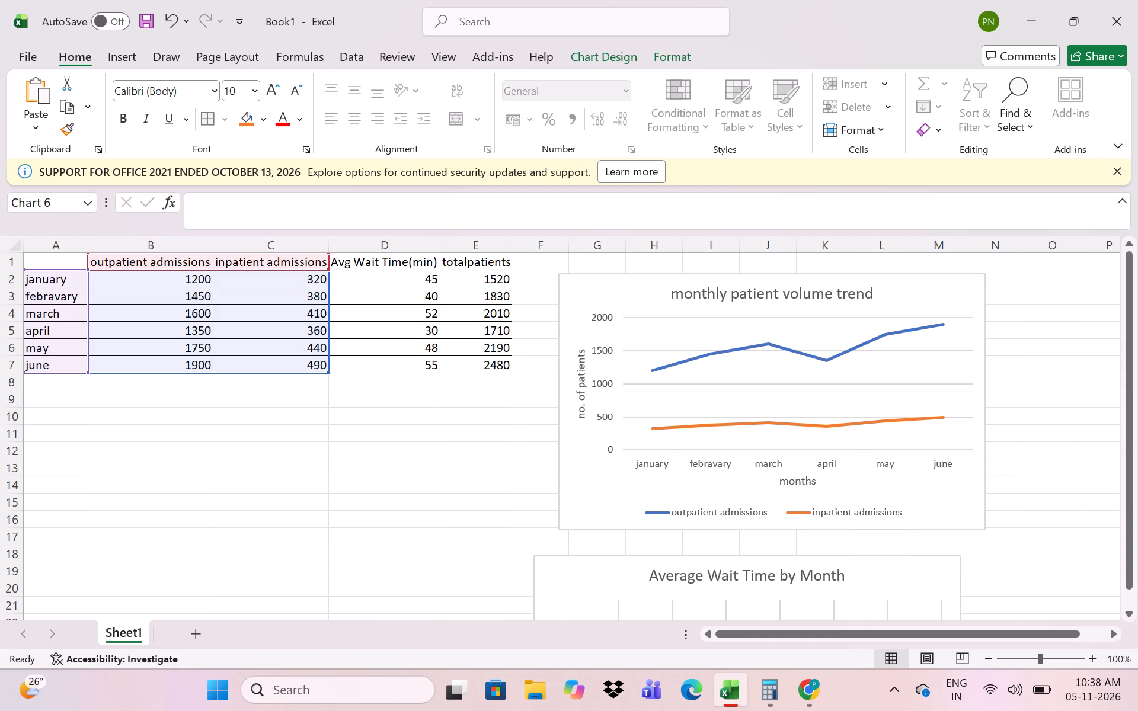
left_click_drag(923, 288, 923, 288)
left_click(1068, 333)
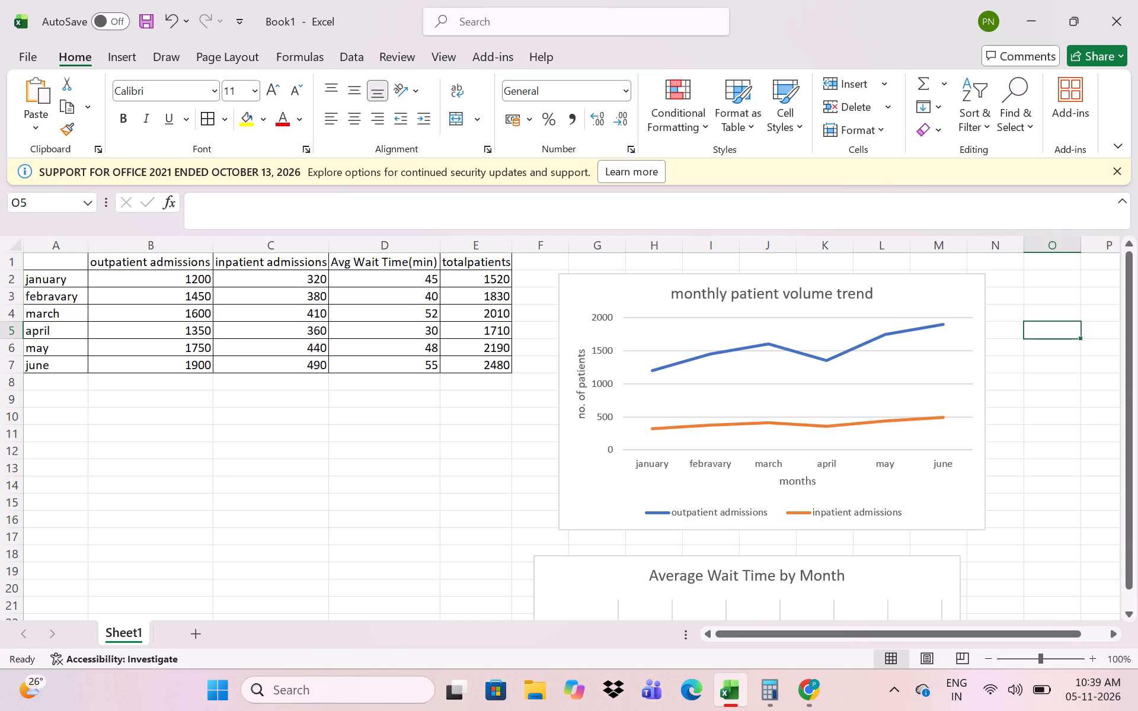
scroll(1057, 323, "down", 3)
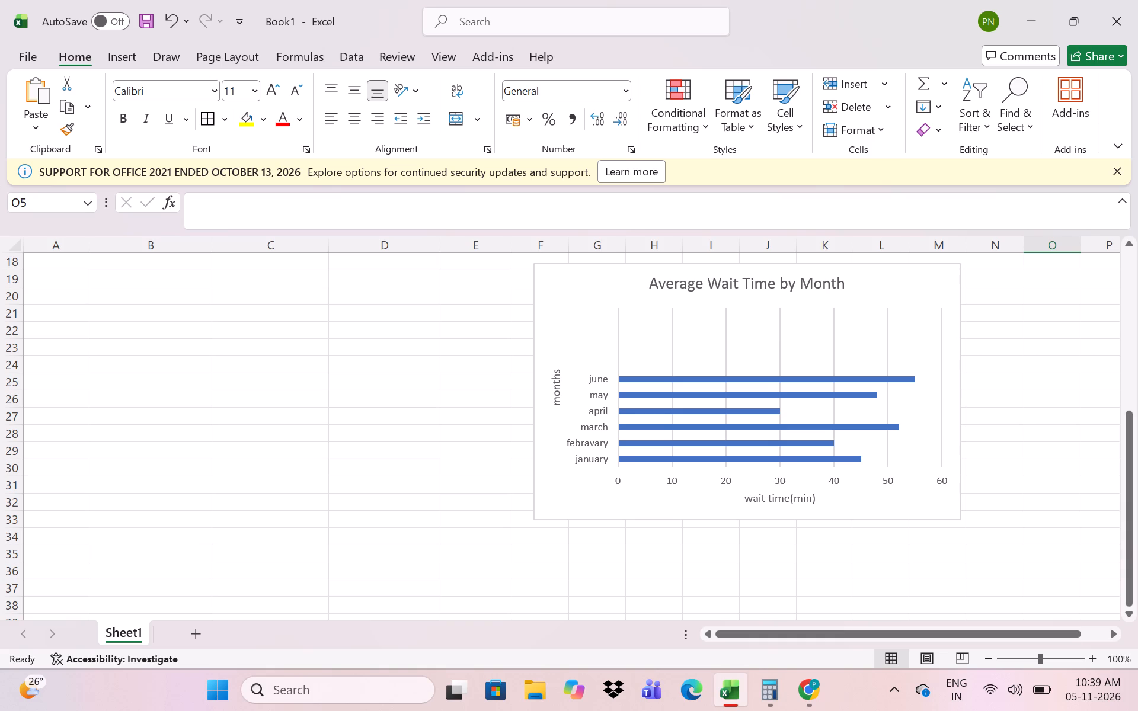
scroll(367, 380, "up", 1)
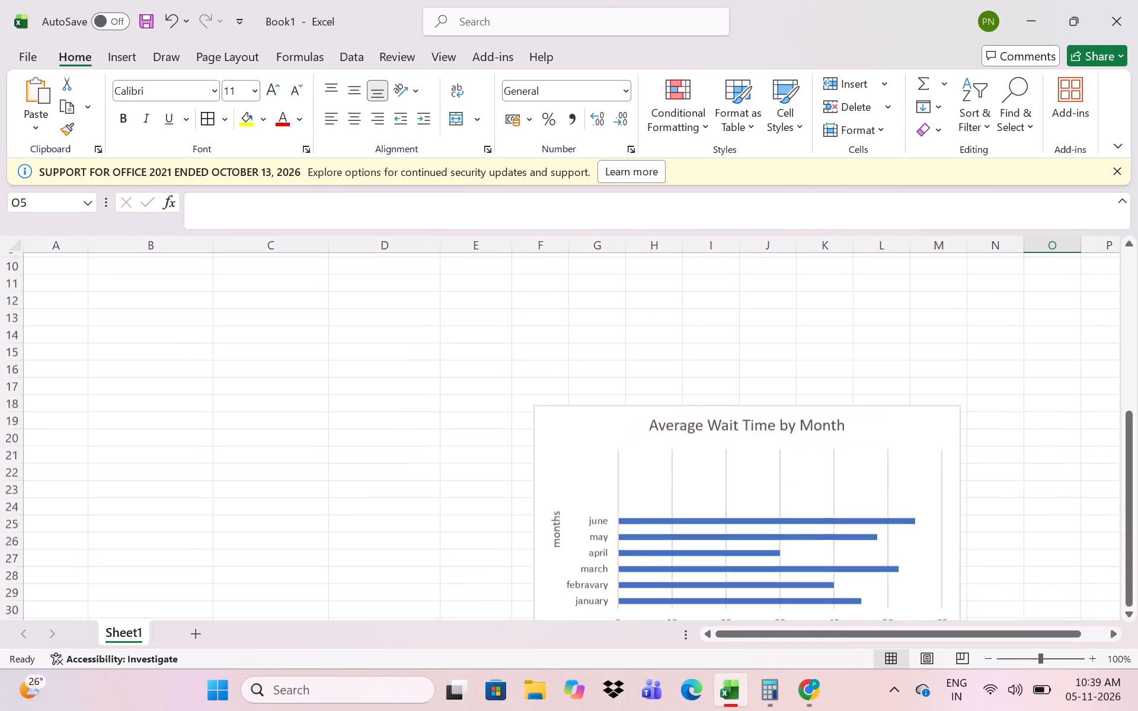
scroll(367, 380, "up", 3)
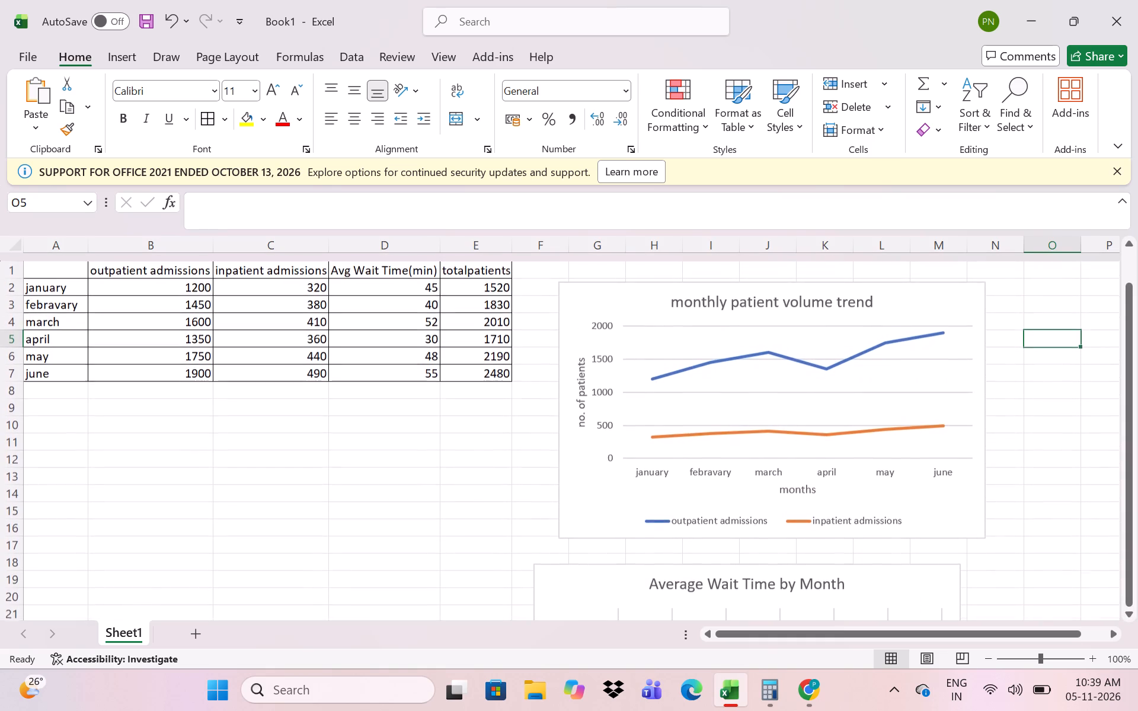
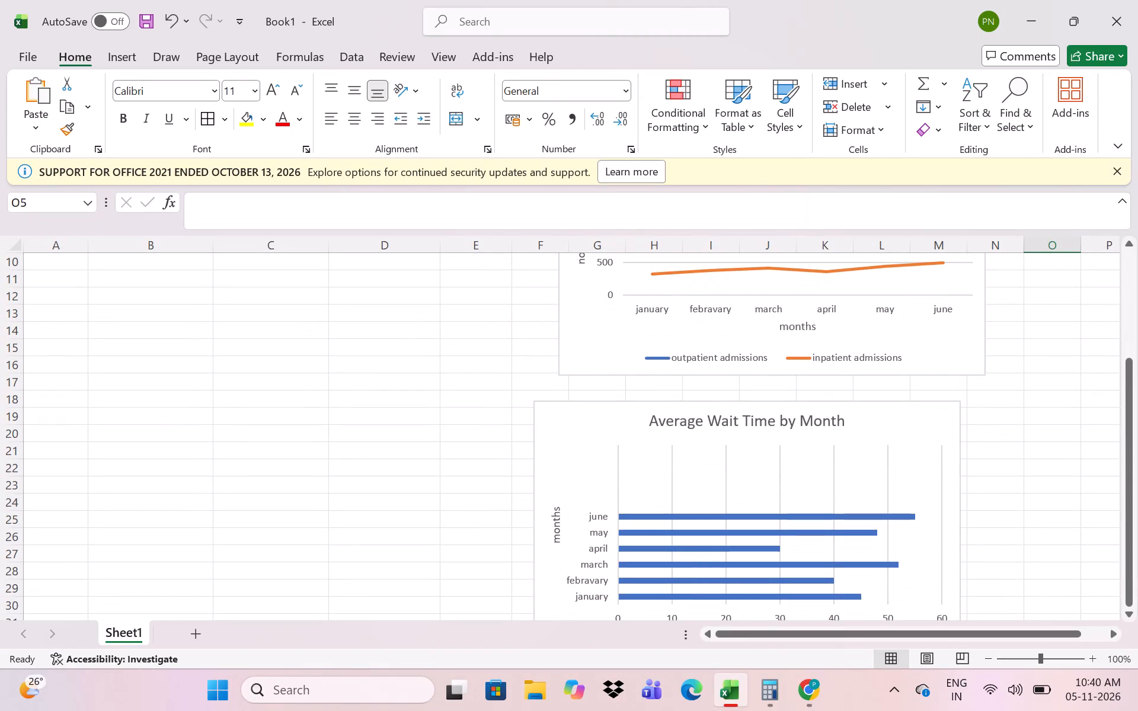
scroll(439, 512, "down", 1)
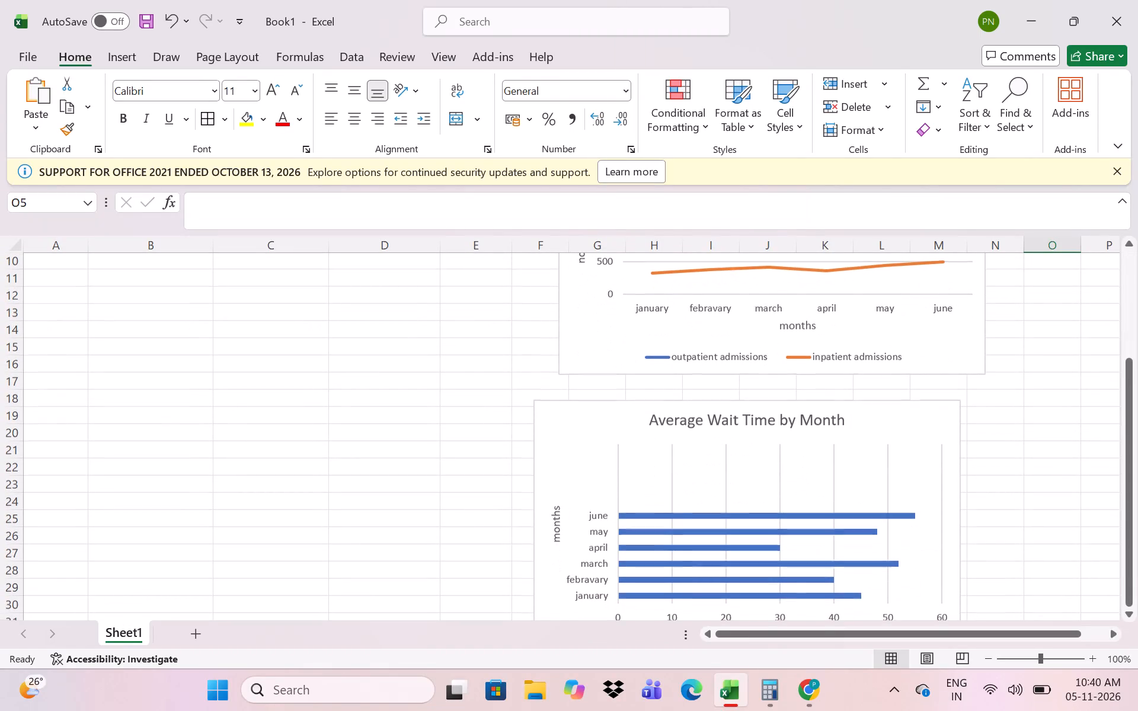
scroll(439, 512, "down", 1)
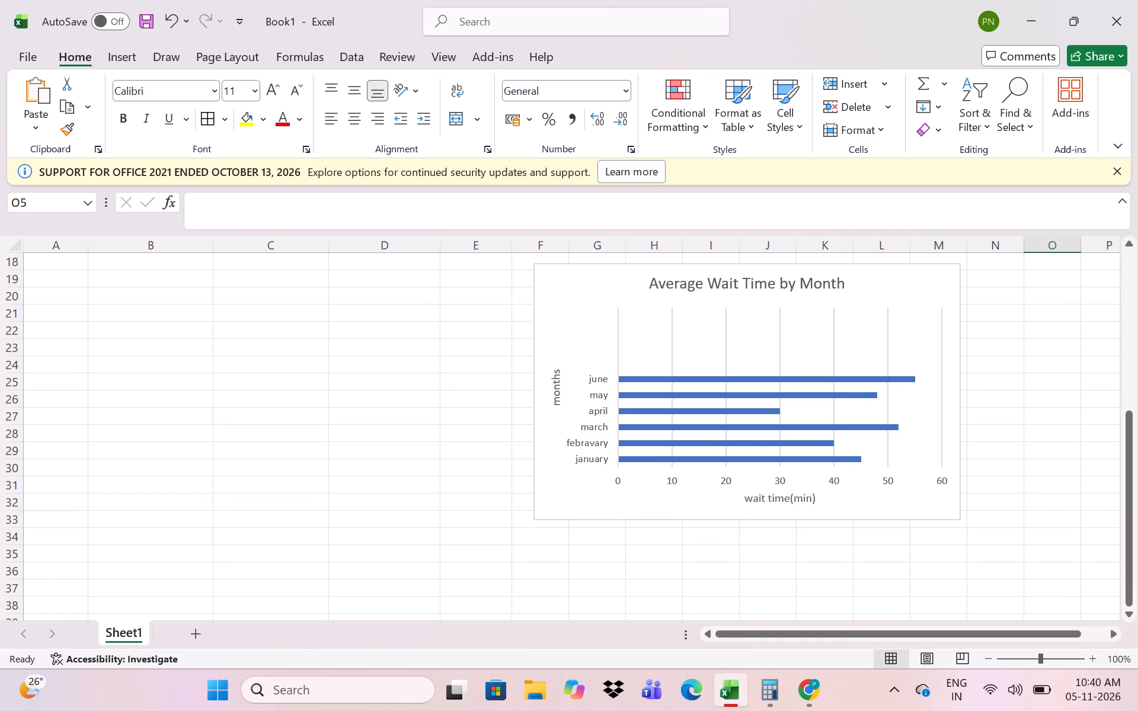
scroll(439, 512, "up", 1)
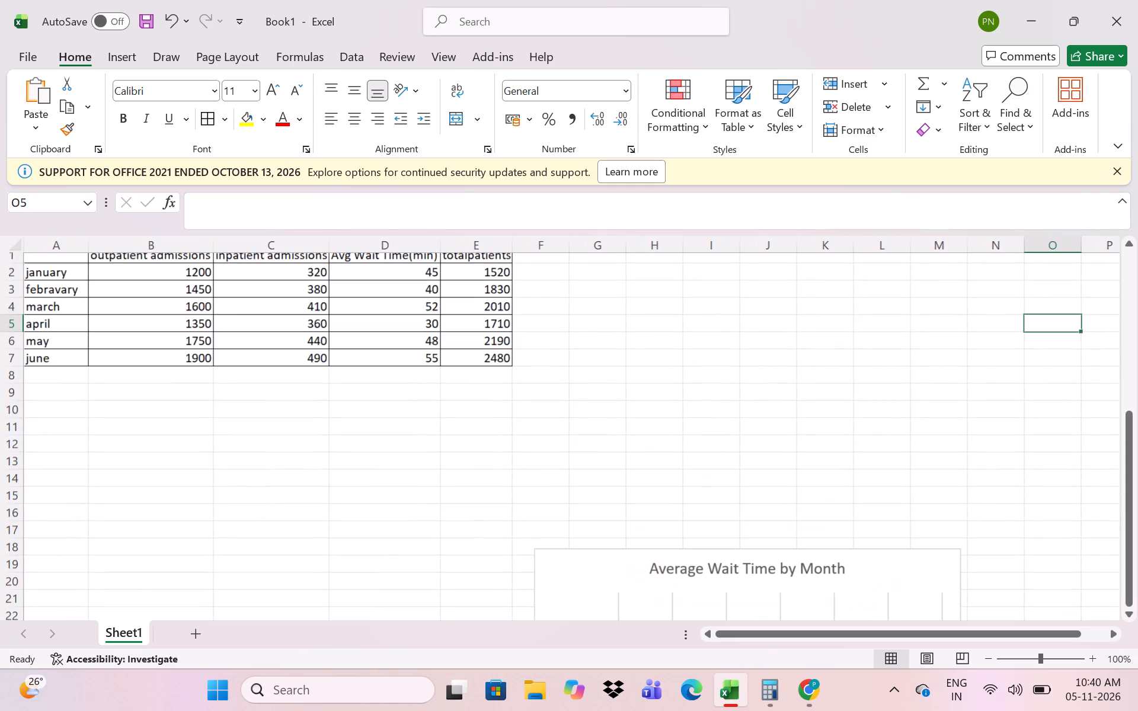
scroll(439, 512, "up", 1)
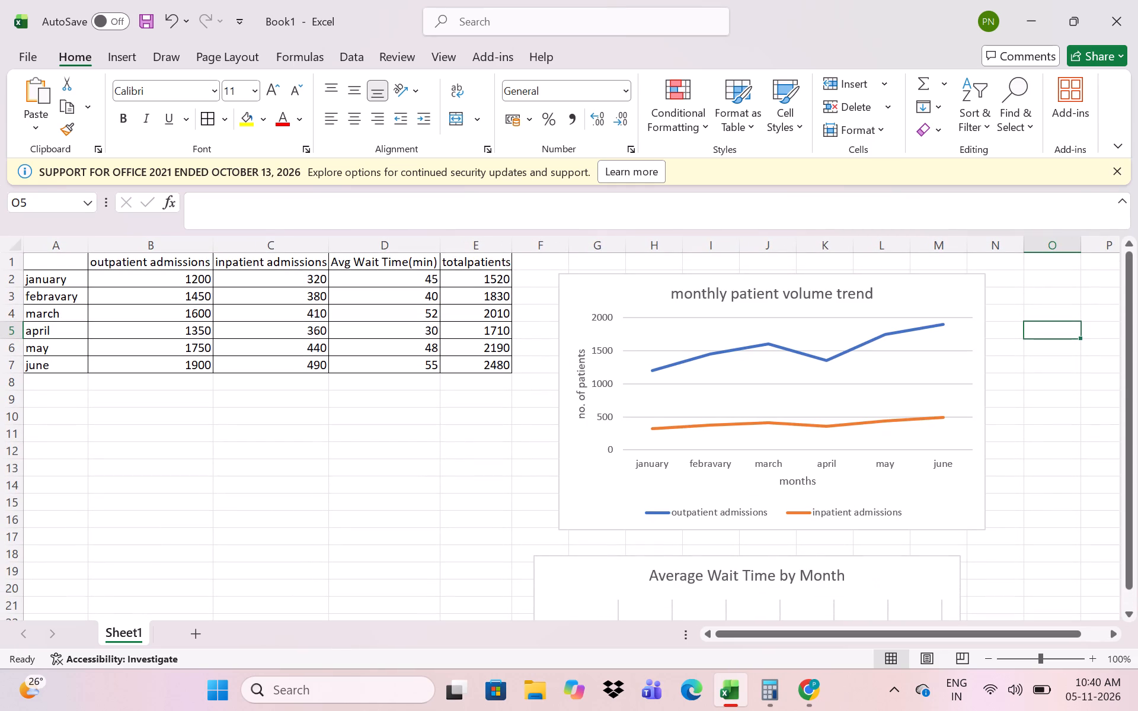
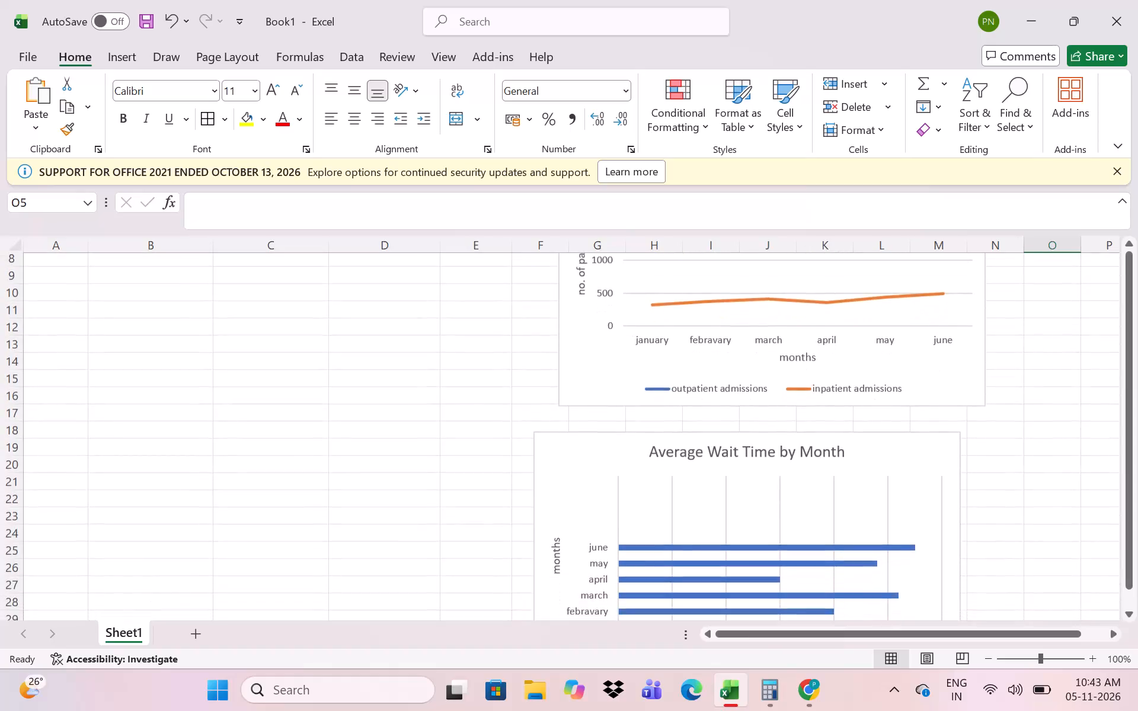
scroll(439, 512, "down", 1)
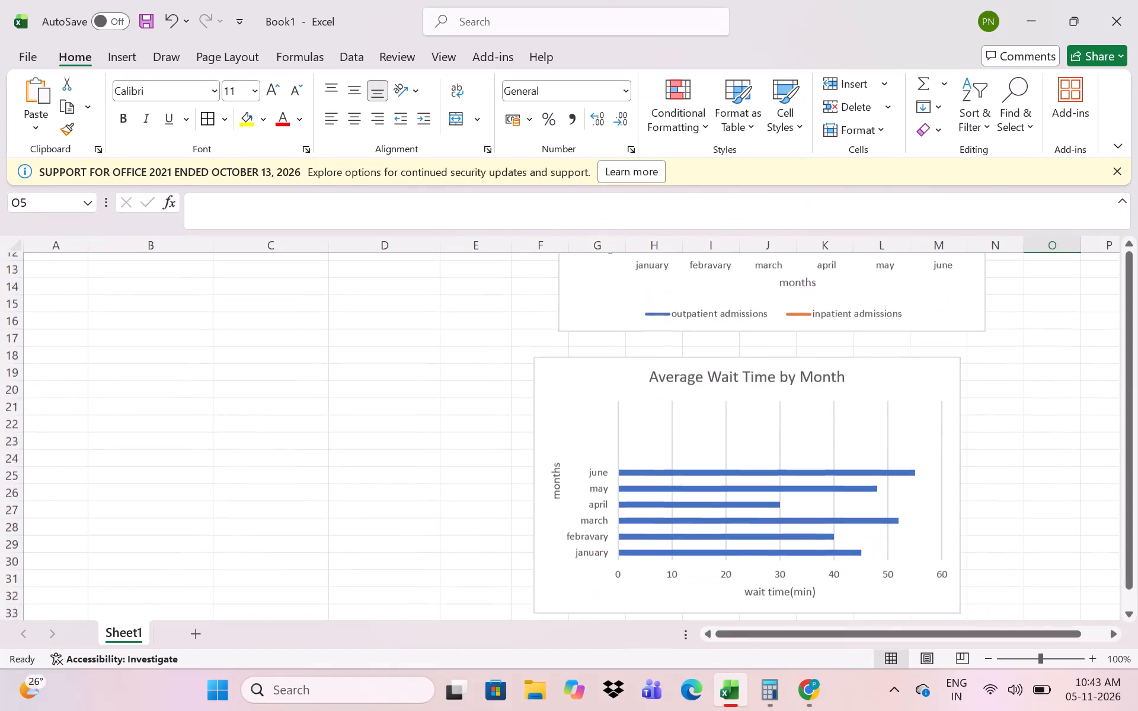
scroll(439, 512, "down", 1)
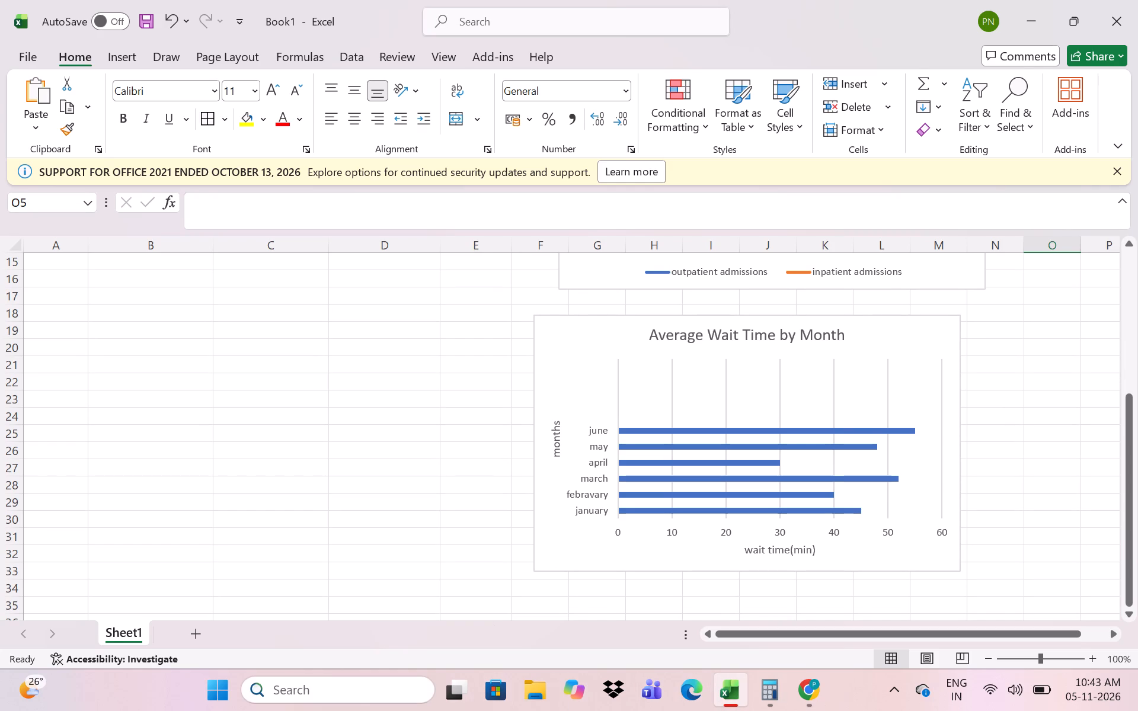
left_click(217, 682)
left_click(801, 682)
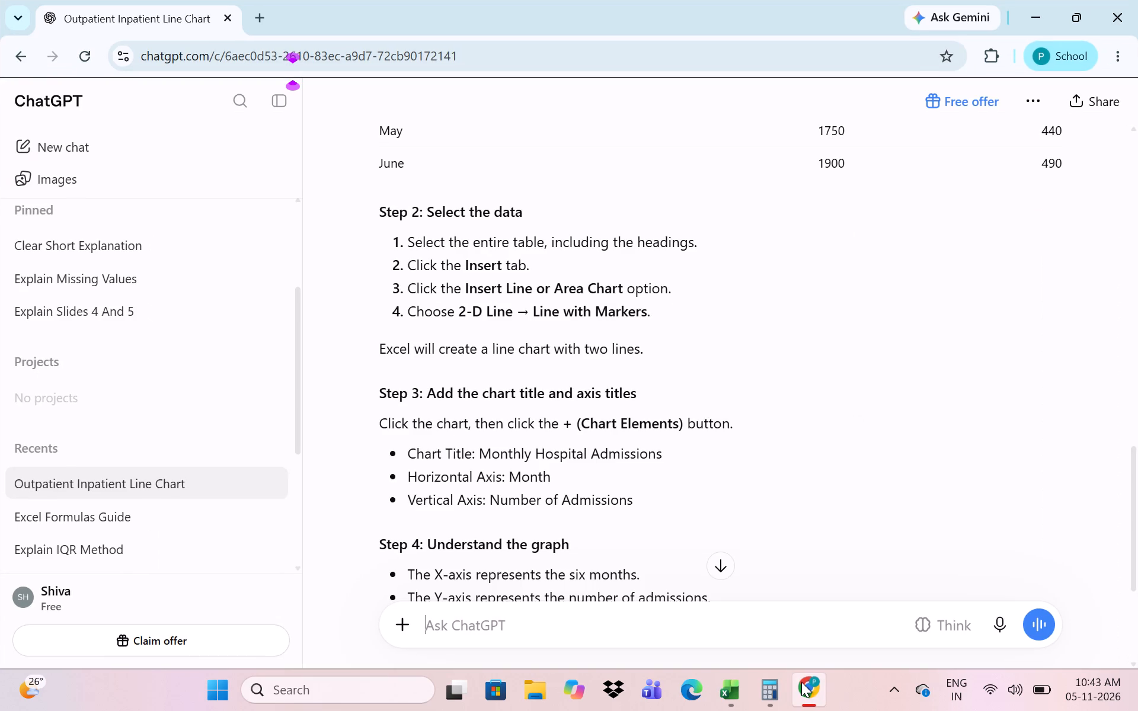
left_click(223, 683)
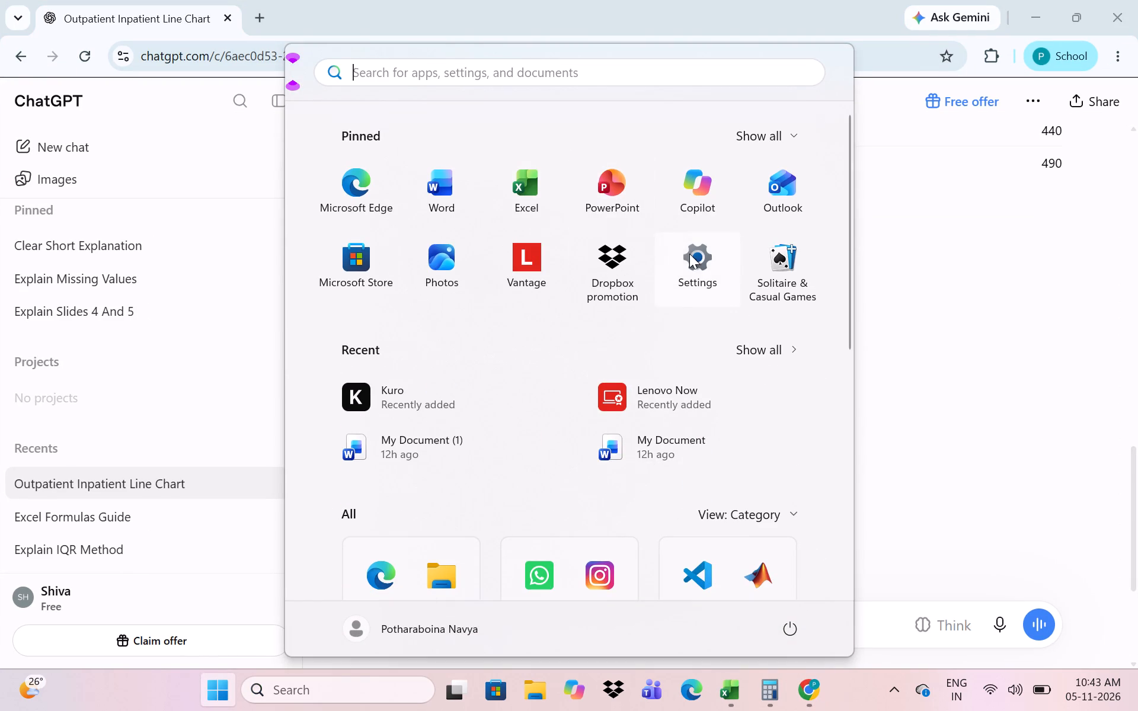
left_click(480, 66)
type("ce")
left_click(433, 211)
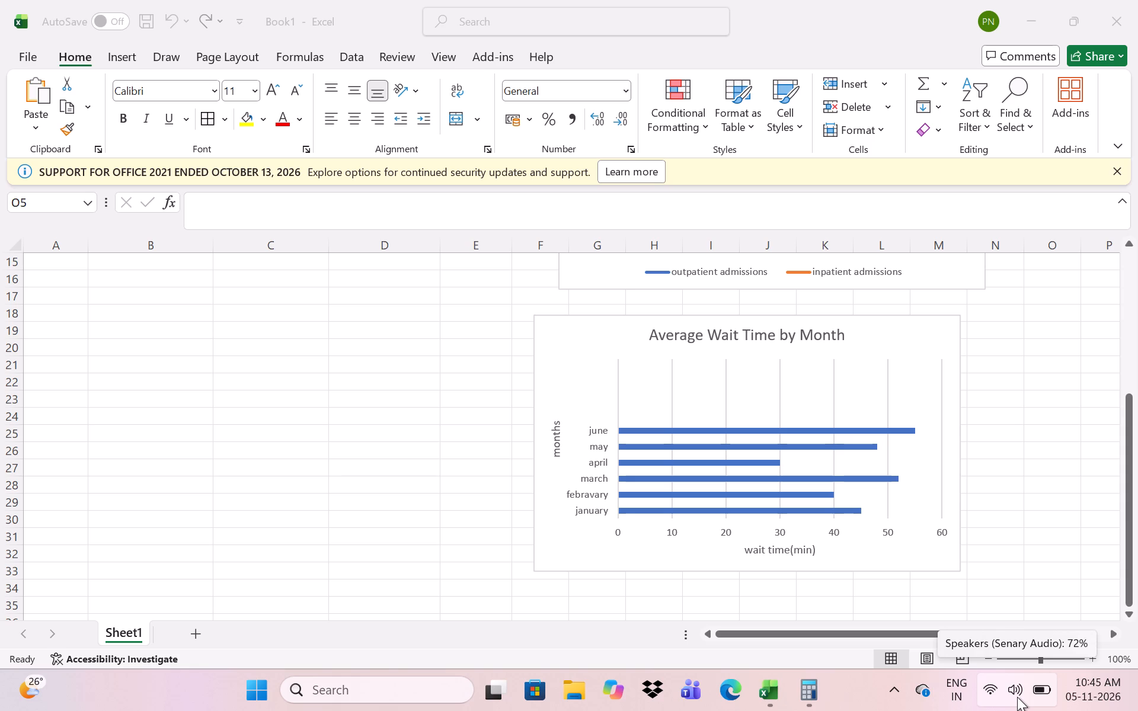
Open the Camera app and try to capture the printed assignment sheet with the line plot and bar chart tasks.
left_click(271, 701)
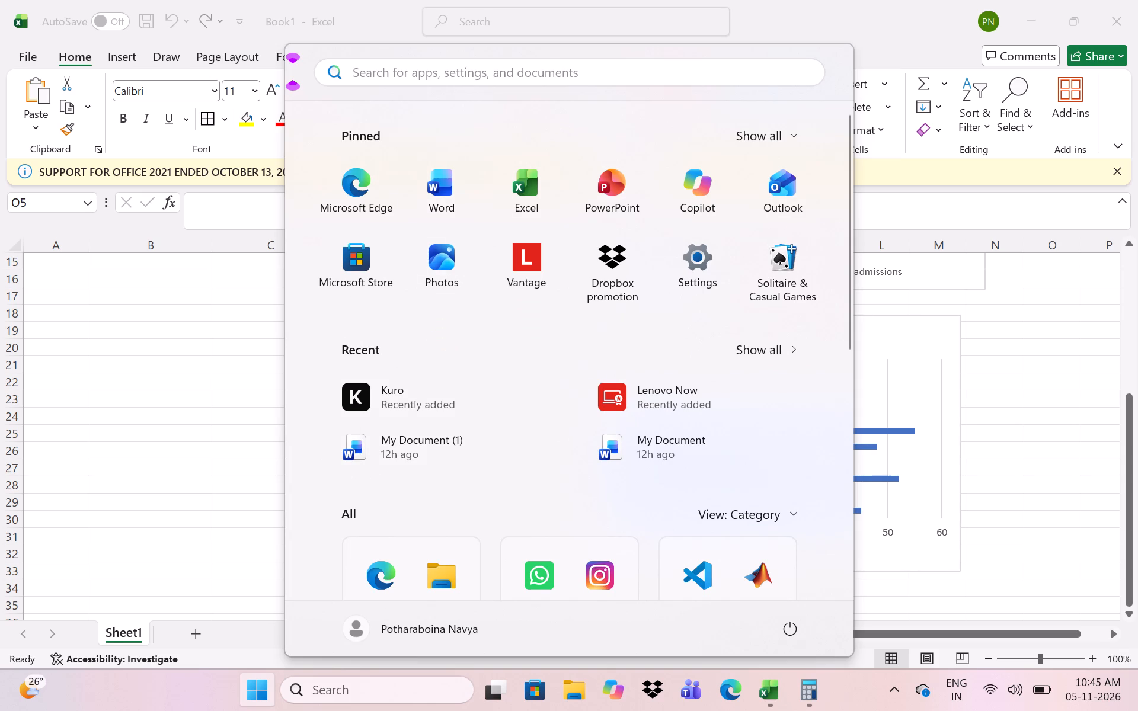
type("ce")
left_click(391, 206)
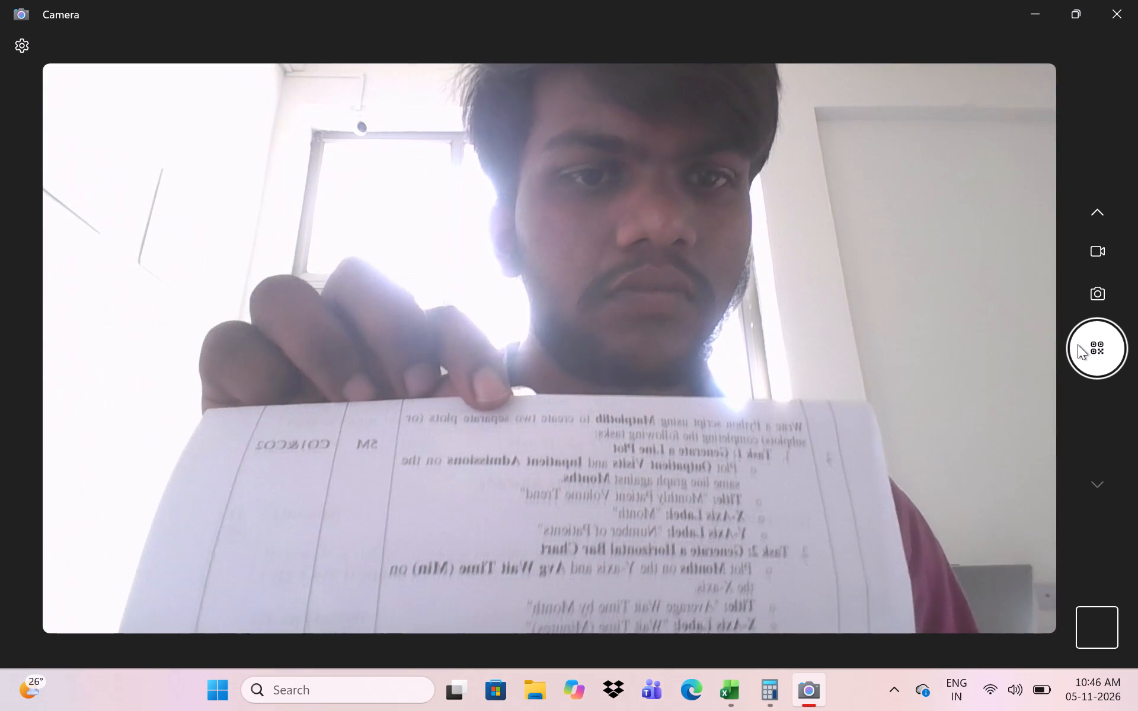
left_click(1078, 344)
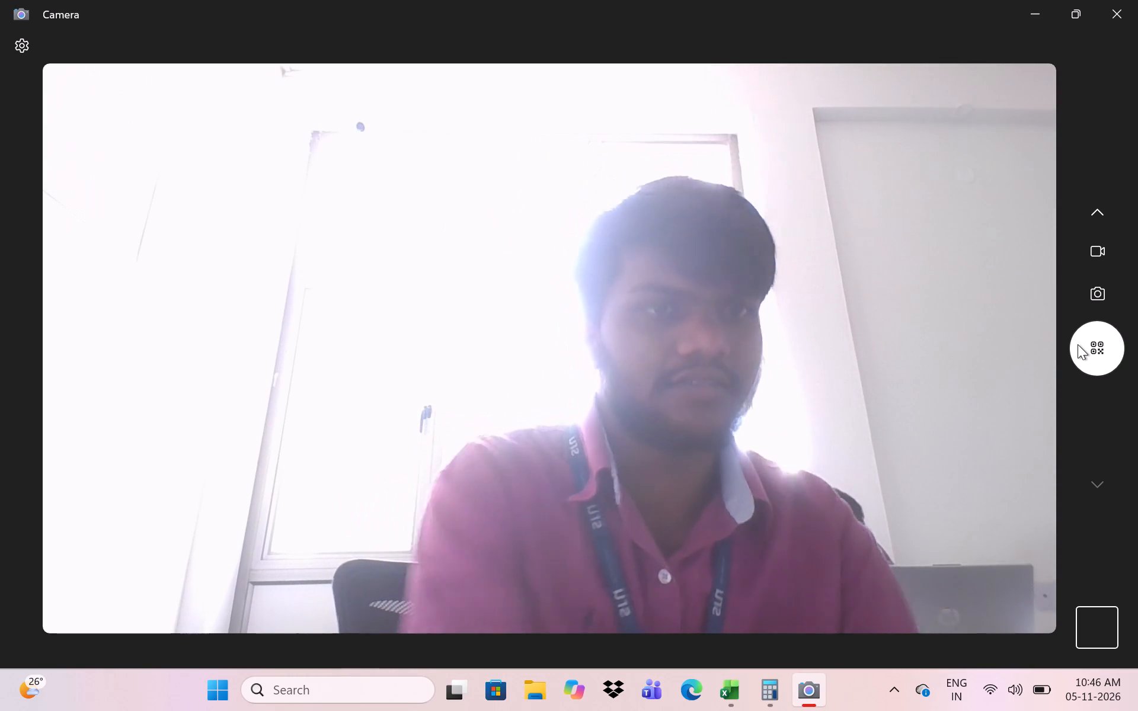
Close the Camera app to return to the Excel workbook with the admissions and wait time charts.
left_click(1115, 23)
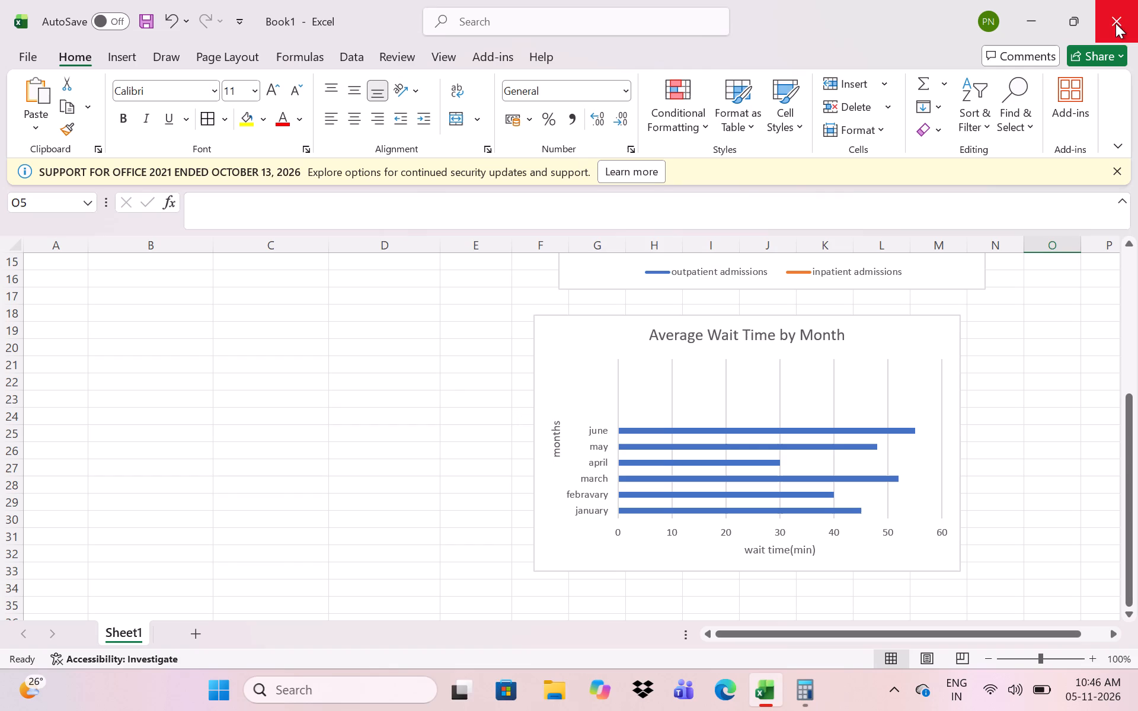